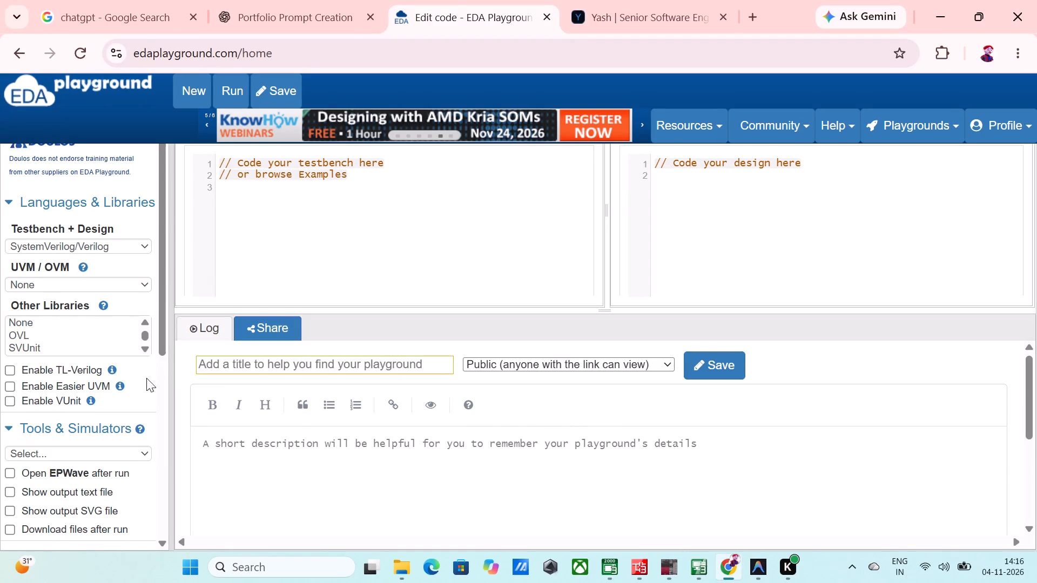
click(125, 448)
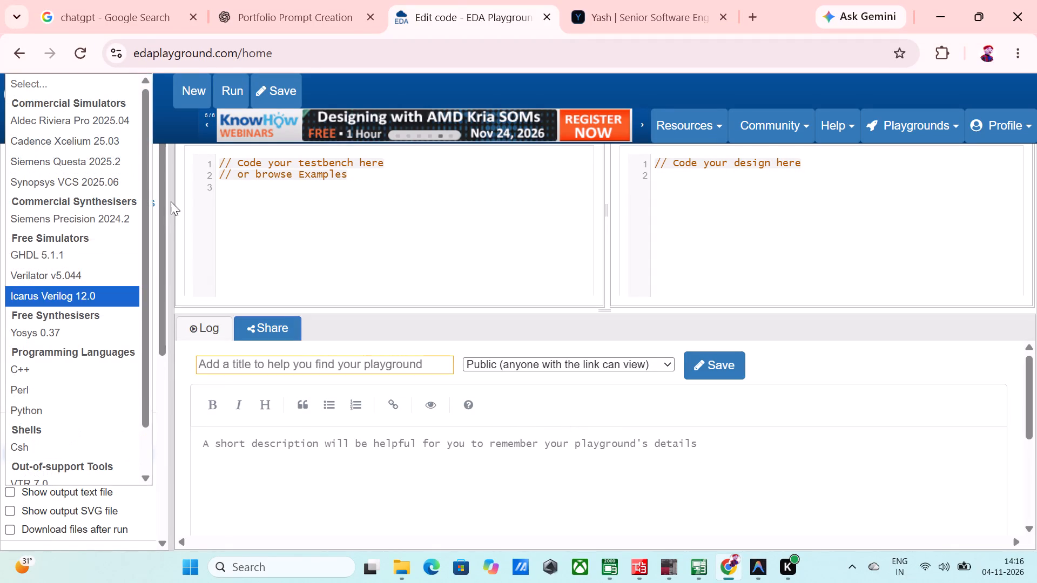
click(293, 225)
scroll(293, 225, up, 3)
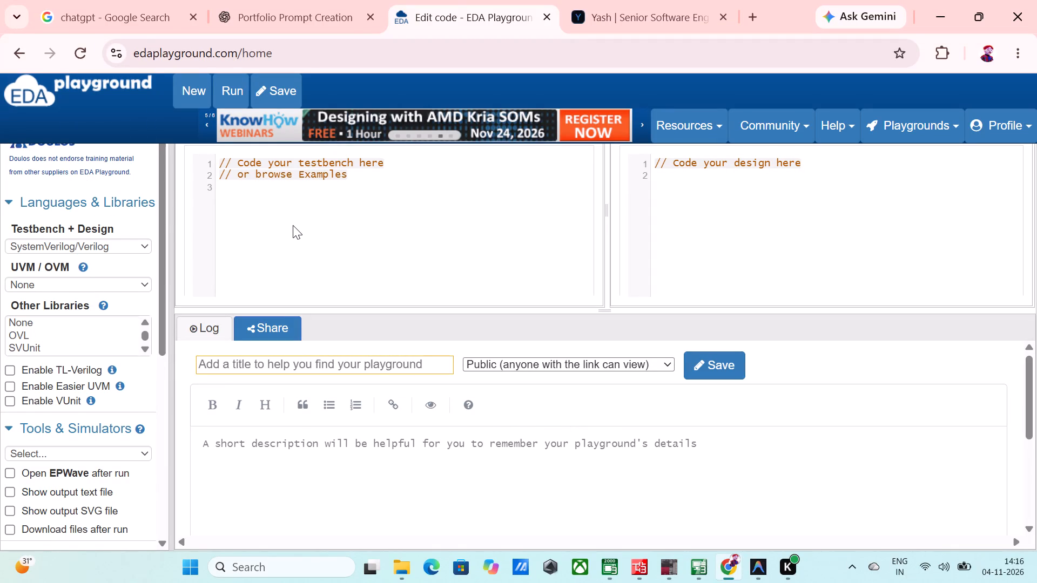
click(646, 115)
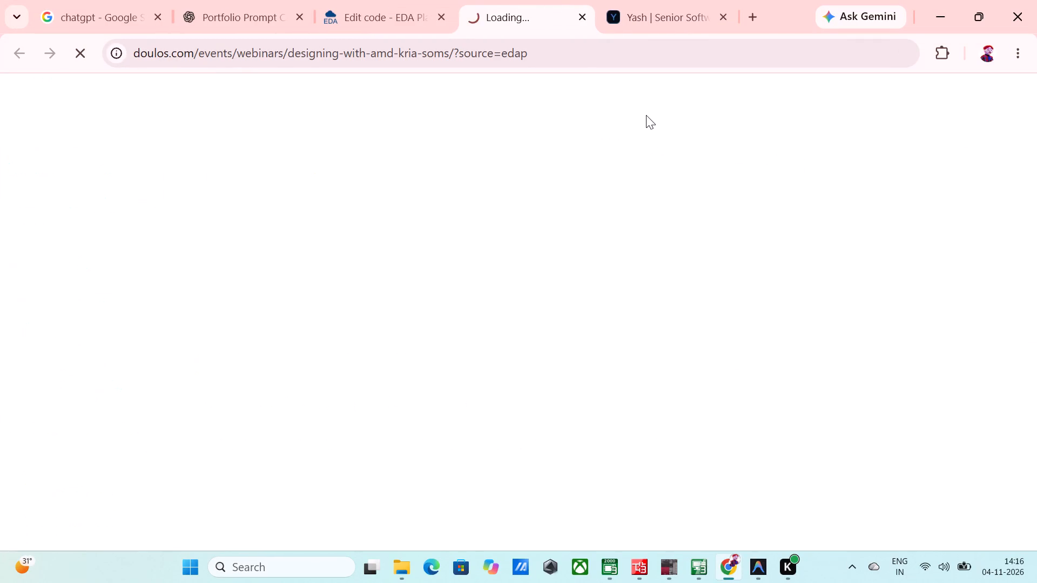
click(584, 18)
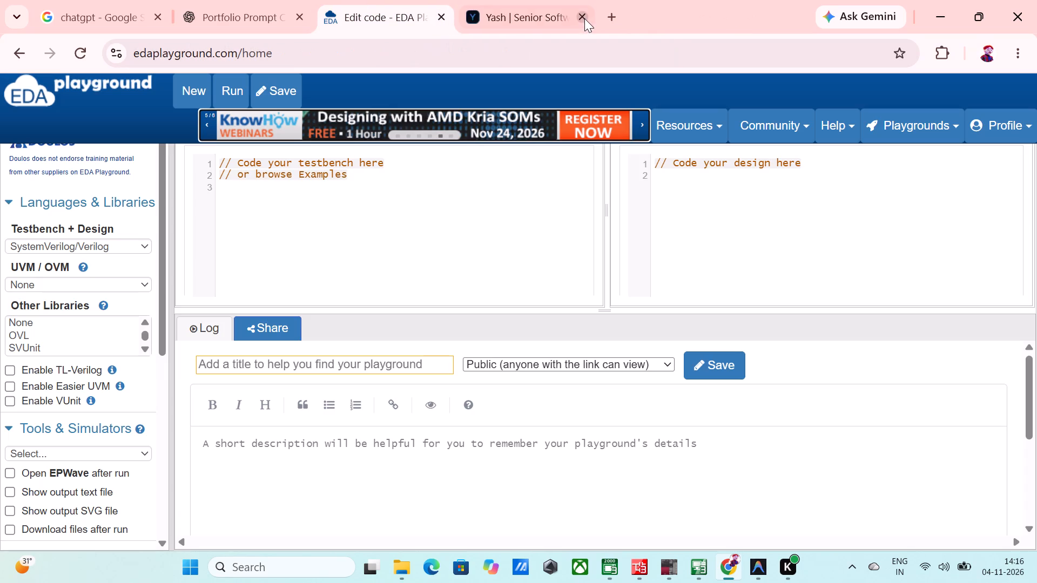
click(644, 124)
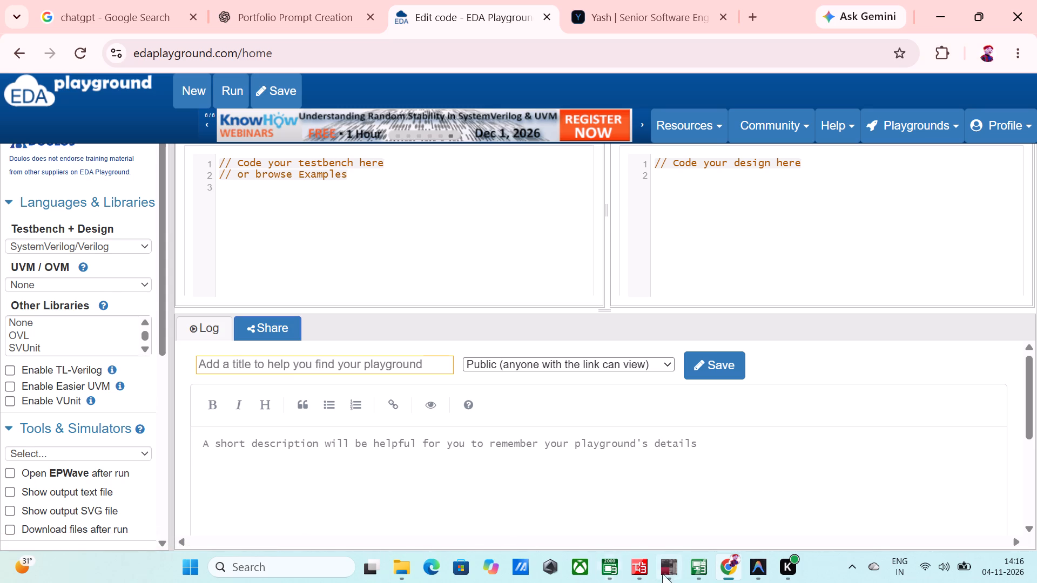
Switch to the GT Designer3 project showing base screen 1.
click(609, 564)
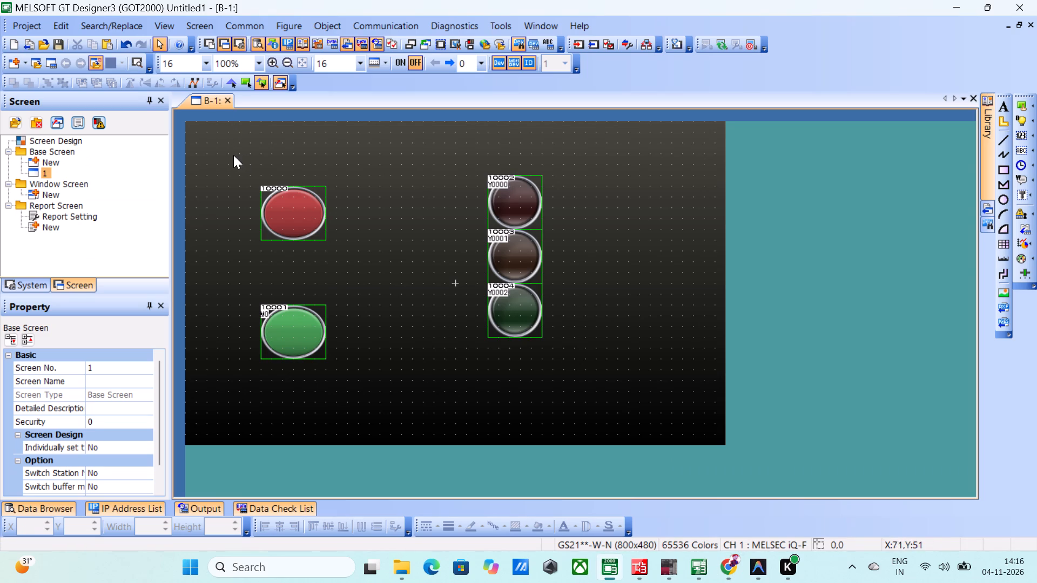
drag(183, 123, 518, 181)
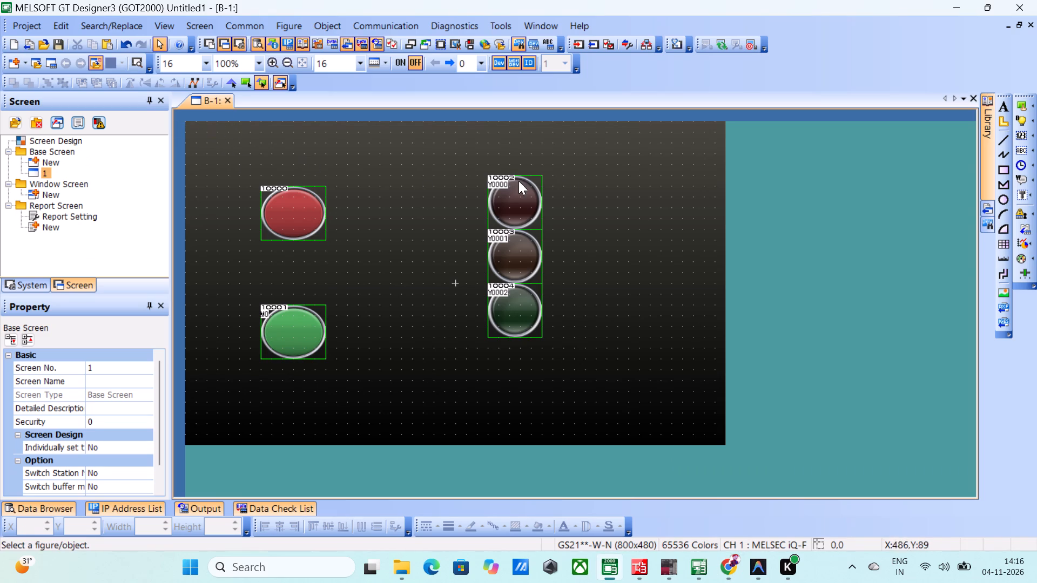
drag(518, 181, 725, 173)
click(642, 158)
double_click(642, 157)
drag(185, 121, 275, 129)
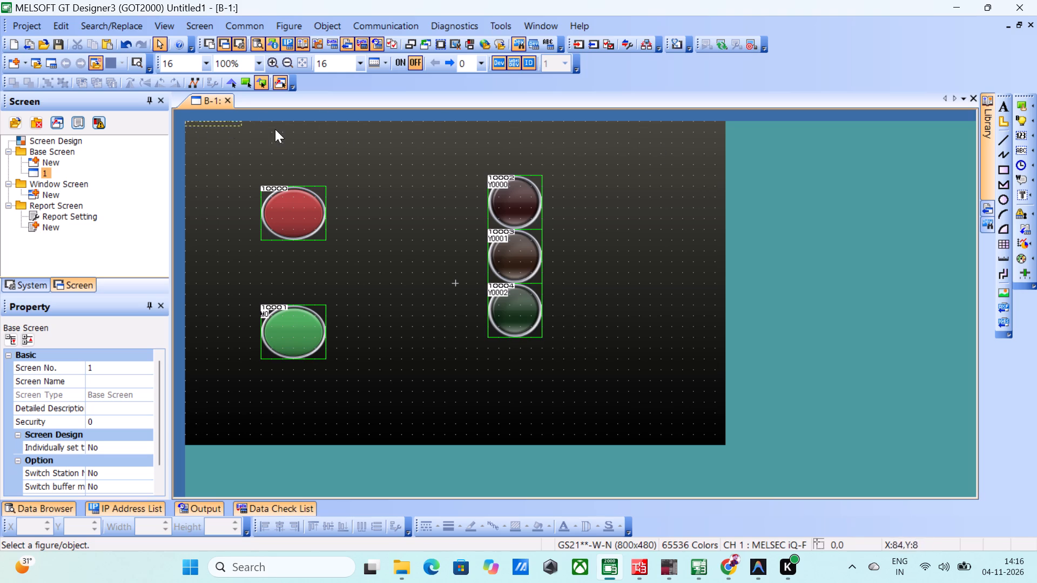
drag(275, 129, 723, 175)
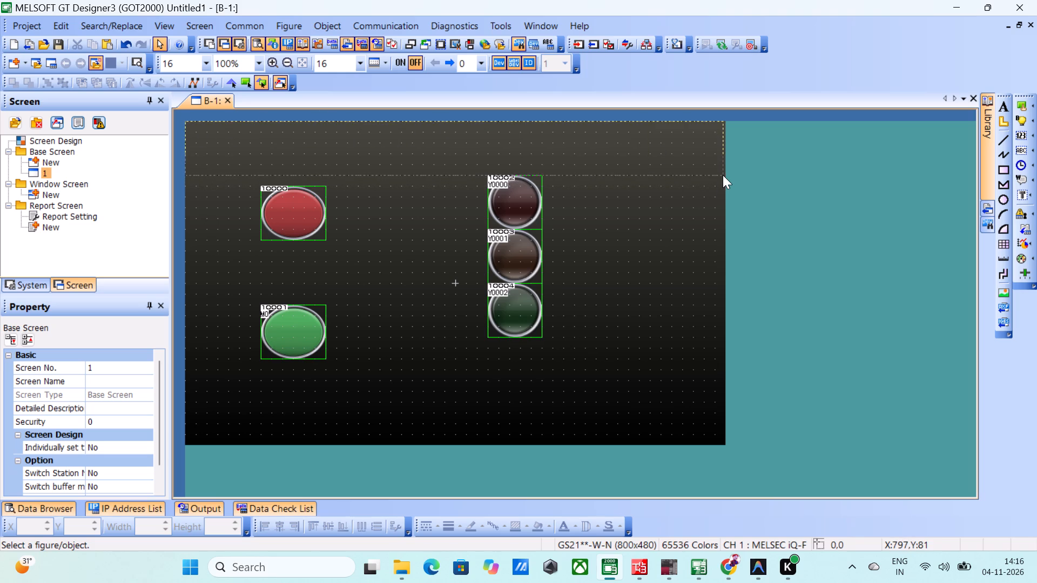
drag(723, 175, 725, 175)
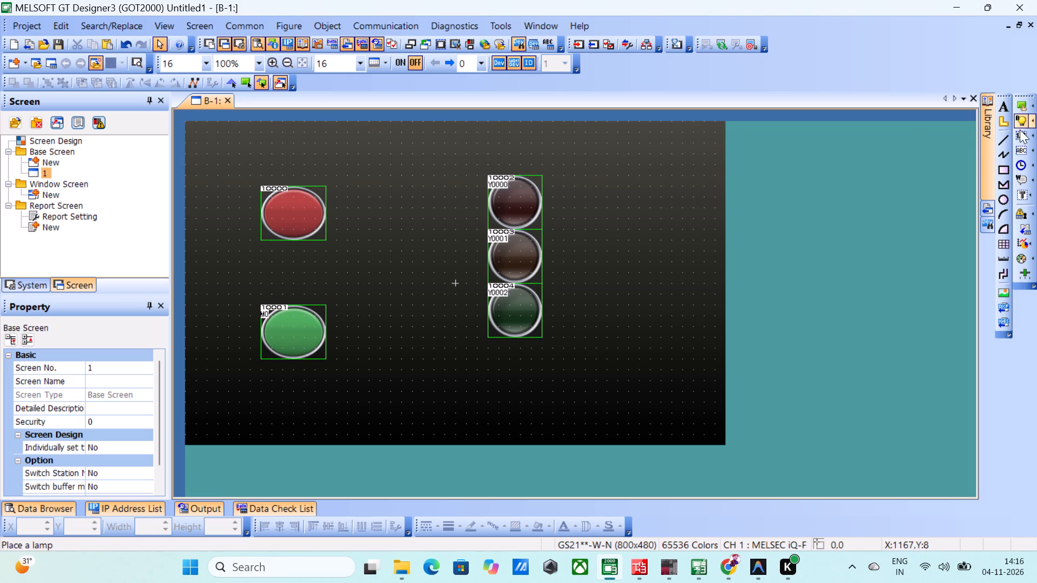
Delete the three stacked lamps and the red and green buttons so that base screen 1 is empty.
drag(482, 182, 564, 344)
drag(452, 175, 581, 345)
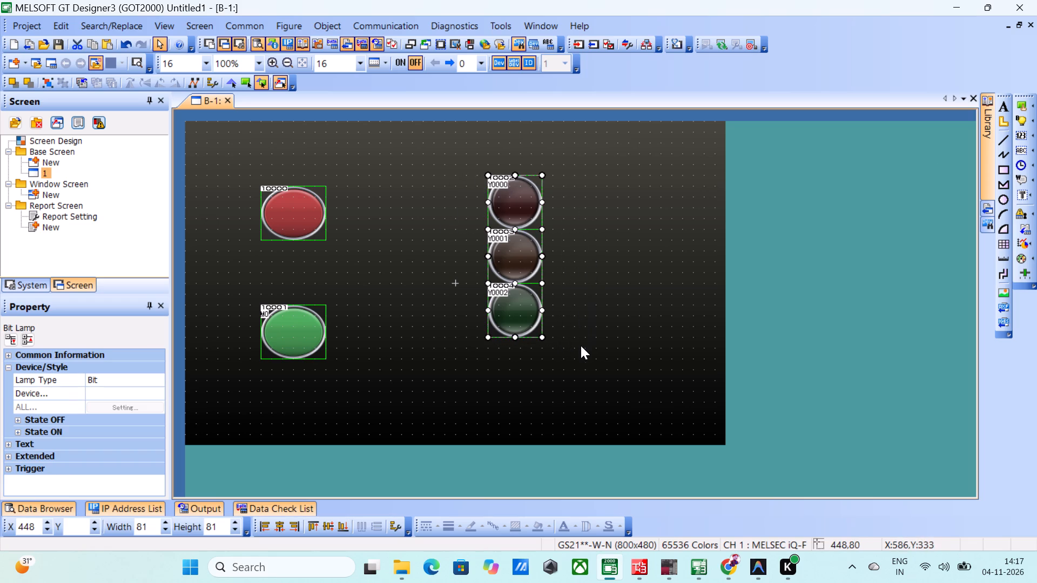
key(Delete)
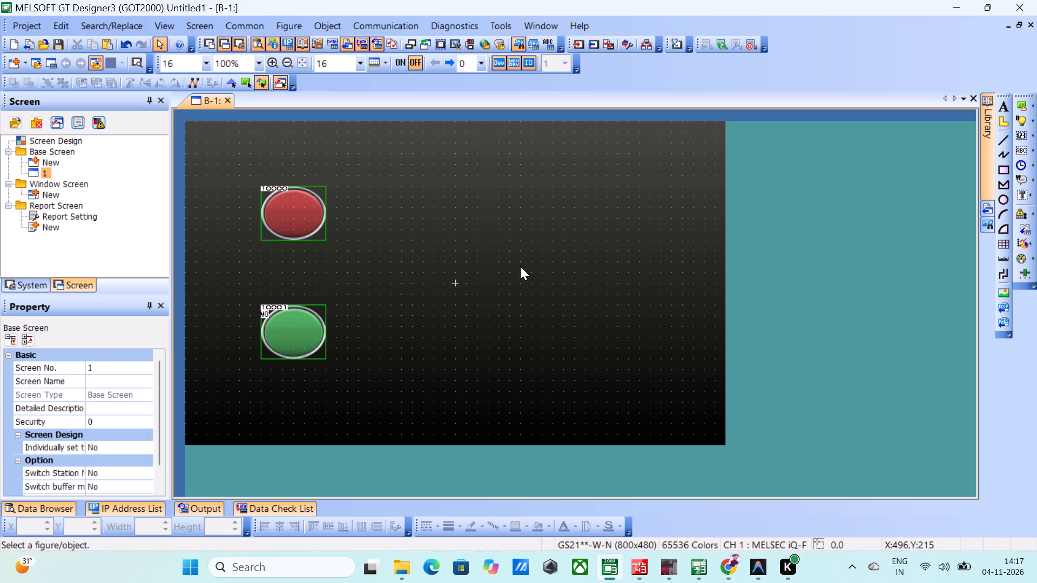
drag(217, 165, 386, 390)
key(Delete)
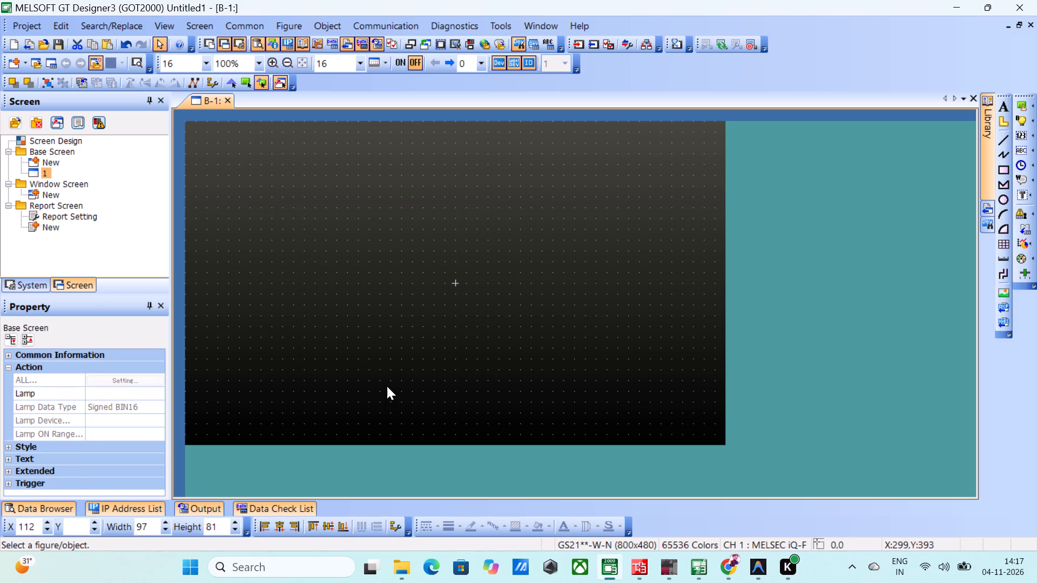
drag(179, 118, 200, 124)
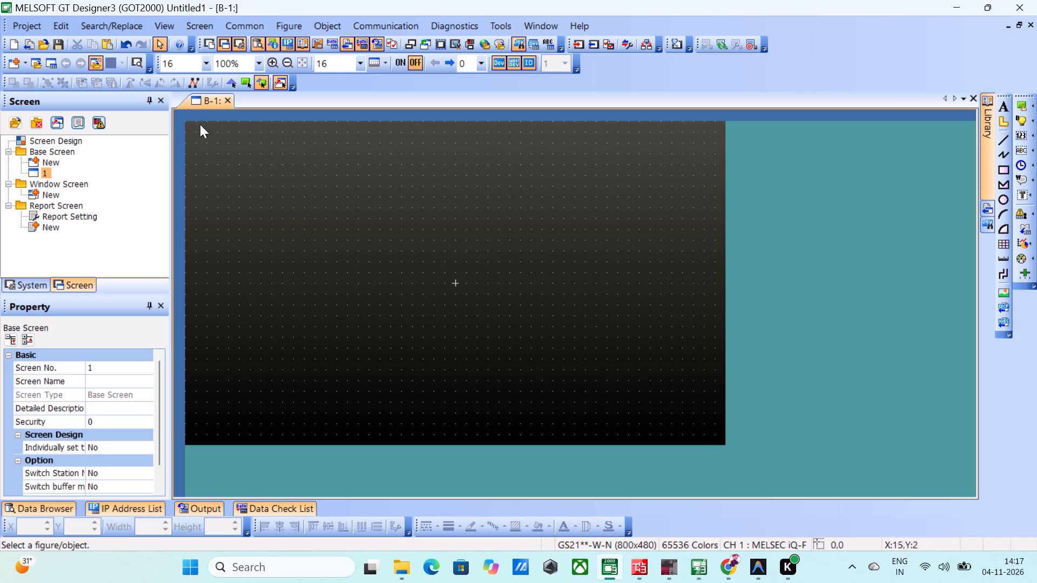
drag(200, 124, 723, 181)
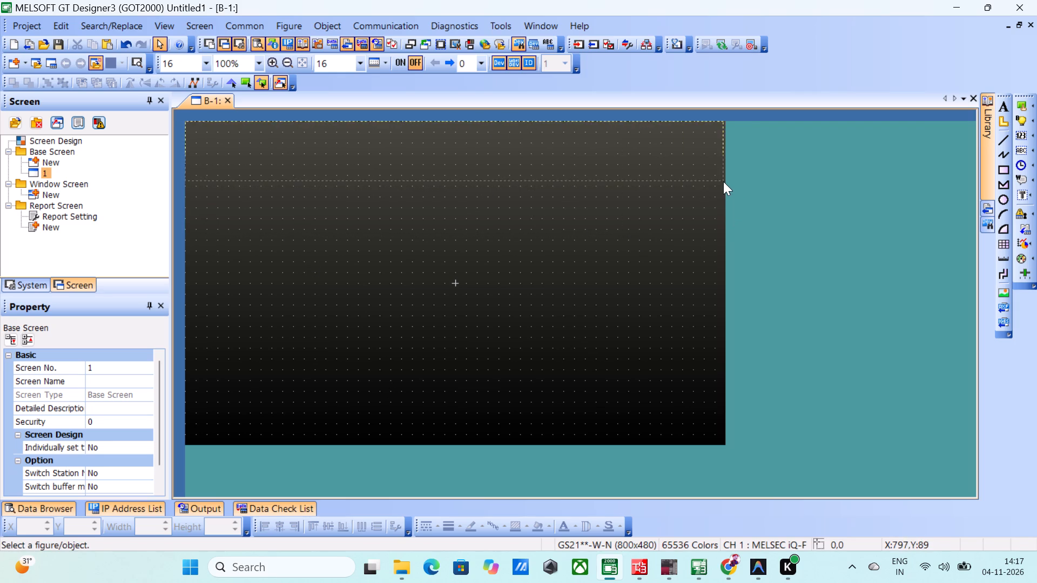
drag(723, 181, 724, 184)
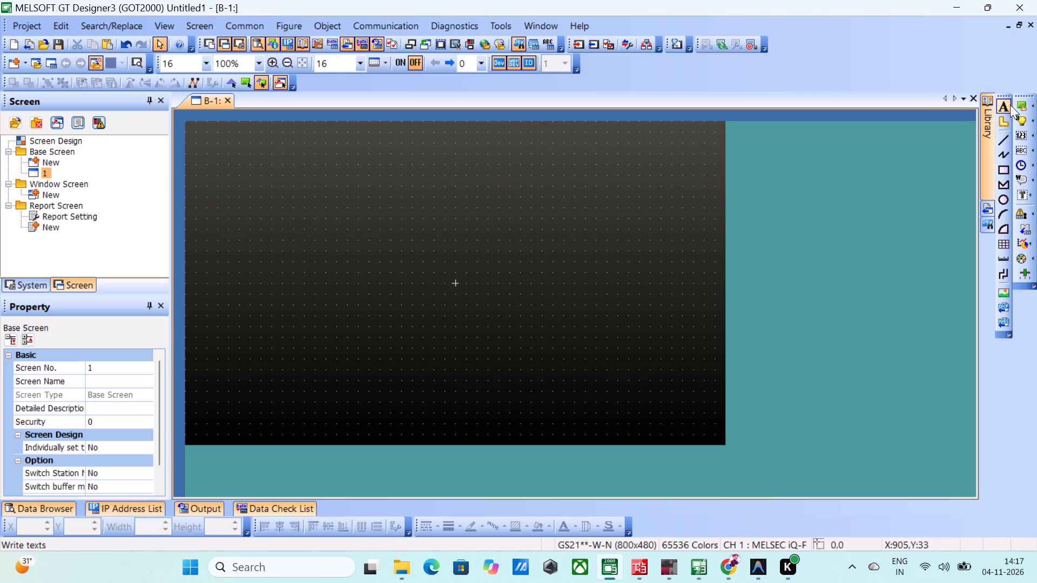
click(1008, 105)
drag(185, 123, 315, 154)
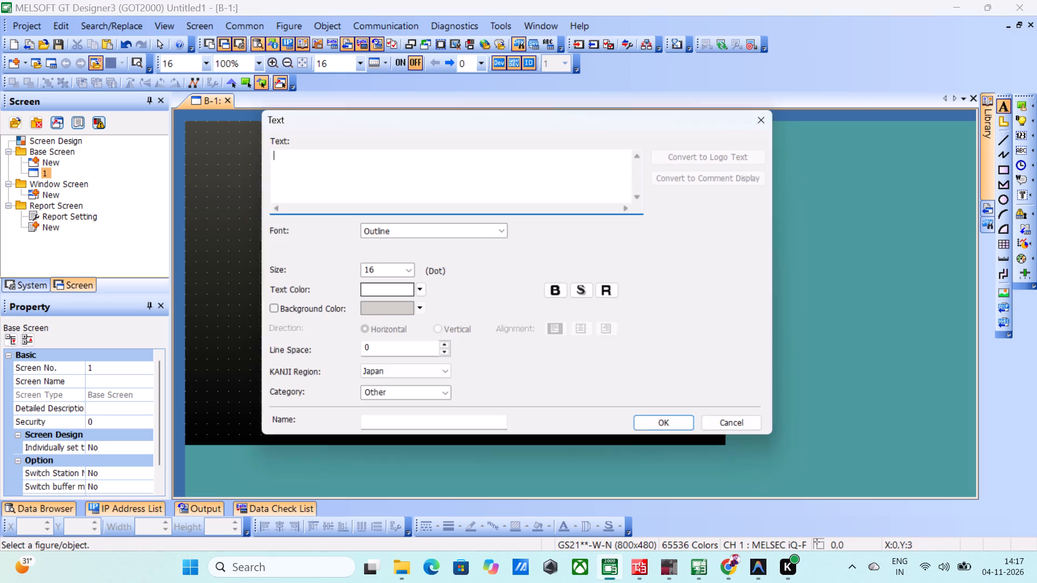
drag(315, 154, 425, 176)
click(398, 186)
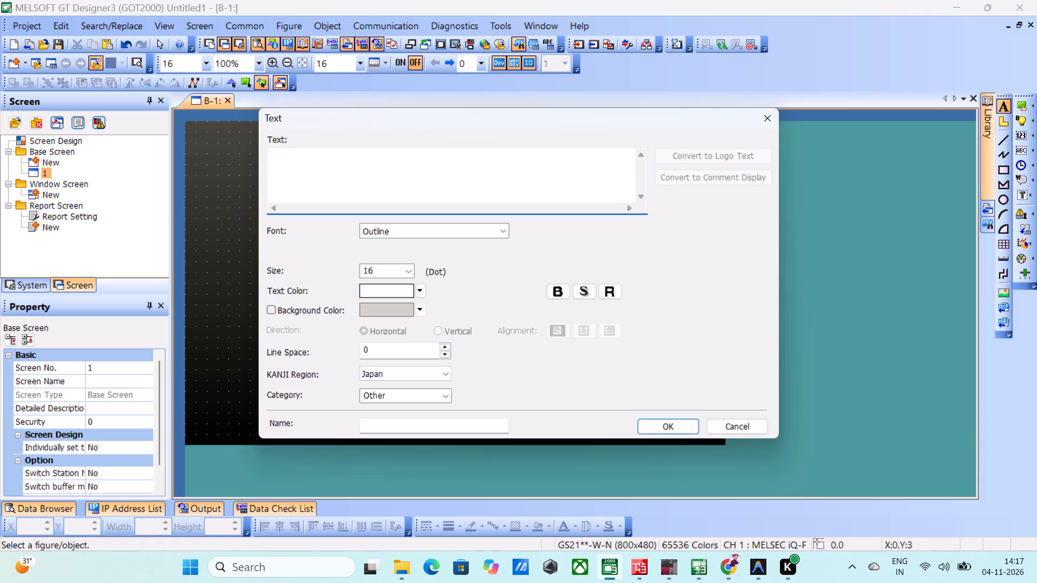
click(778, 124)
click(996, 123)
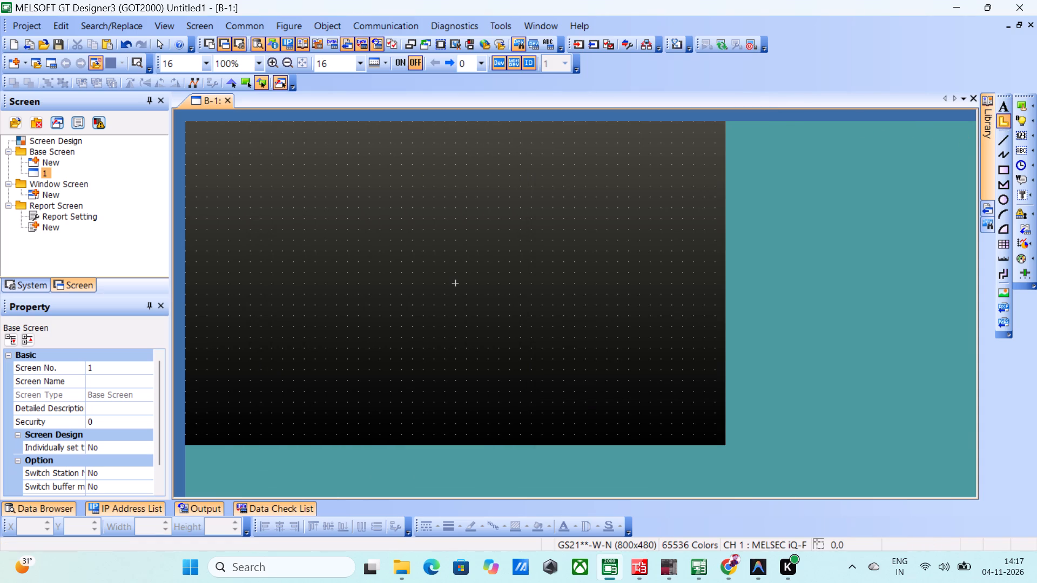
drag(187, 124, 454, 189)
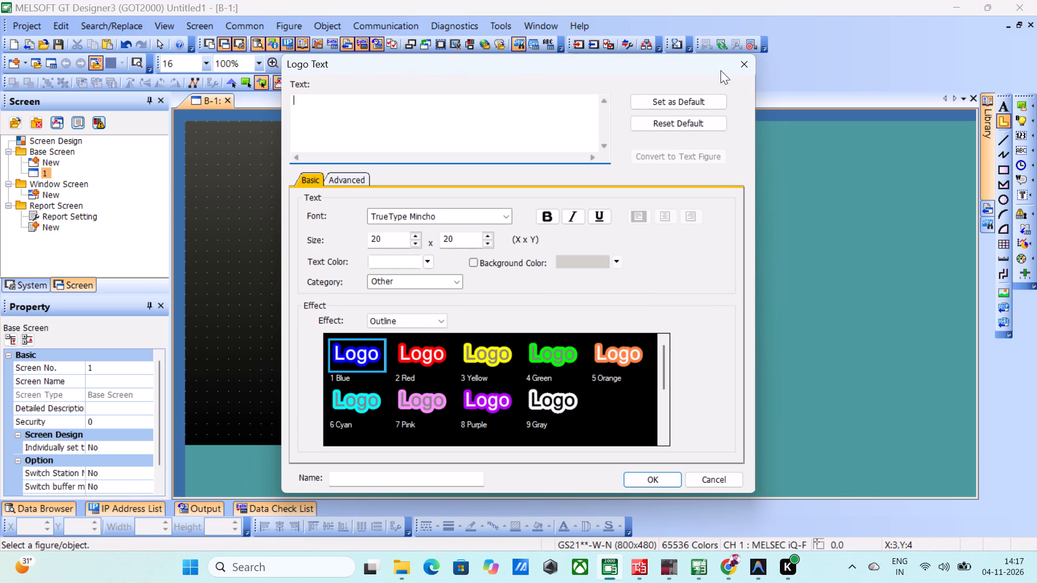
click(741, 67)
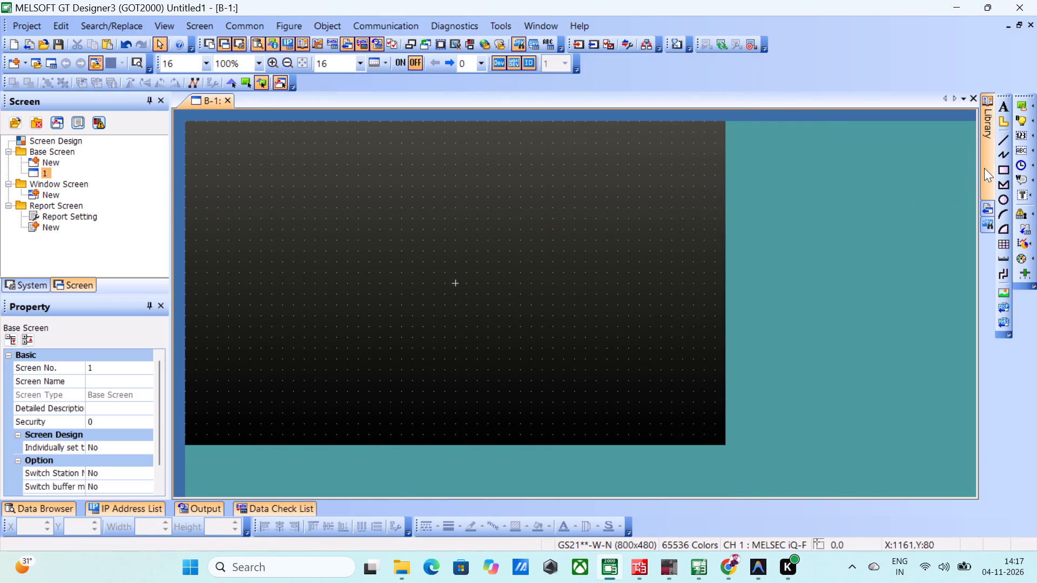
Draw a full-width rectangle about 801 by 97 along the top edge of the base screen, starting at X 0, Y 0.
click(1005, 167)
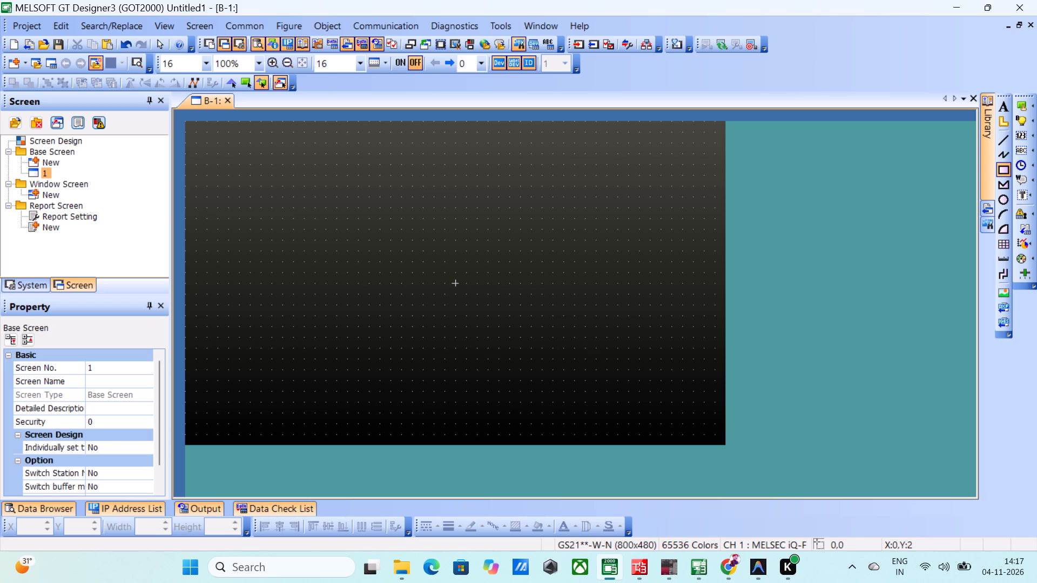
drag(184, 122, 728, 191)
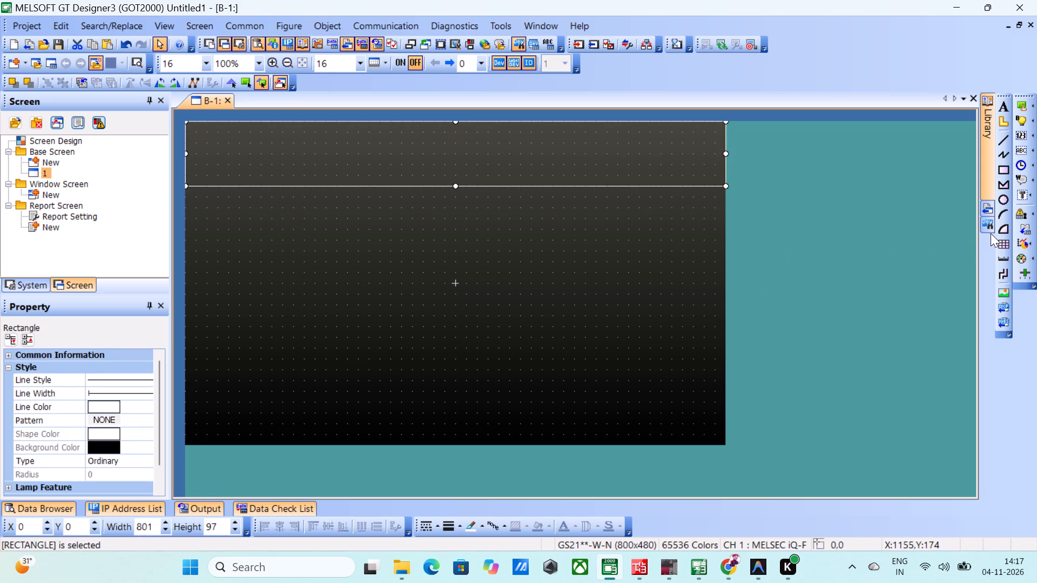
Draw a second full-width rectangle about 801 by 97 along the bottom edge of the base screen, at X 0, Y 384.
click(1004, 172)
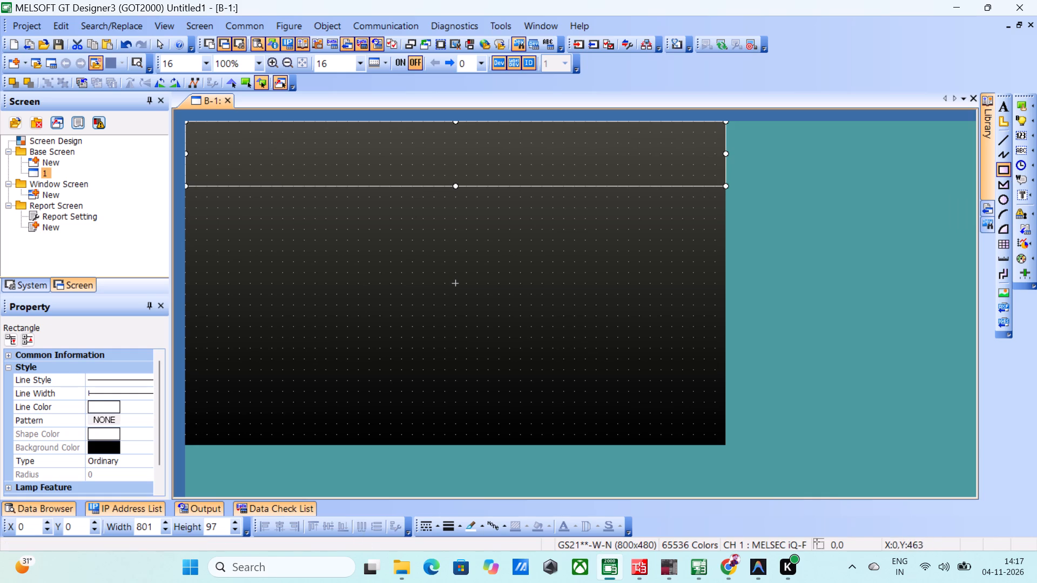
drag(185, 443, 701, 379)
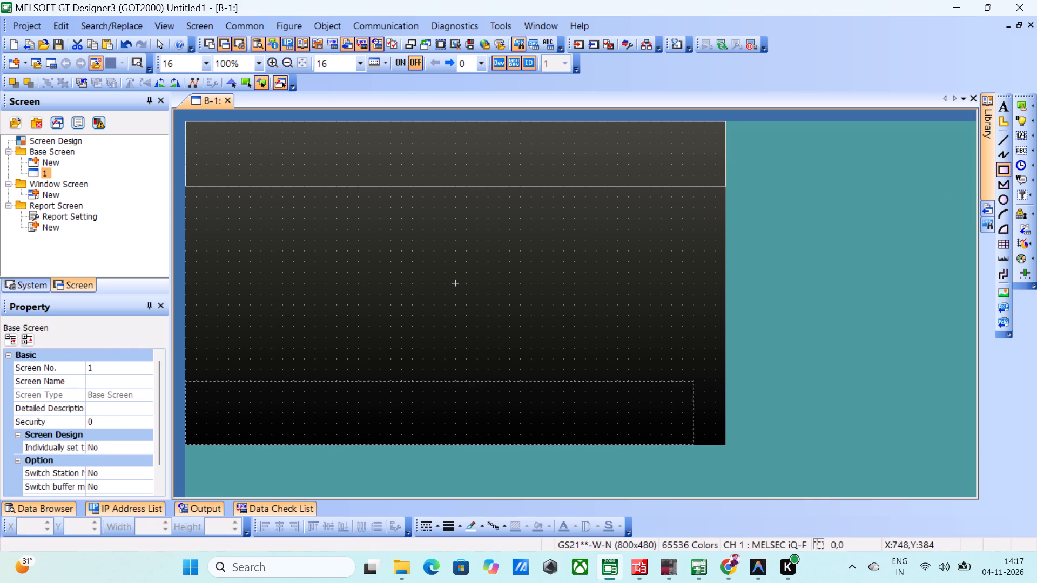
drag(701, 379, 726, 379)
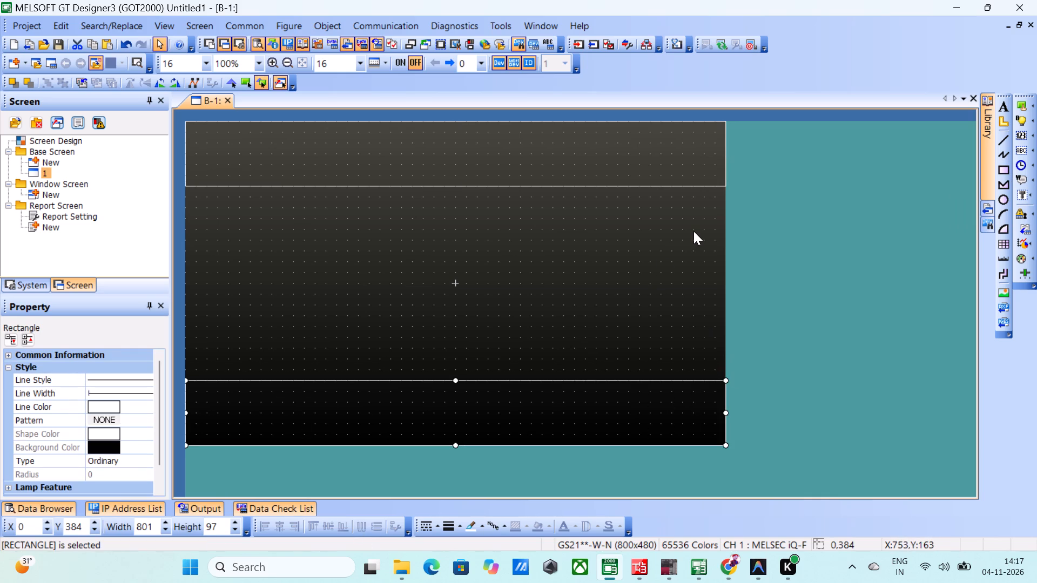
click(672, 160)
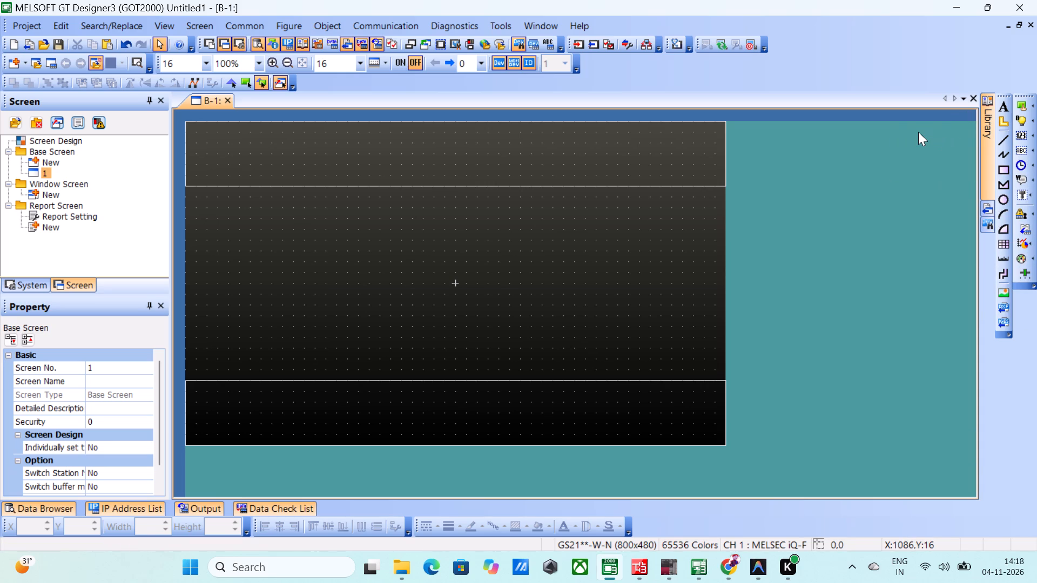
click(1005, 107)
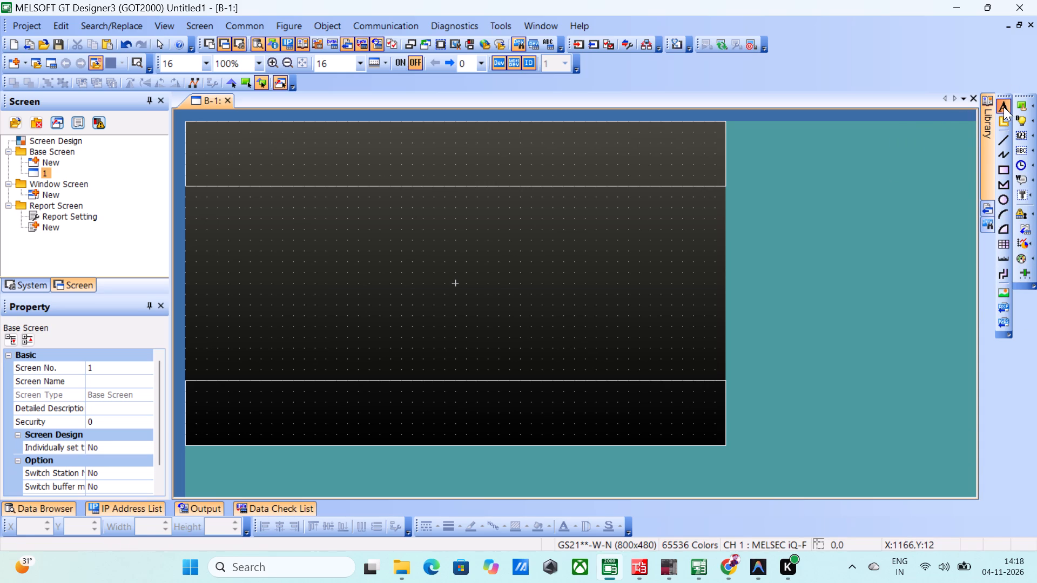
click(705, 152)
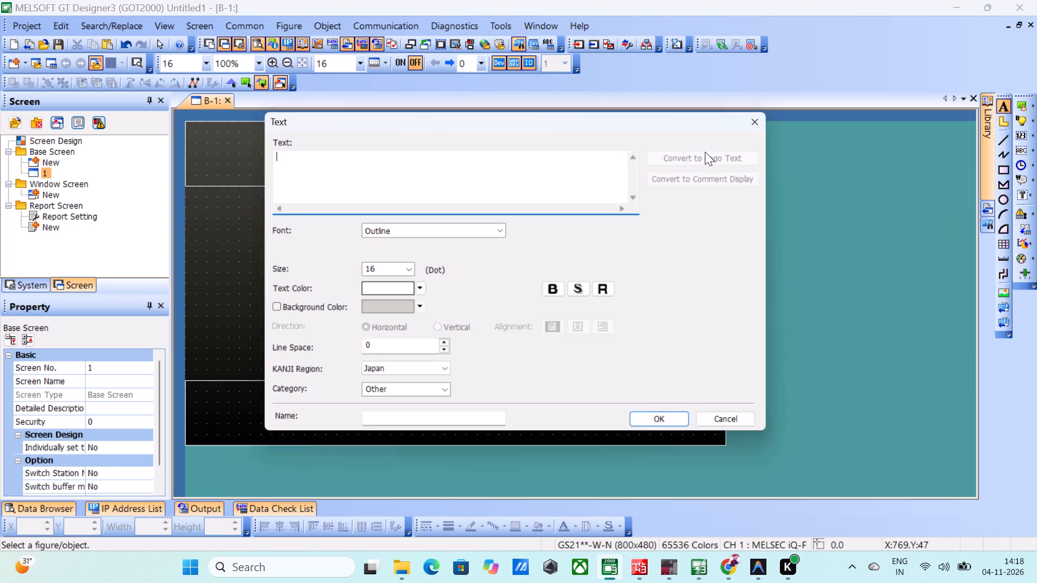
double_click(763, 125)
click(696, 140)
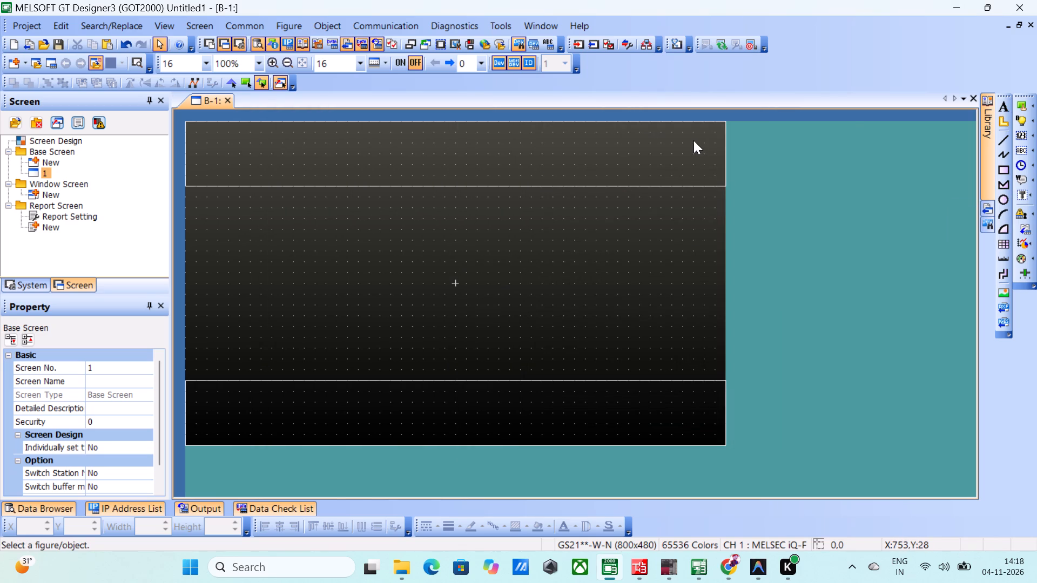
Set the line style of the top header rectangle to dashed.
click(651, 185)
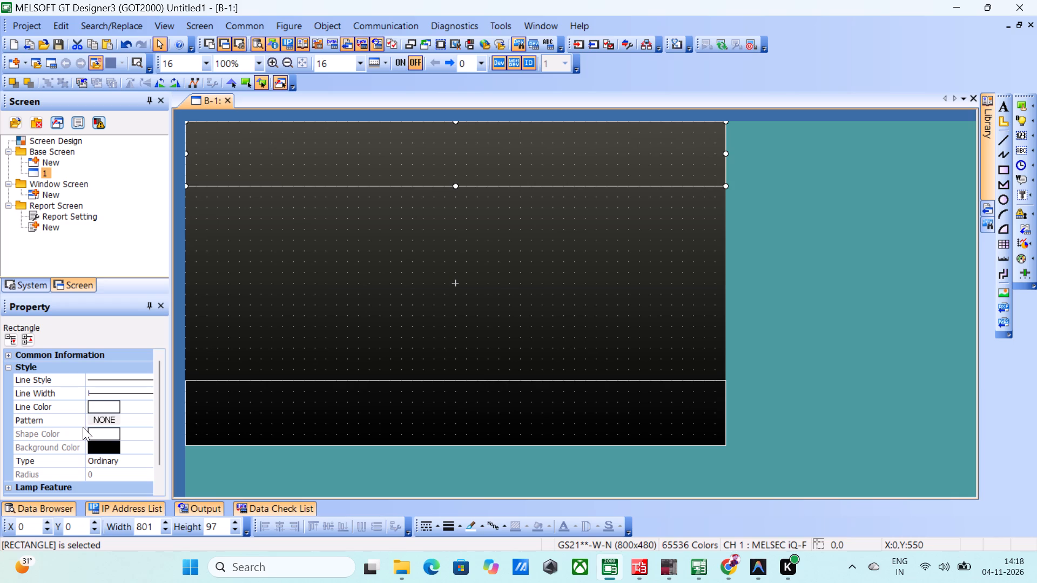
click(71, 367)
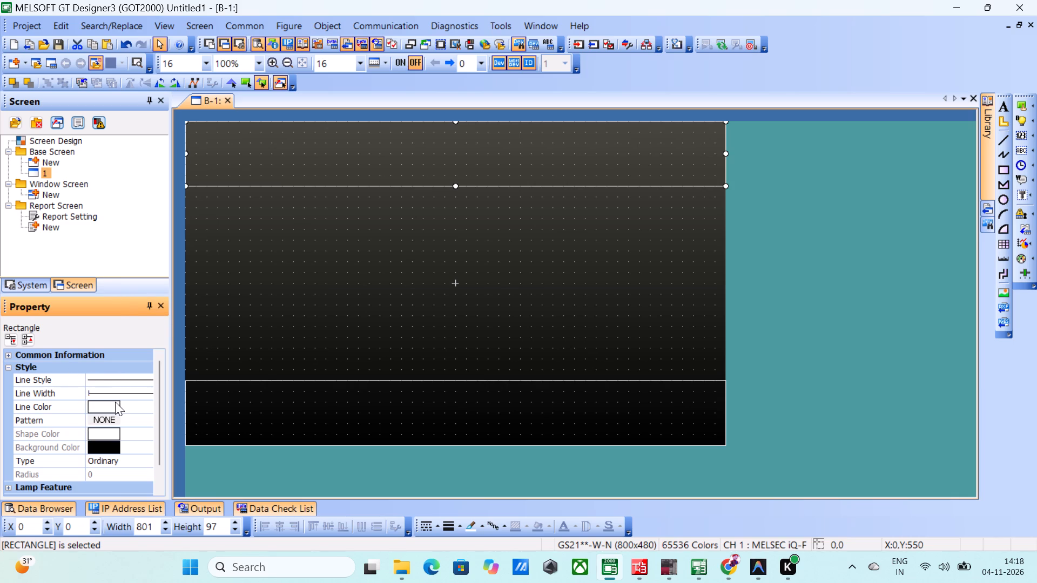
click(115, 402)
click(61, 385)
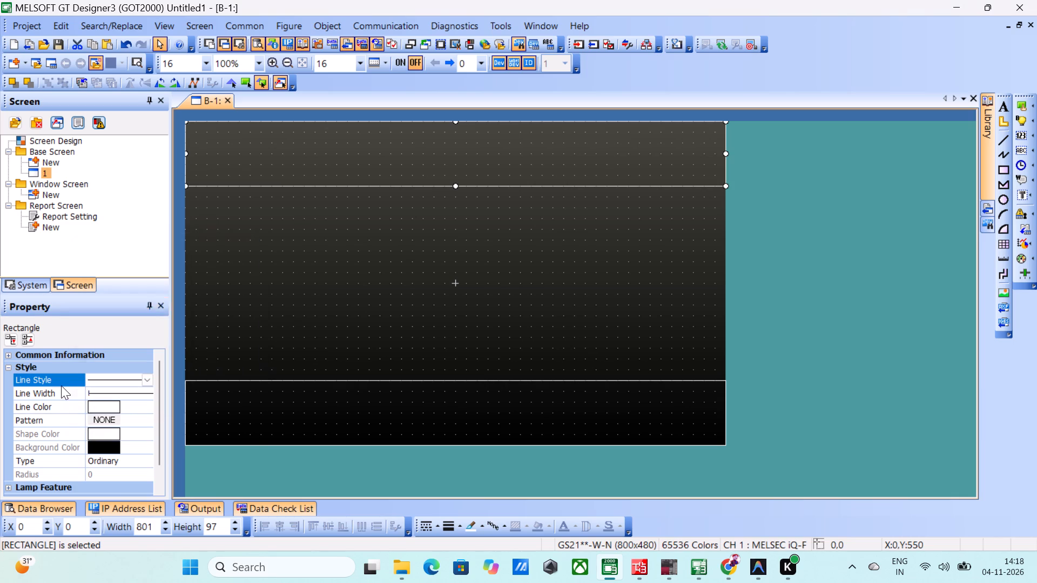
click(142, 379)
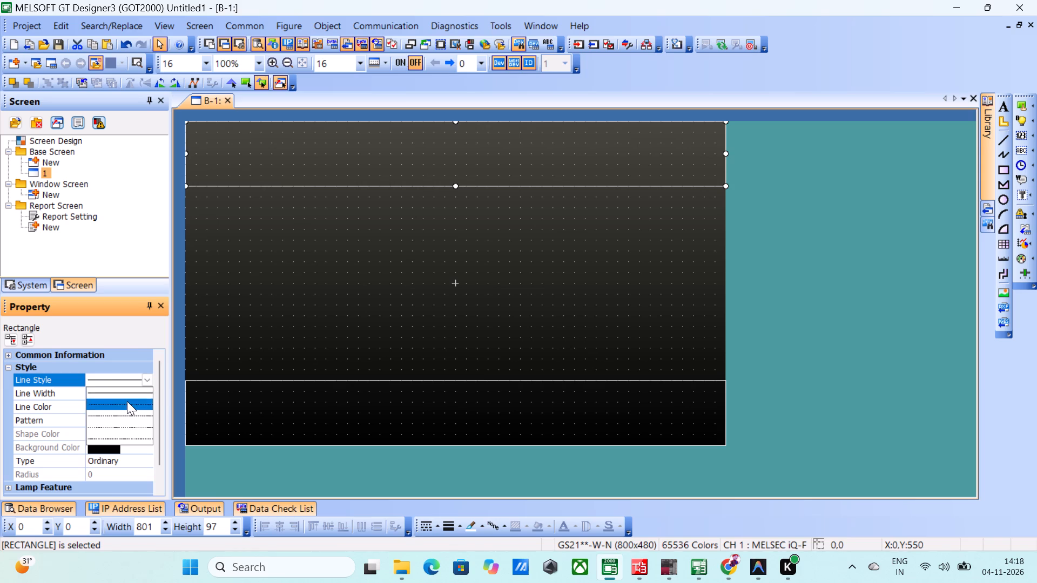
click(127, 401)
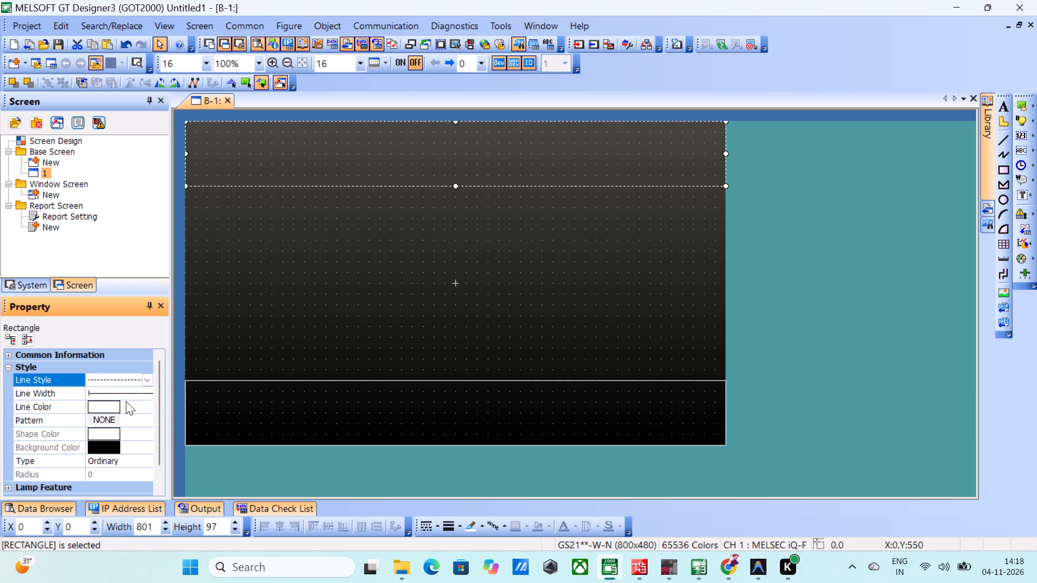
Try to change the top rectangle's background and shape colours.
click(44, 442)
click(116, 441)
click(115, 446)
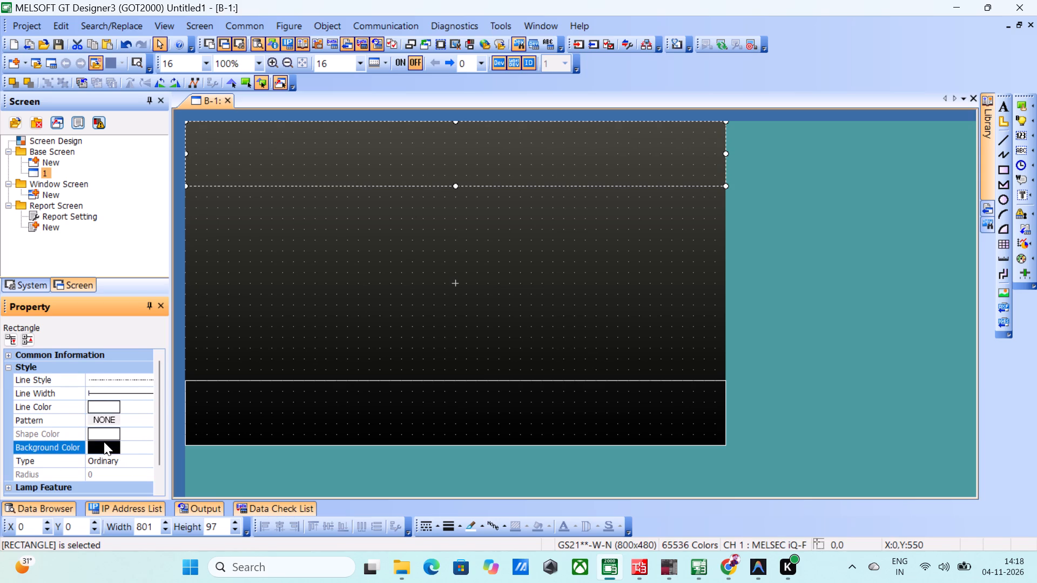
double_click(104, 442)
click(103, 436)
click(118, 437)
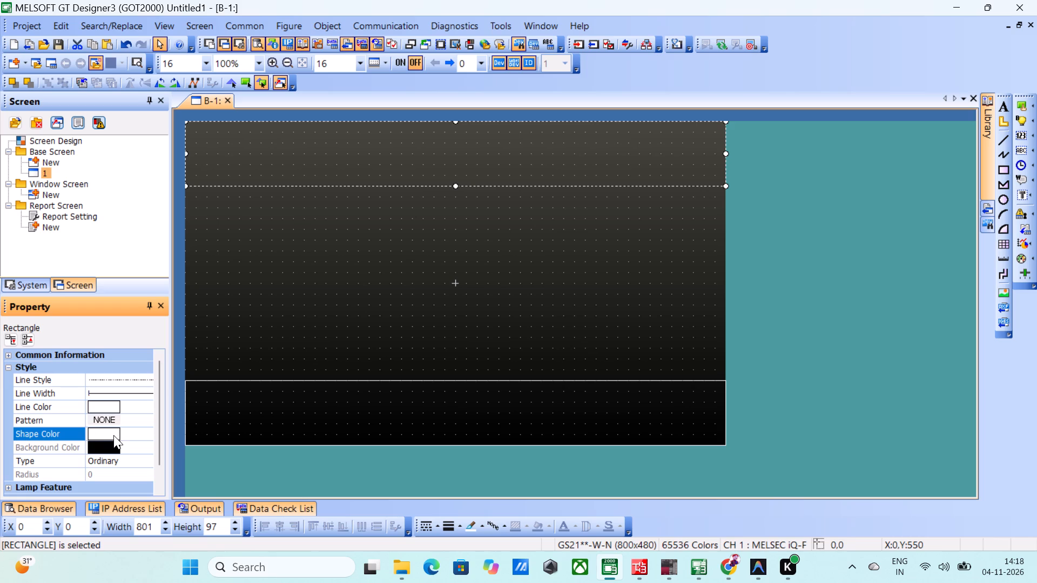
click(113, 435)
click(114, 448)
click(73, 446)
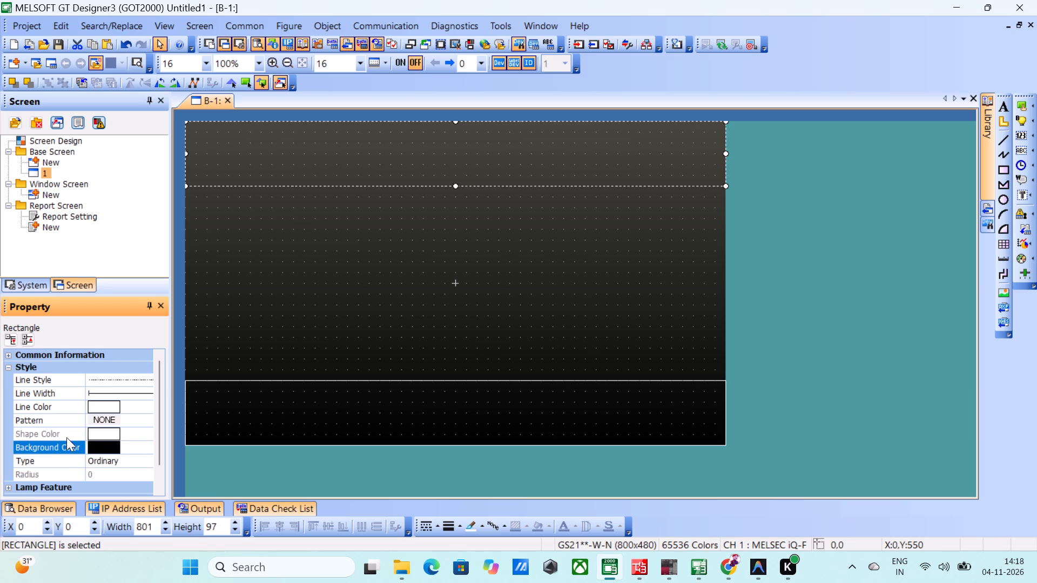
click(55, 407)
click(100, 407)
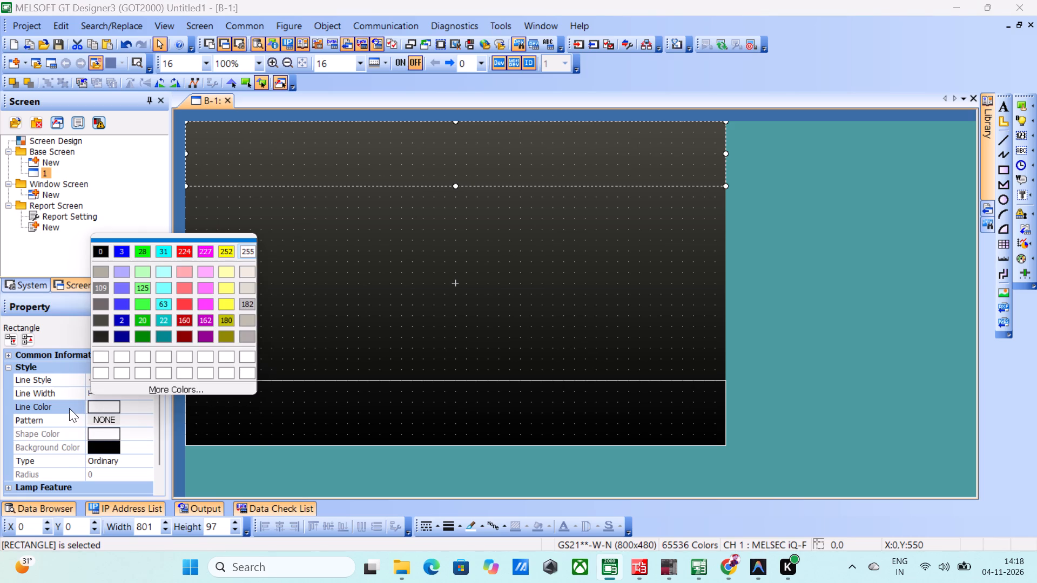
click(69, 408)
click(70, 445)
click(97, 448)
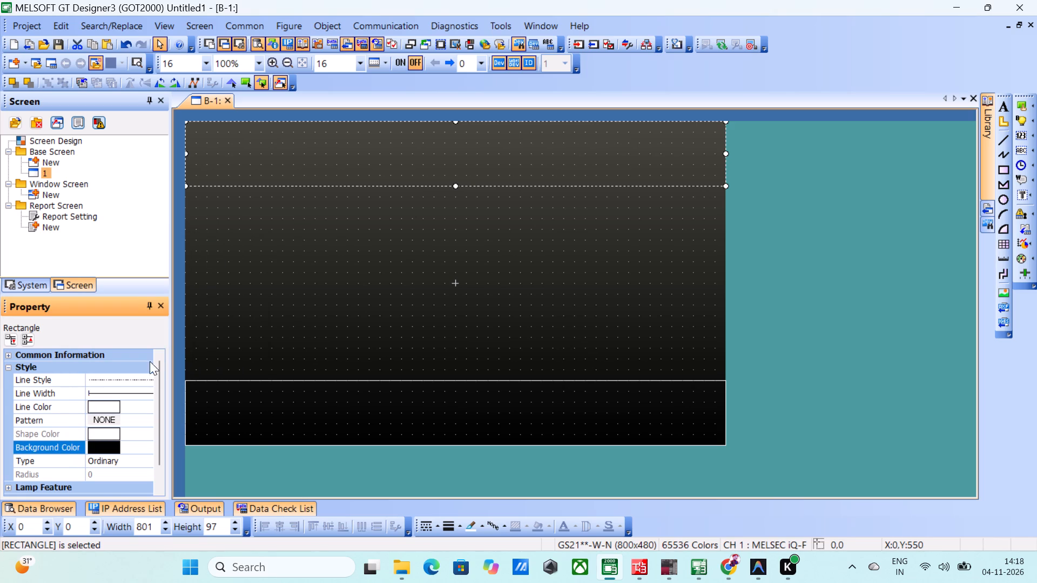
Open the top rectangle's settings dialog to examine its style options, and close it without changes.
click(251, 159)
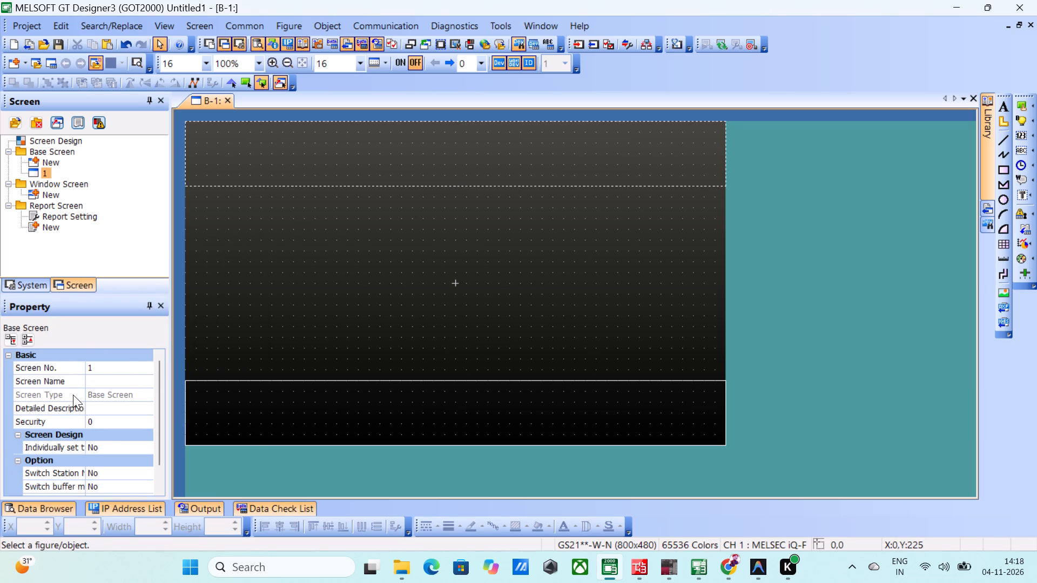
scroll(73, 395, down, 4)
scroll(73, 395, up, 4)
scroll(73, 395, down, 2)
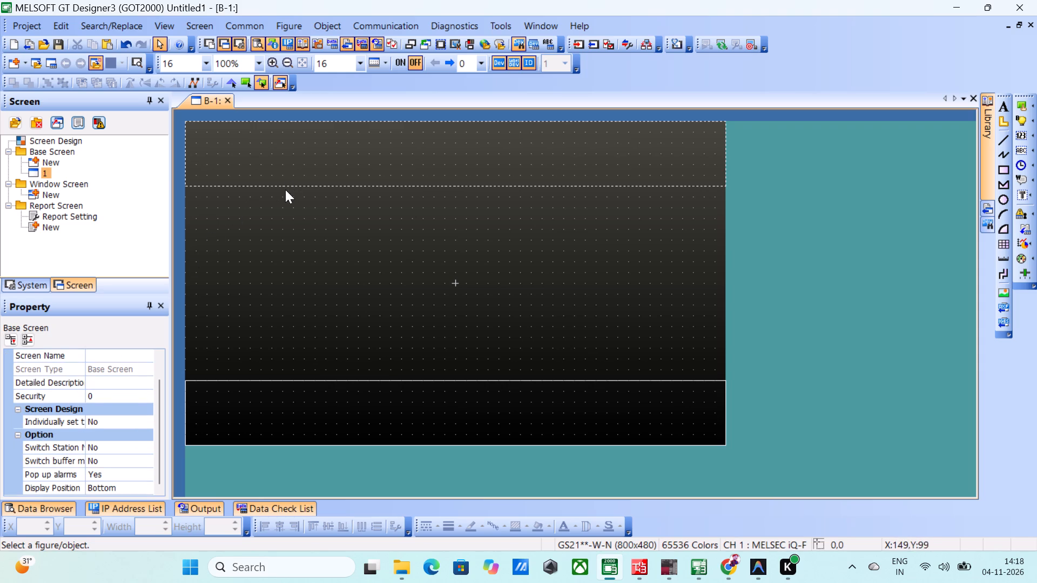
click(289, 184)
double_click(312, 182)
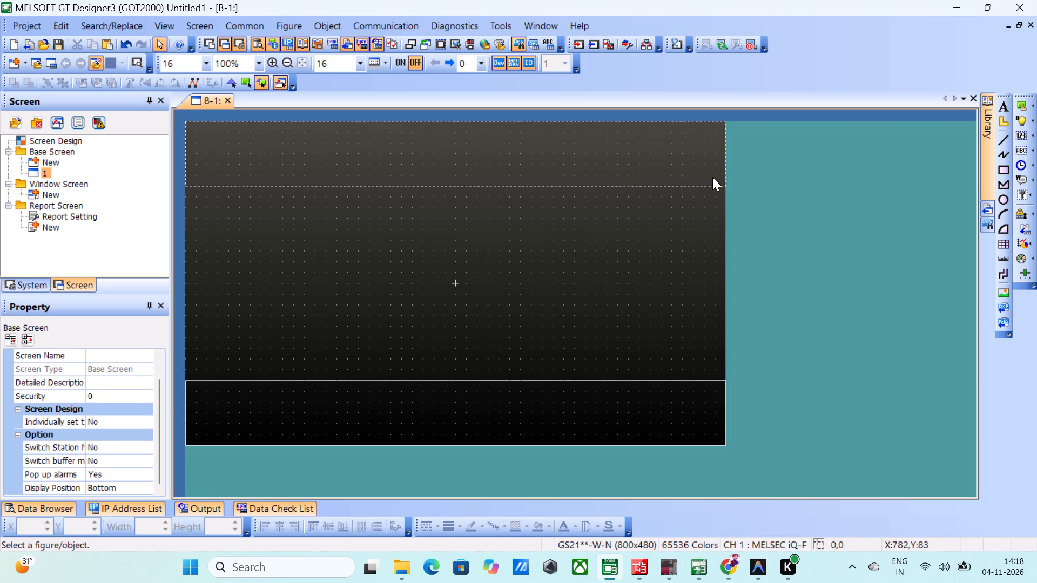
click(712, 177)
click(728, 175)
click(721, 174)
double_click(724, 174)
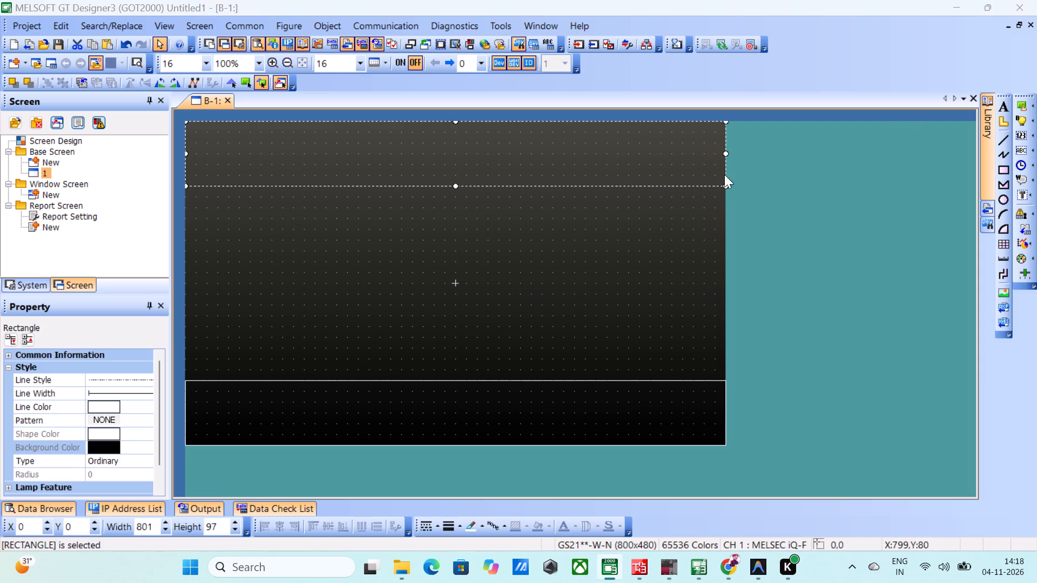
click(352, 167)
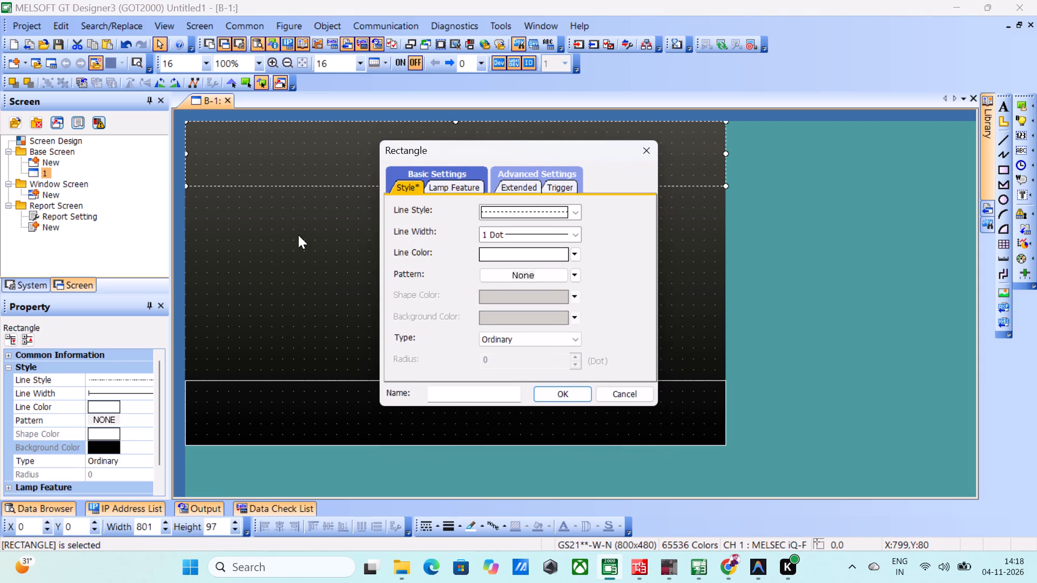
click(654, 145)
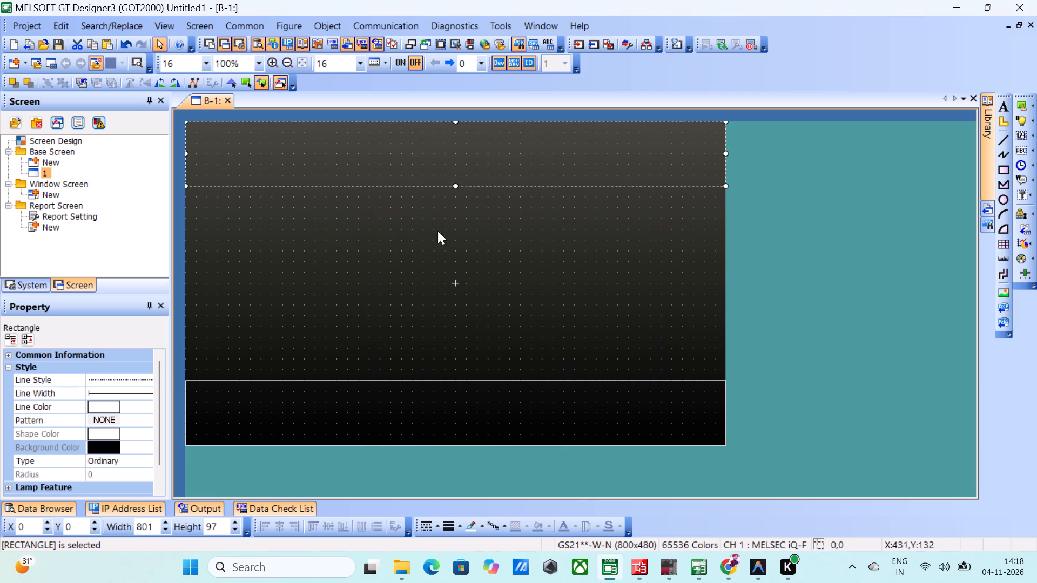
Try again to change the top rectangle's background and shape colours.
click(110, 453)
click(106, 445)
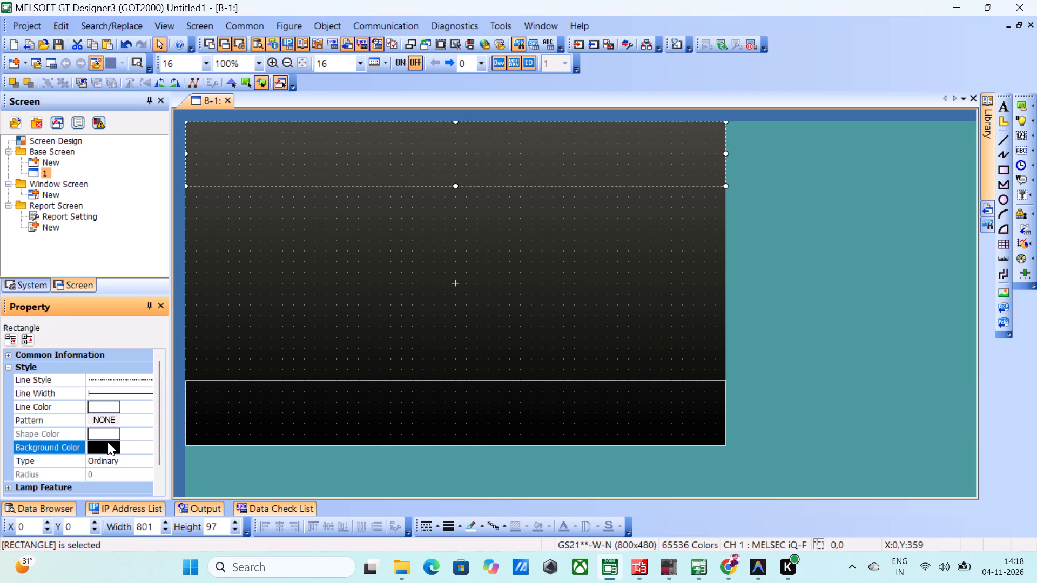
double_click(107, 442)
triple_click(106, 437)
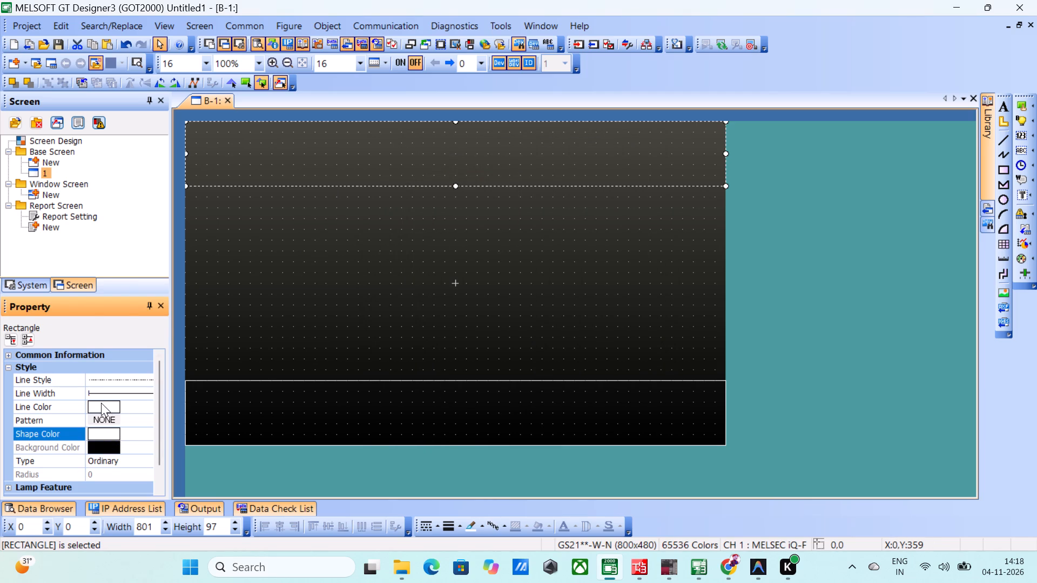
Set the line colour of the top rectangle to blue.
click(101, 403)
click(125, 306)
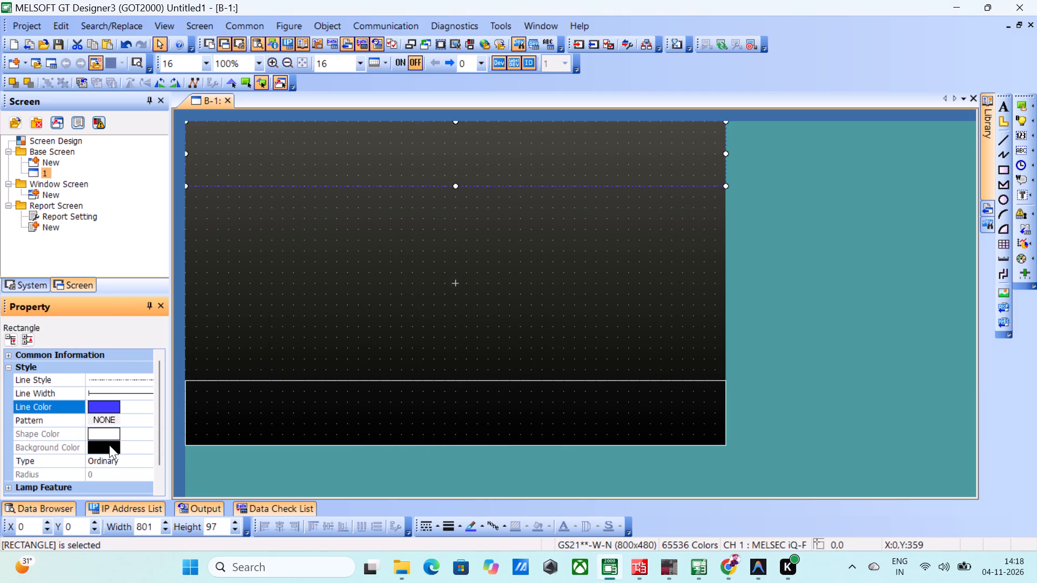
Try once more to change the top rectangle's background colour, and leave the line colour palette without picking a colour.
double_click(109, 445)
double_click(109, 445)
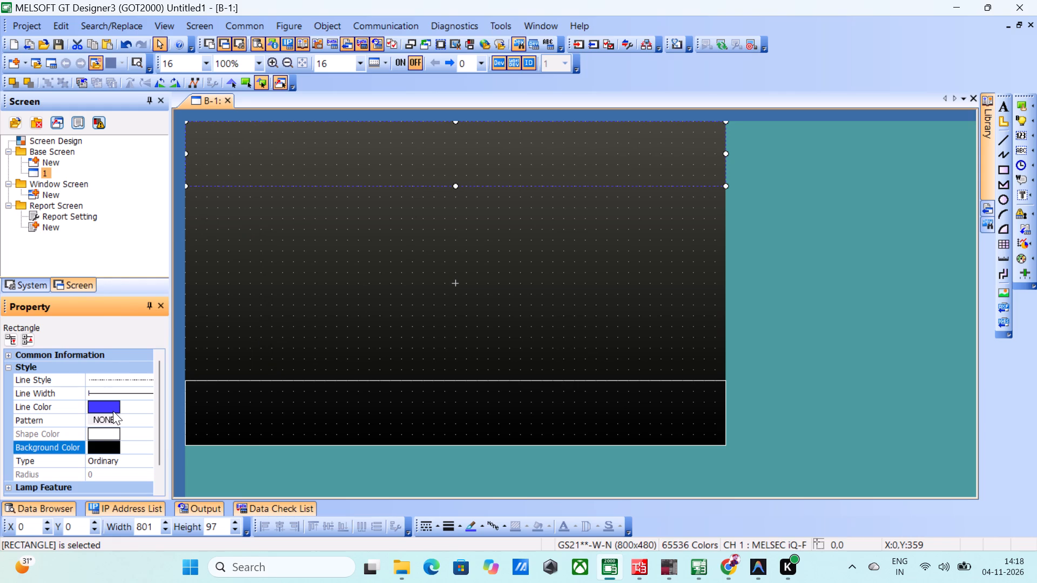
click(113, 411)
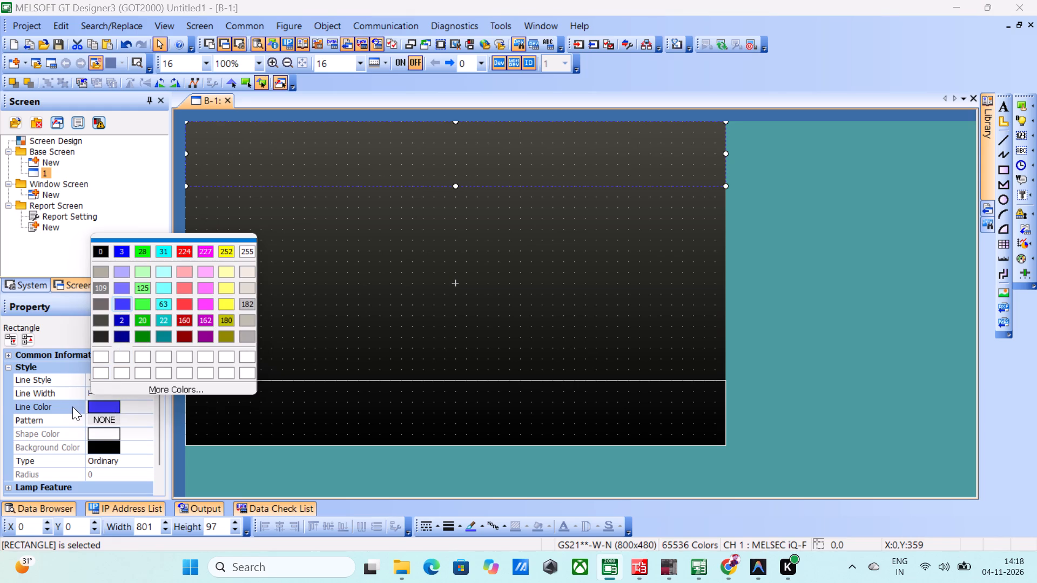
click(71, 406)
Set the top rectangle's line style to a solid line.
click(99, 380)
click(104, 394)
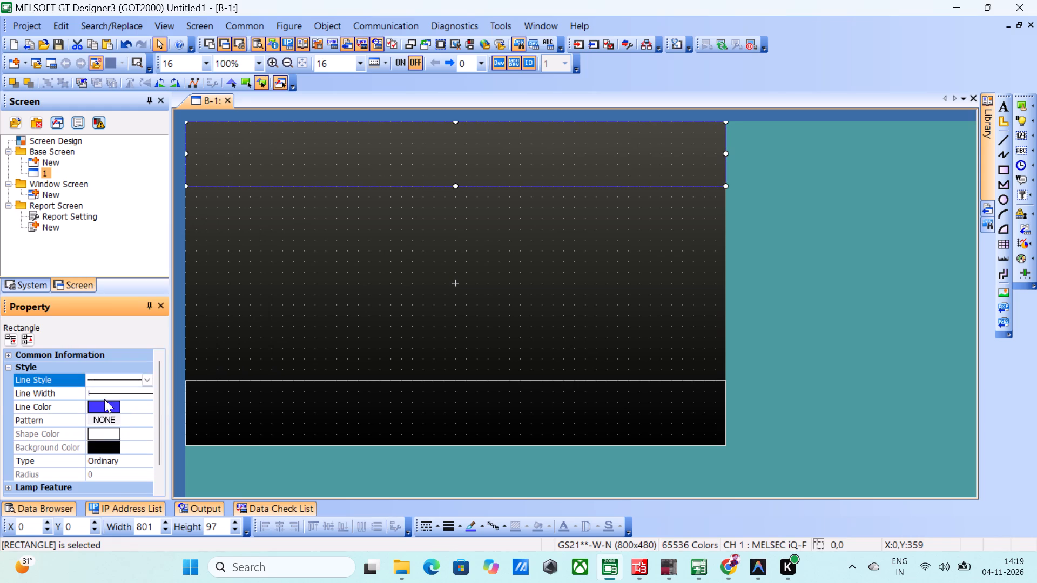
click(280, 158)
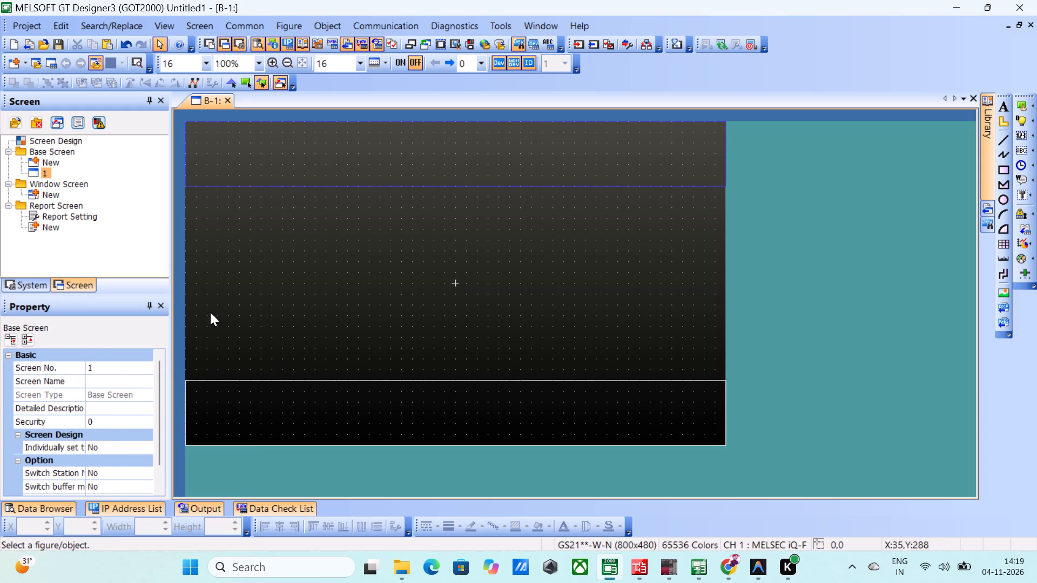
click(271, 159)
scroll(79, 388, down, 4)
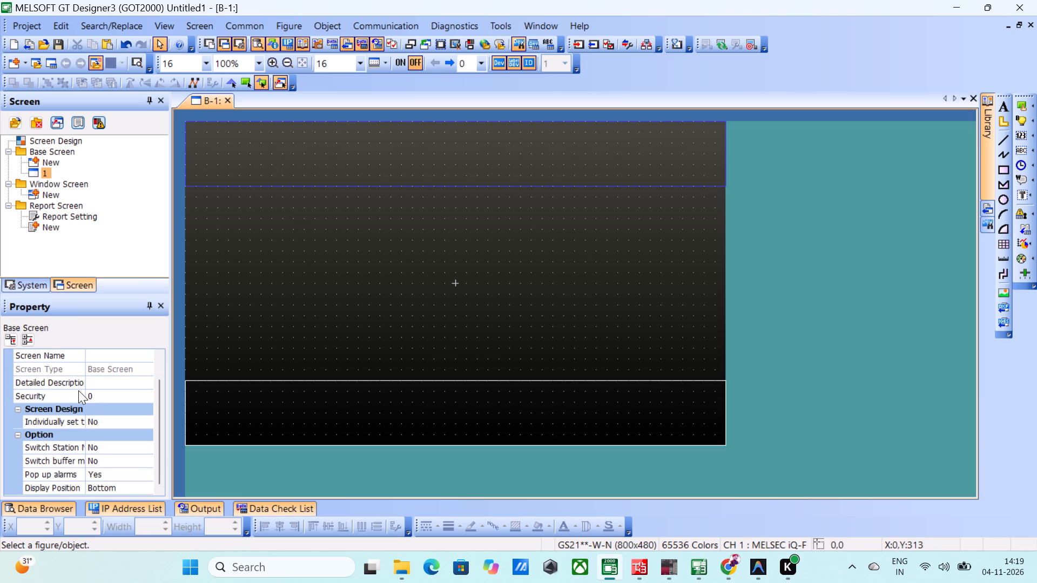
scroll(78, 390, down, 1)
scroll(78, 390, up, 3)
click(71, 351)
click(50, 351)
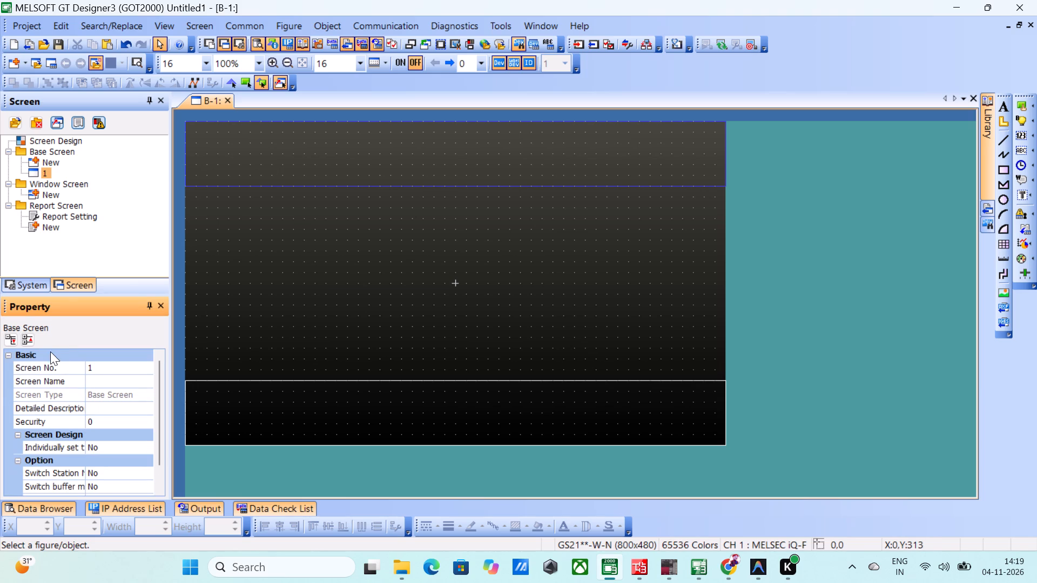
Reopen the top rectangle's settings dialog to check its style options, and close it without changes.
click(554, 171)
double_click(556, 185)
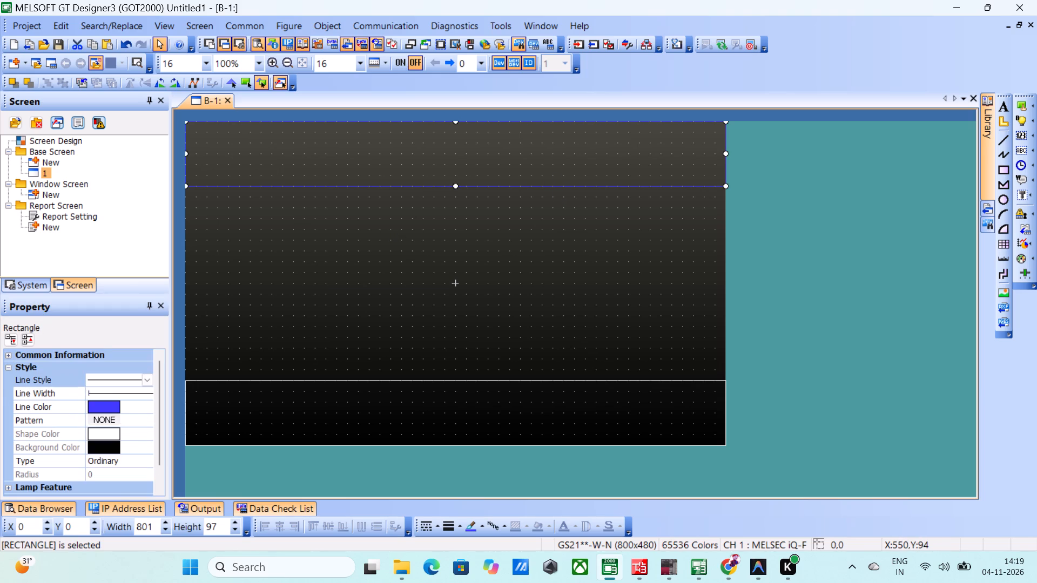
click(636, 167)
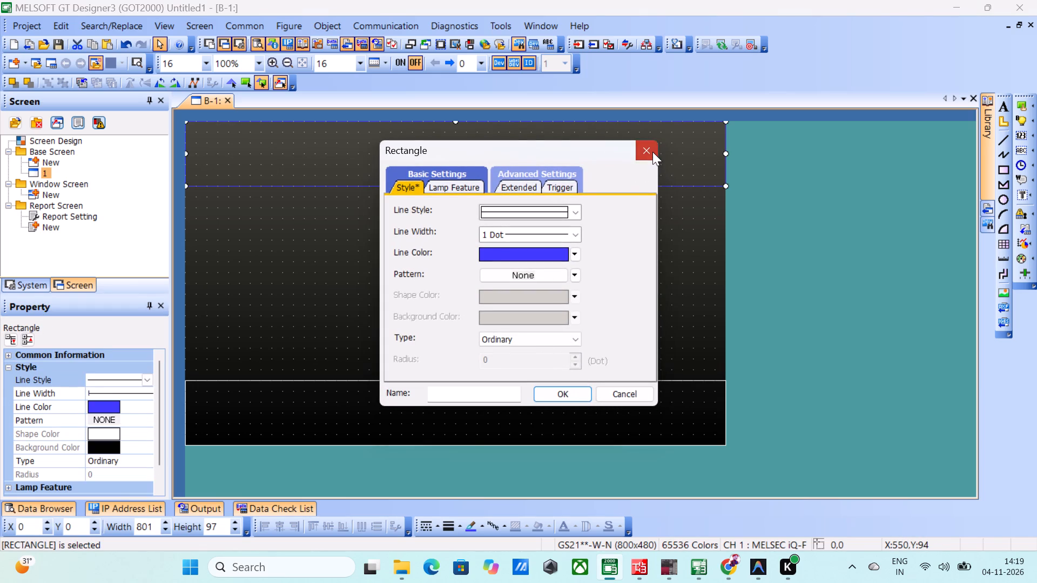
click(652, 152)
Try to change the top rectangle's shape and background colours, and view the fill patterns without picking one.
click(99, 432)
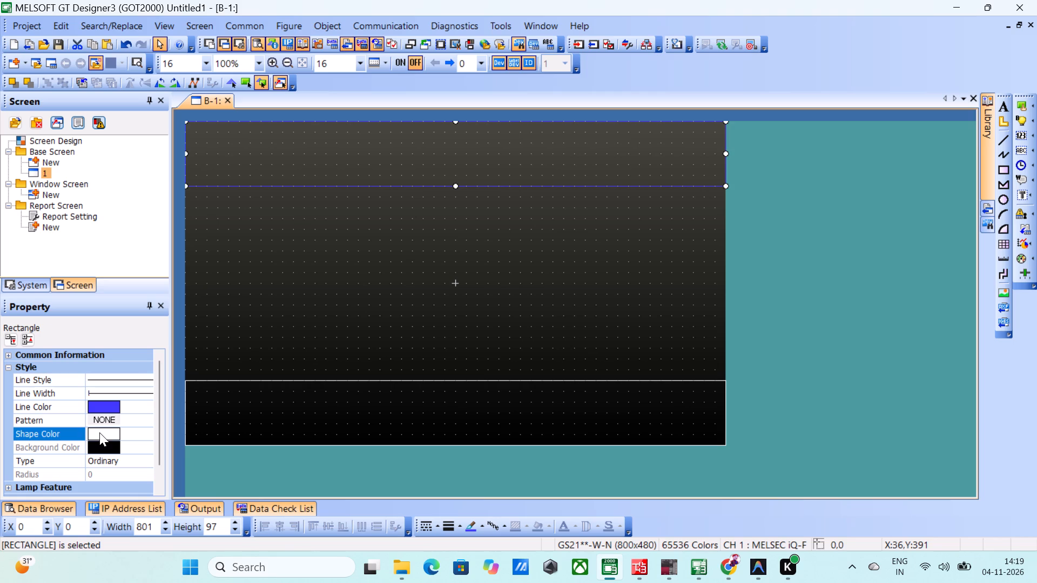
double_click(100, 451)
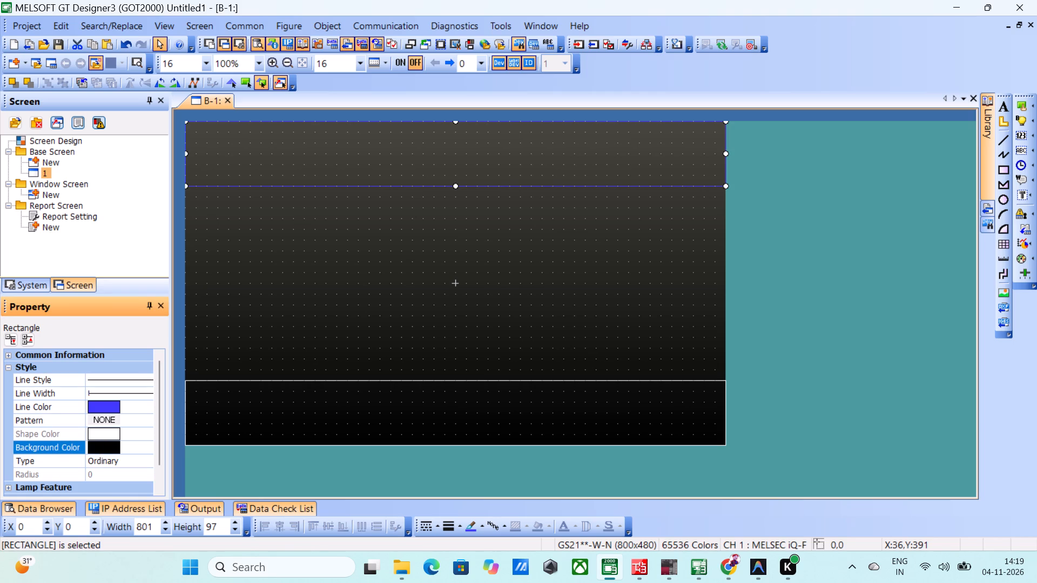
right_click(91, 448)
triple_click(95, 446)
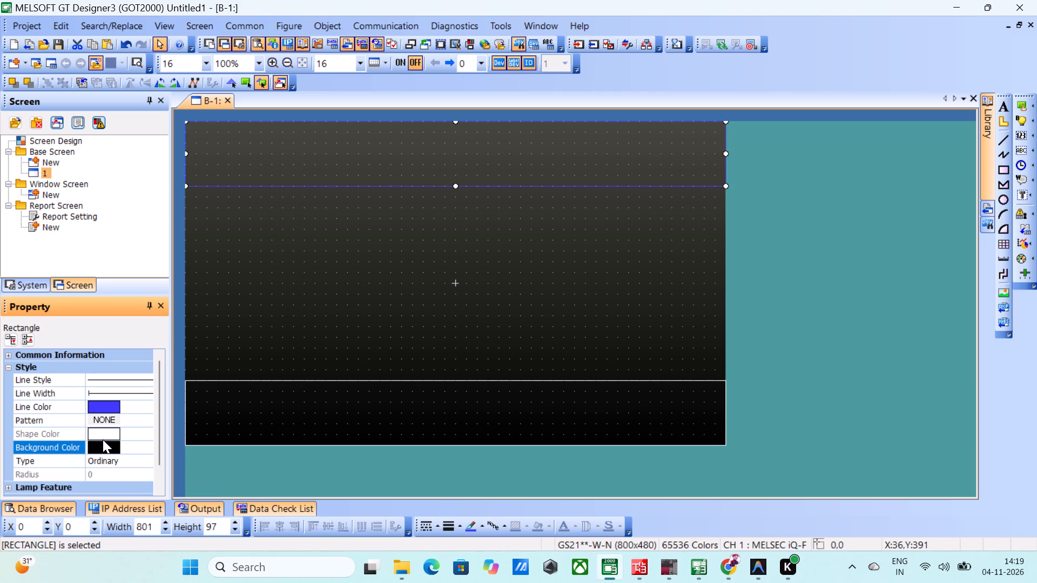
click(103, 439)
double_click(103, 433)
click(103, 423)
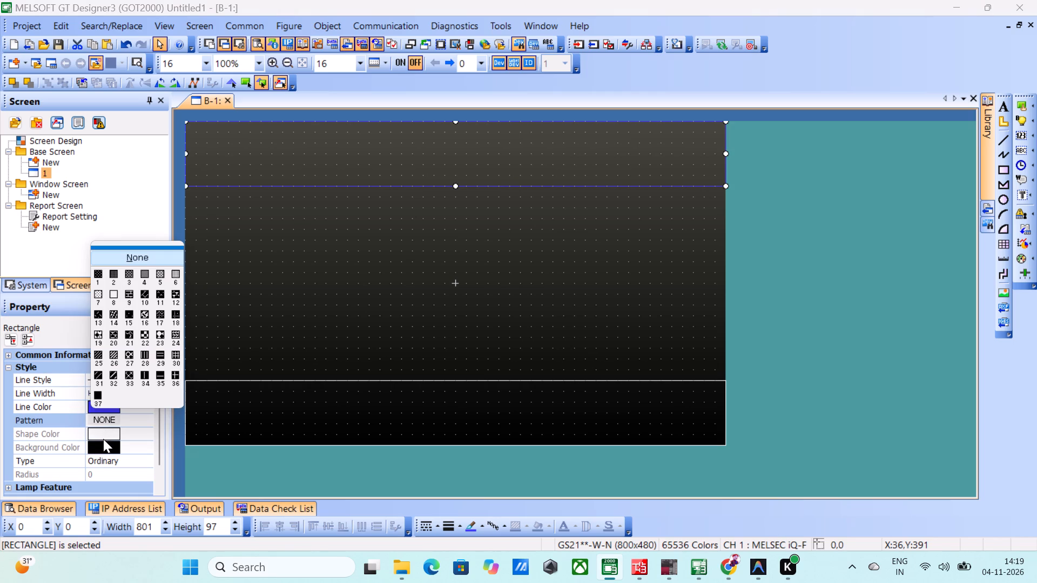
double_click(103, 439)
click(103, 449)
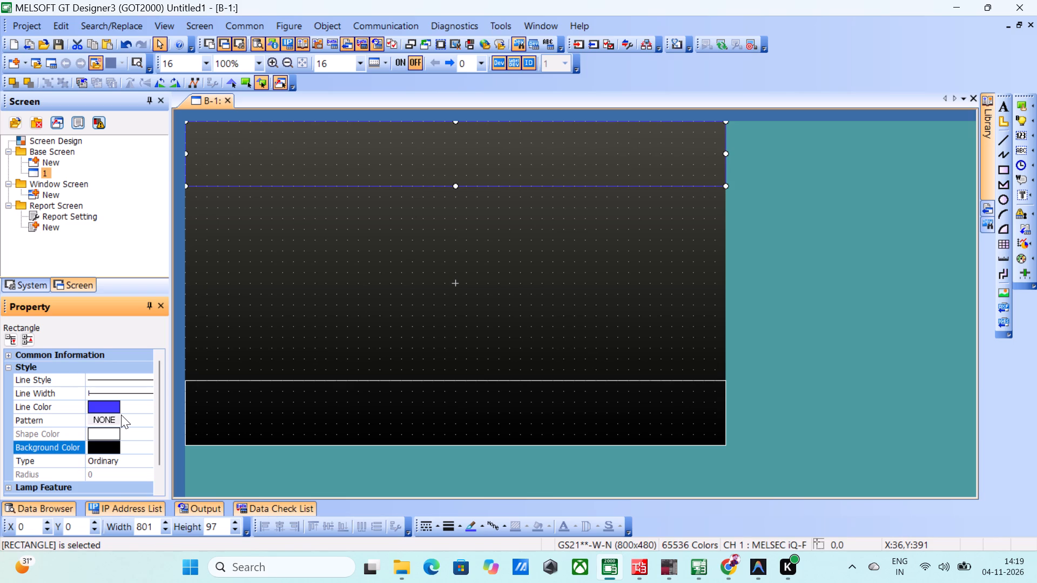
Set the bottom rectangle's line colour to light yellow.
click(298, 376)
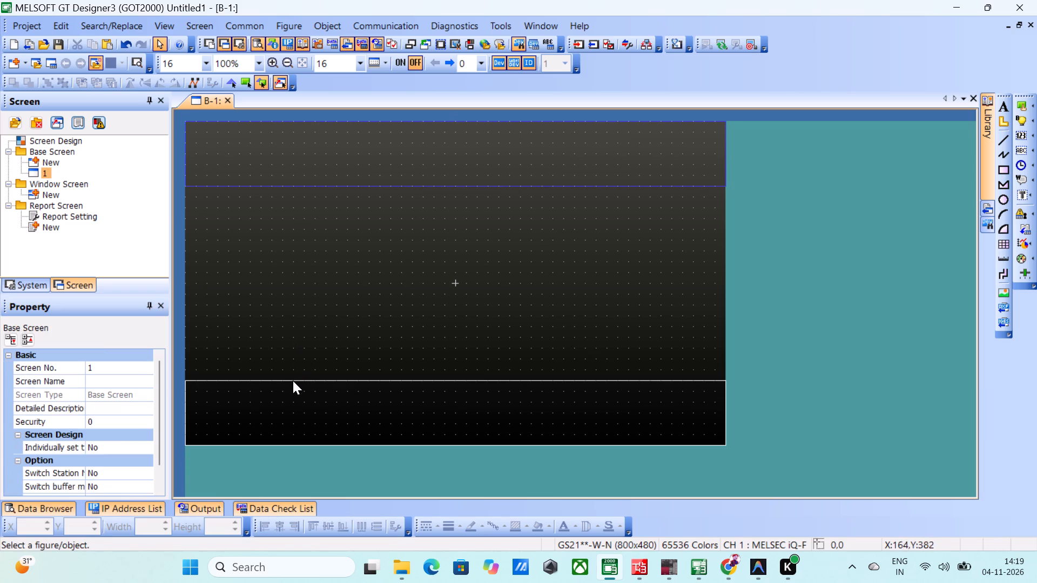
triple_click(260, 378)
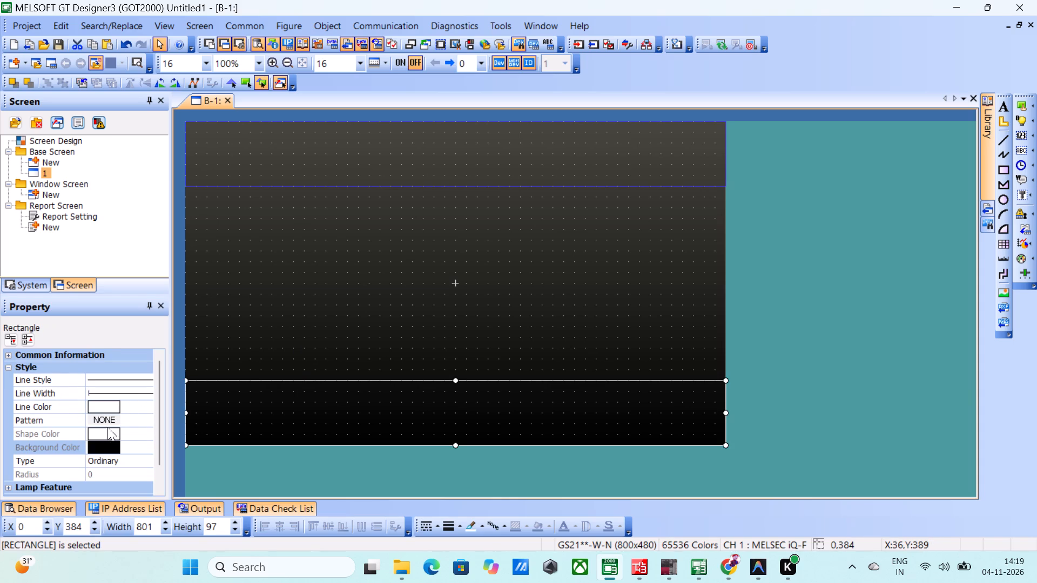
click(106, 444)
double_click(106, 444)
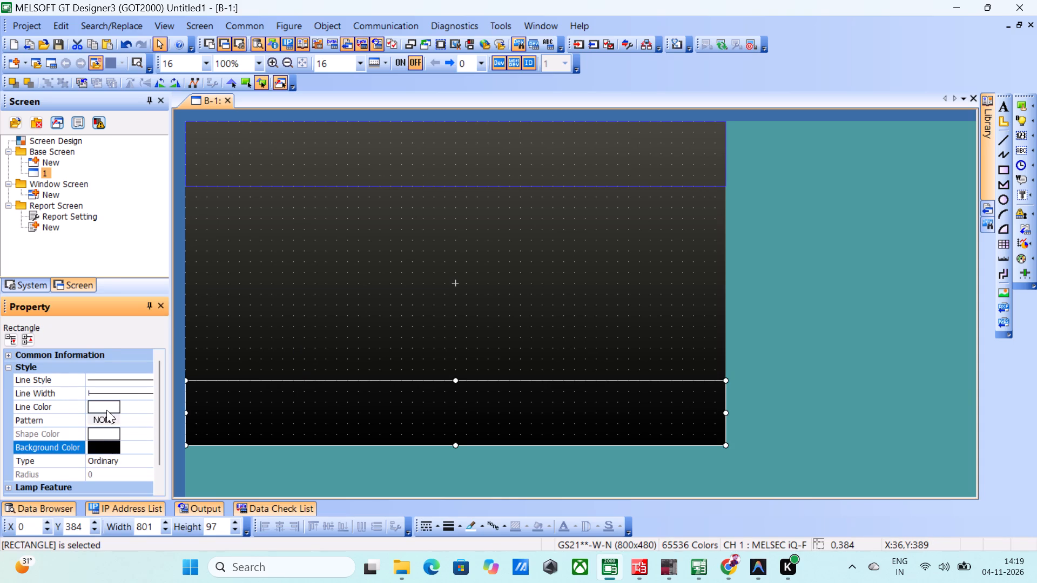
click(106, 409)
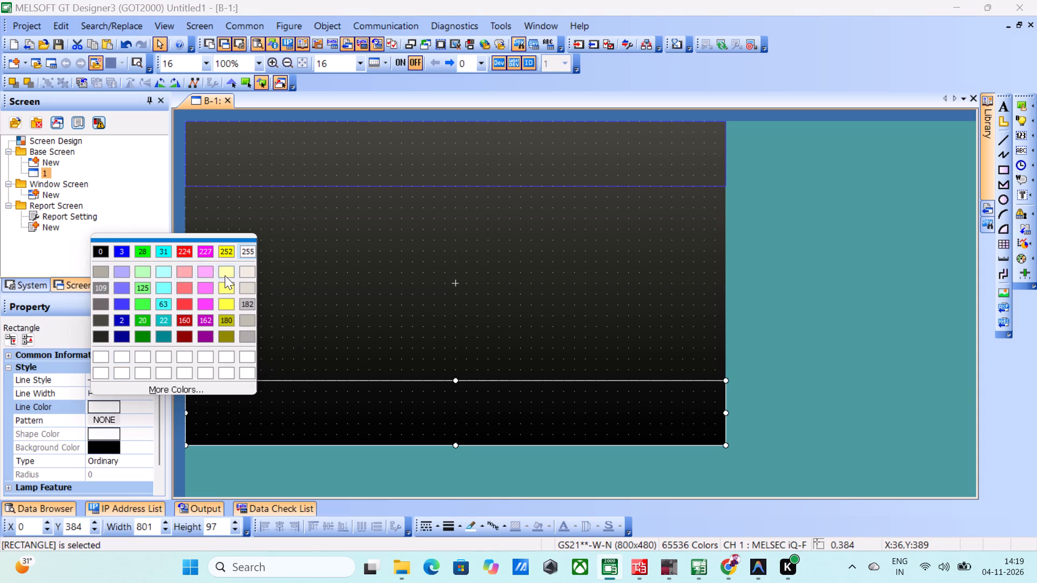
click(225, 275)
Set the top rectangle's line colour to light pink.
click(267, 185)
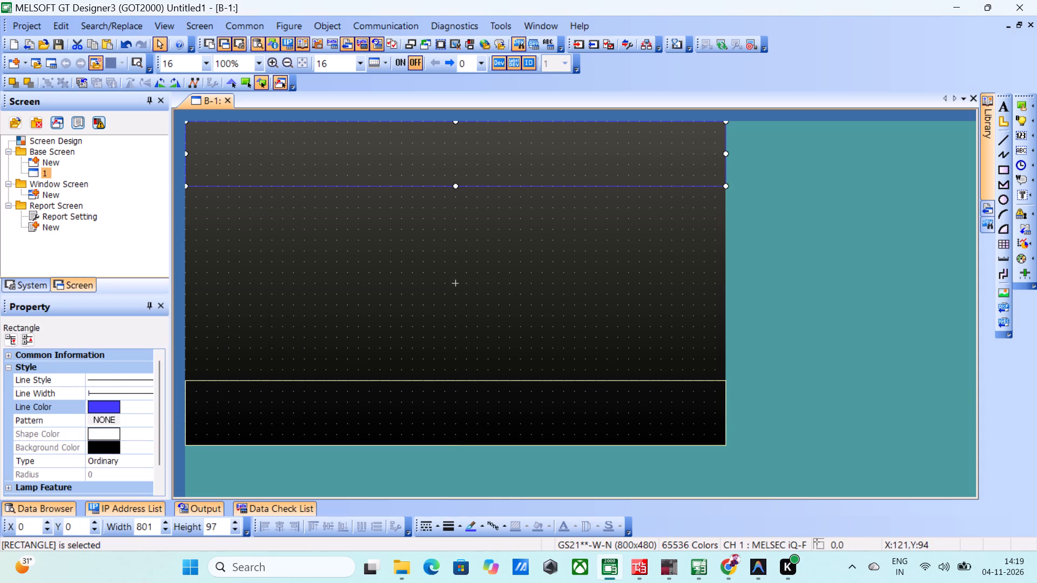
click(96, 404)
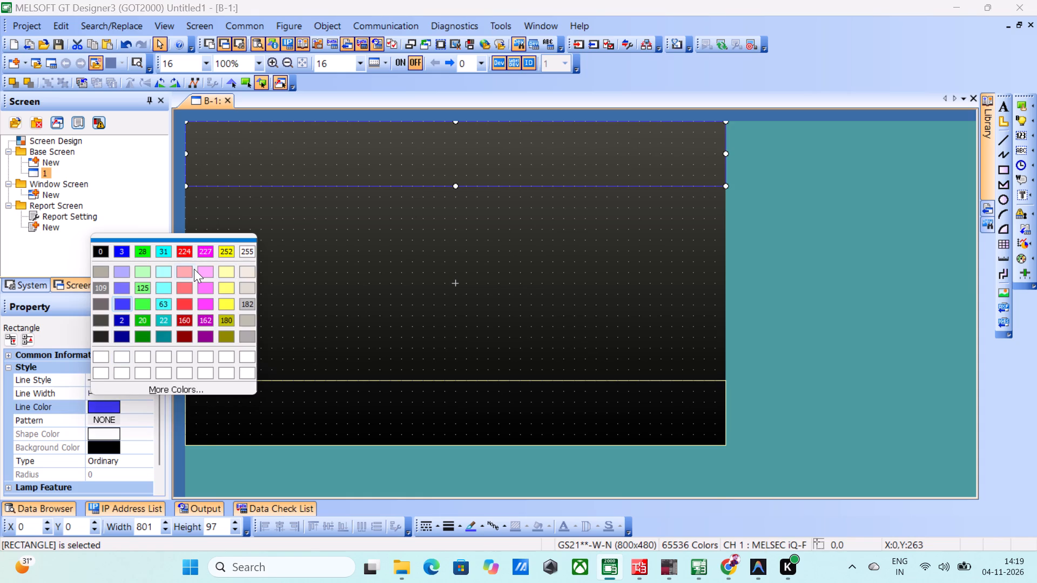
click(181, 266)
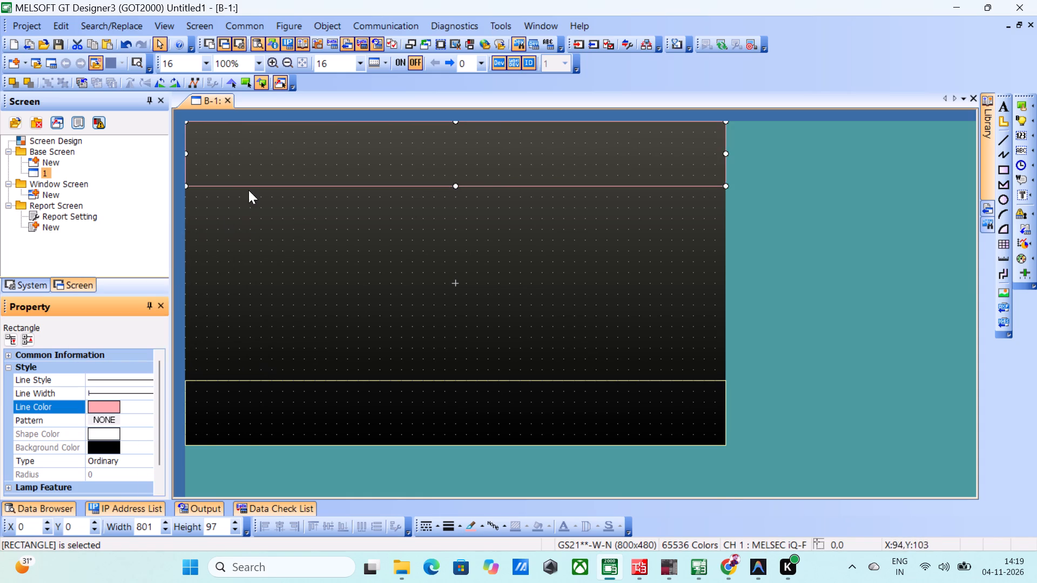
Set the top rectangle's line colour to the bright red shade above colour 160.
click(252, 185)
click(252, 192)
click(254, 186)
click(254, 185)
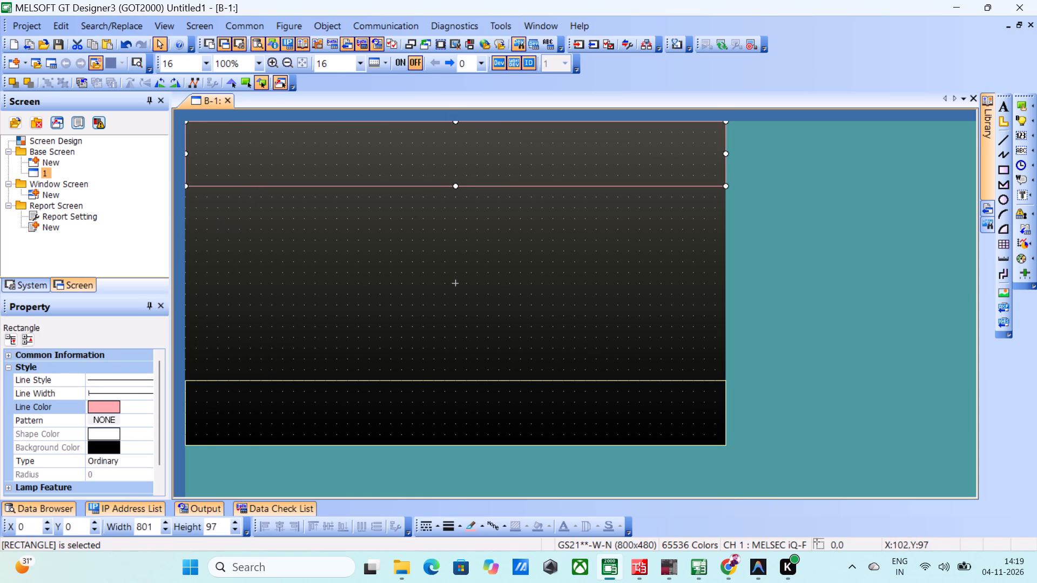
click(100, 405)
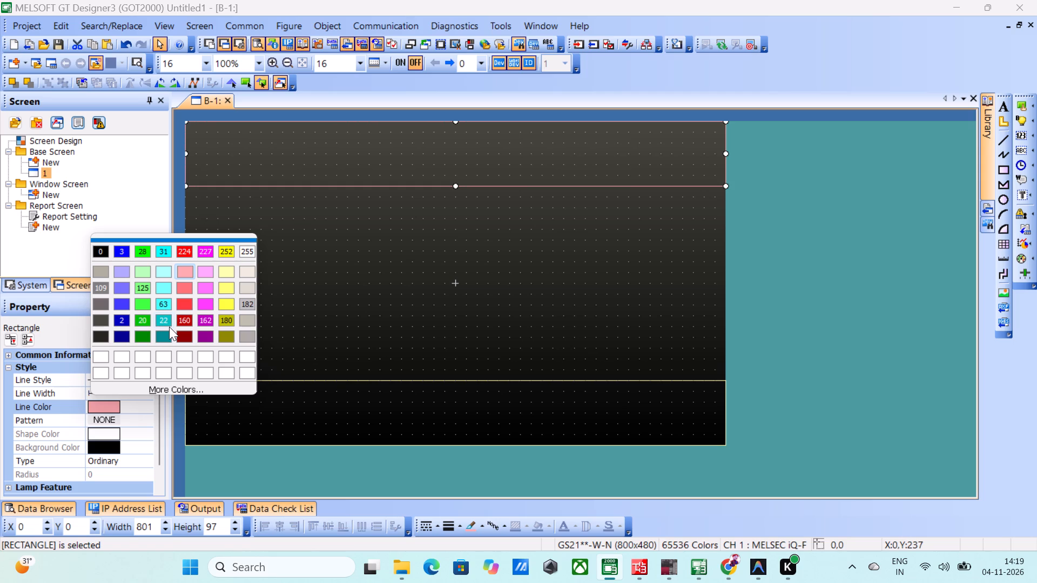
click(182, 308)
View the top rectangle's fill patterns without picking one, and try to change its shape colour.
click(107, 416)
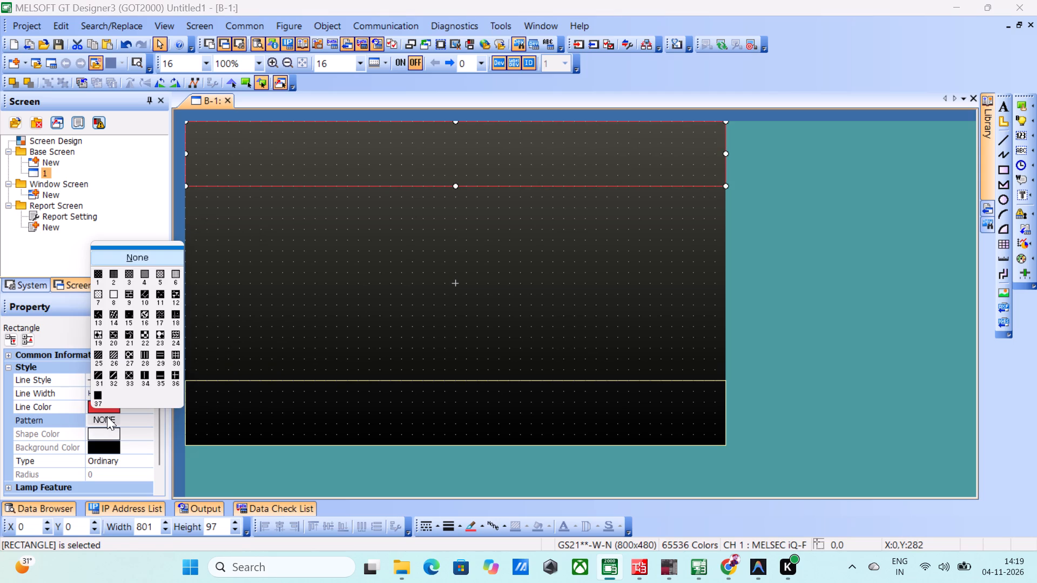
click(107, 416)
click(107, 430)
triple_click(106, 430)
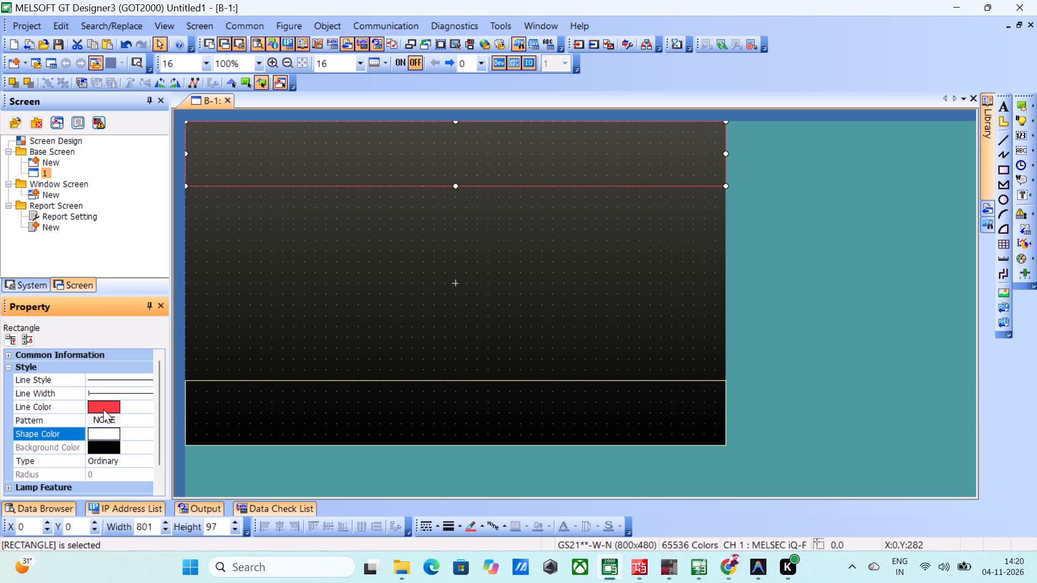
Set the top rectangle's type to Rounded, and try to change its background colour.
double_click(66, 455)
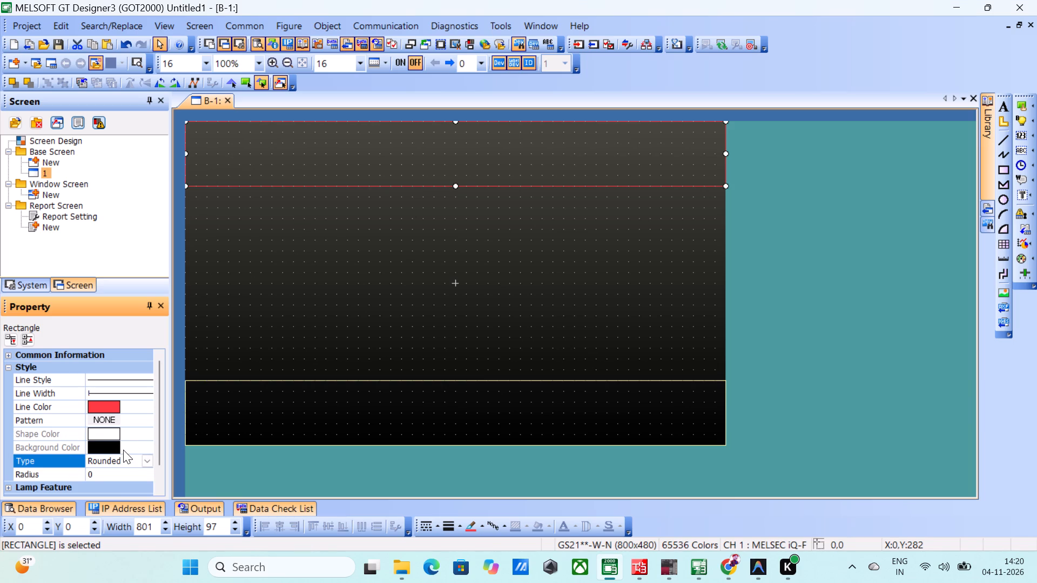
click(119, 450)
double_click(115, 450)
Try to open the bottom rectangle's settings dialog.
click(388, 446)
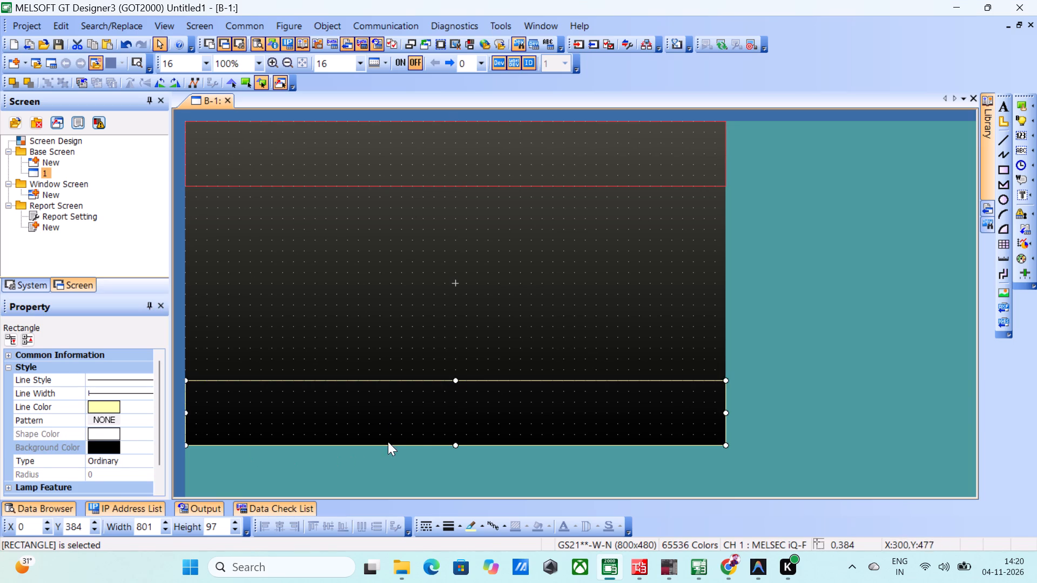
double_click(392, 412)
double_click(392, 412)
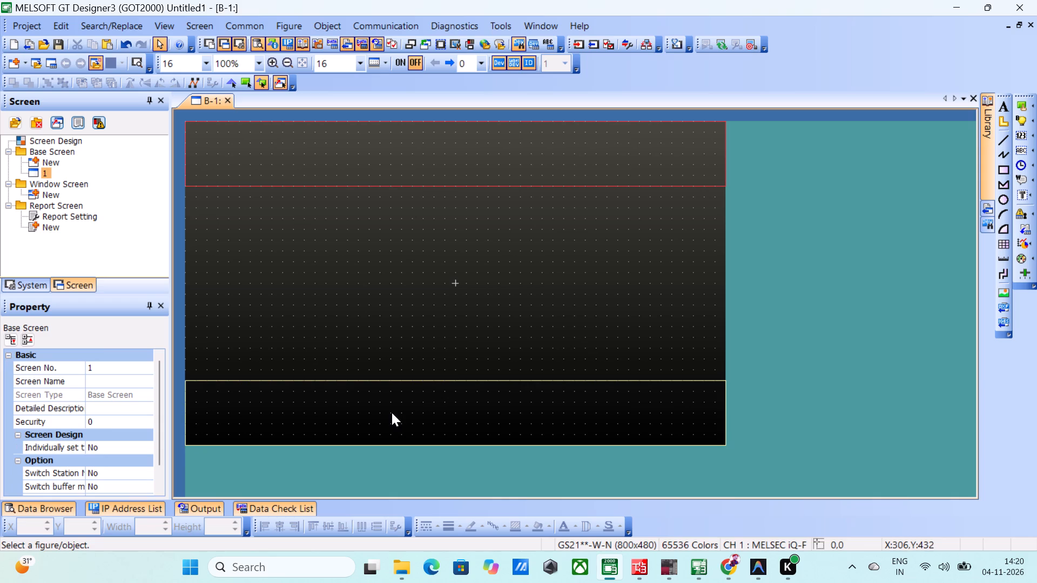
Examine the base screen's basic properties, from screen name to security, without changing any.
scroll(102, 373, down, 8)
scroll(99, 382, up, 5)
click(57, 375)
click(56, 368)
click(55, 381)
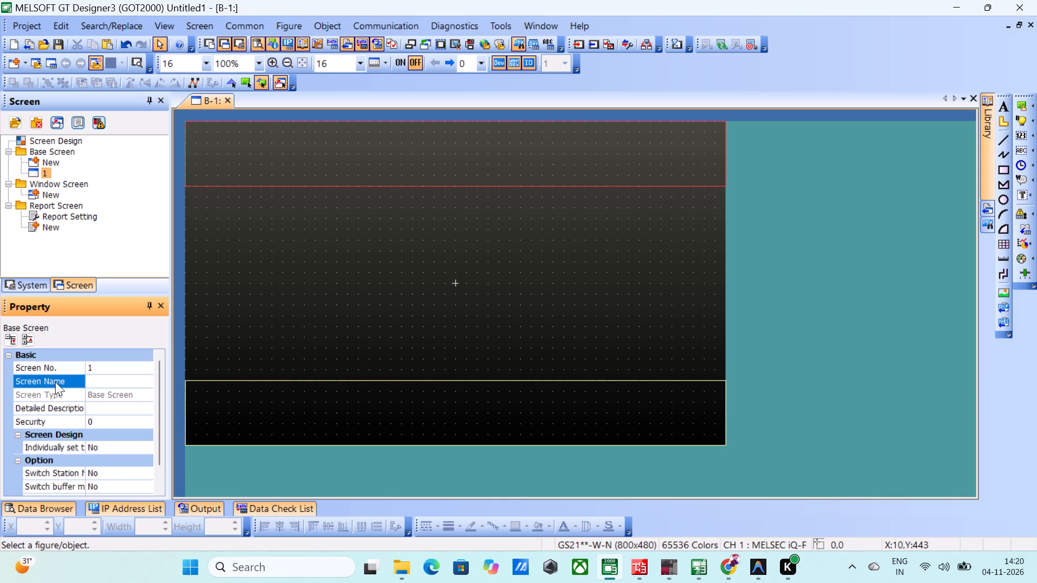
click(54, 397)
click(51, 407)
click(49, 414)
click(48, 418)
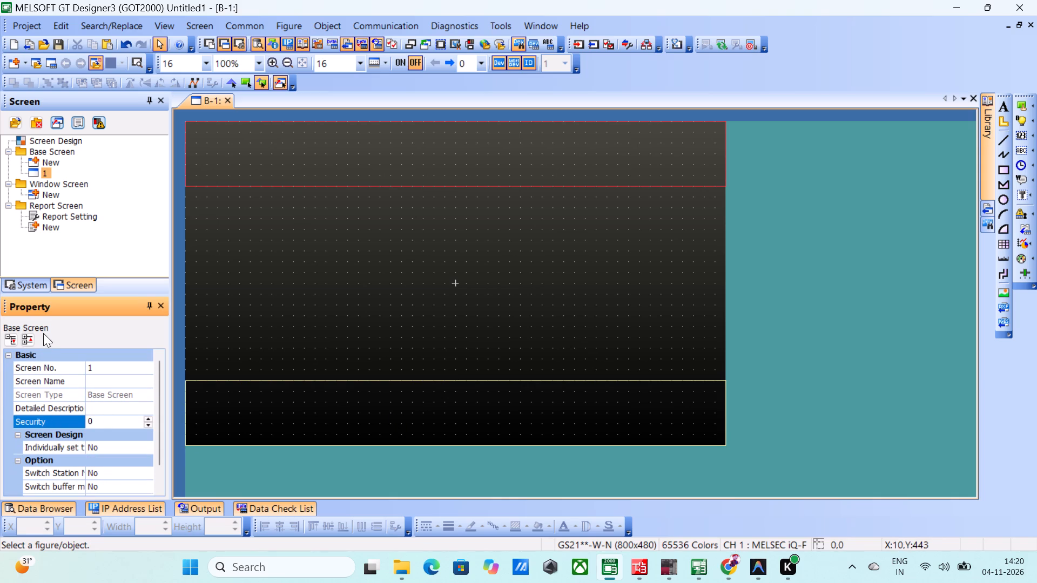
click(45, 329)
click(302, 400)
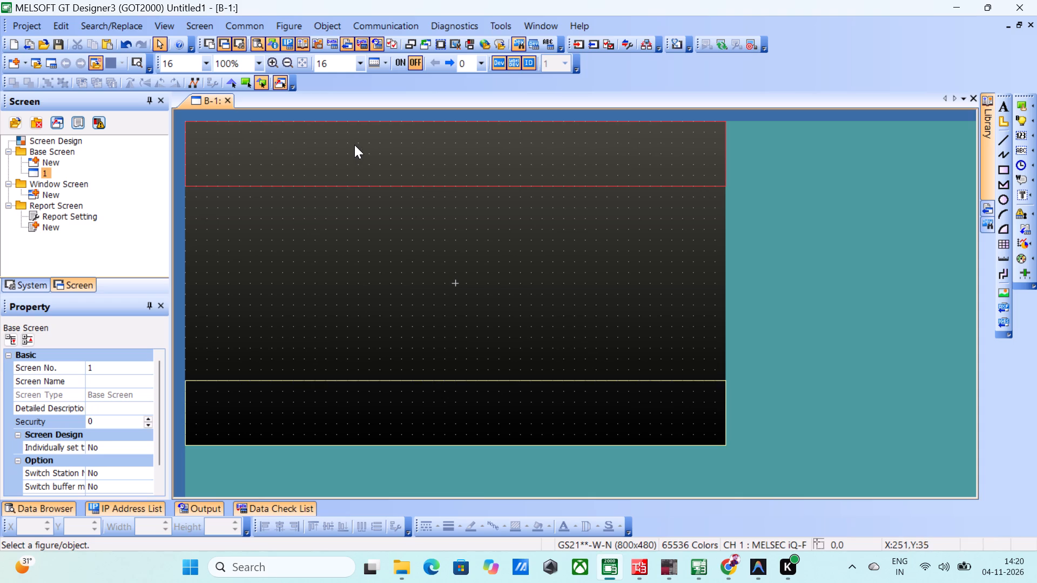
double_click(355, 144)
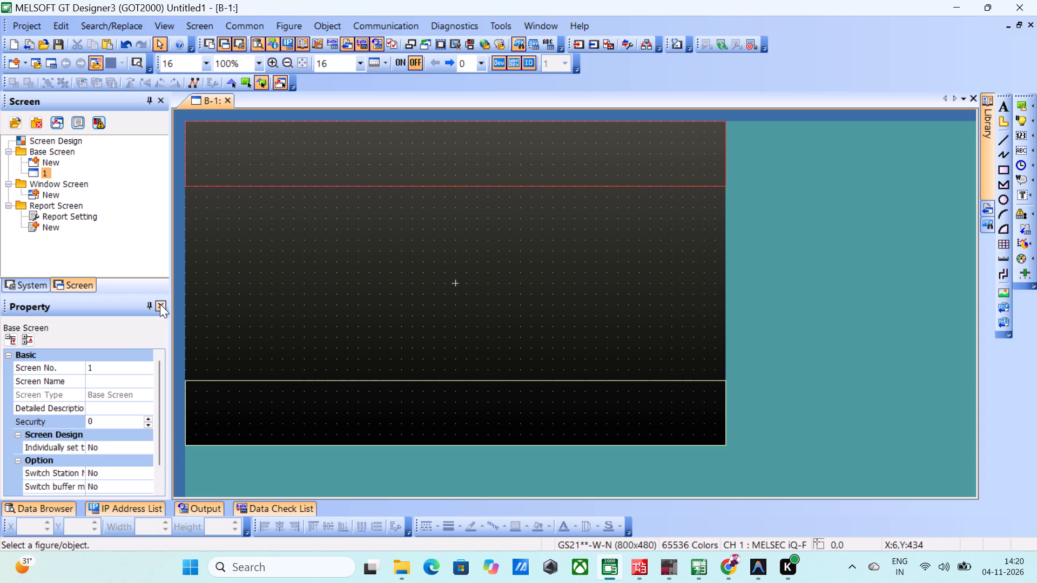
Close the property window.
click(161, 306)
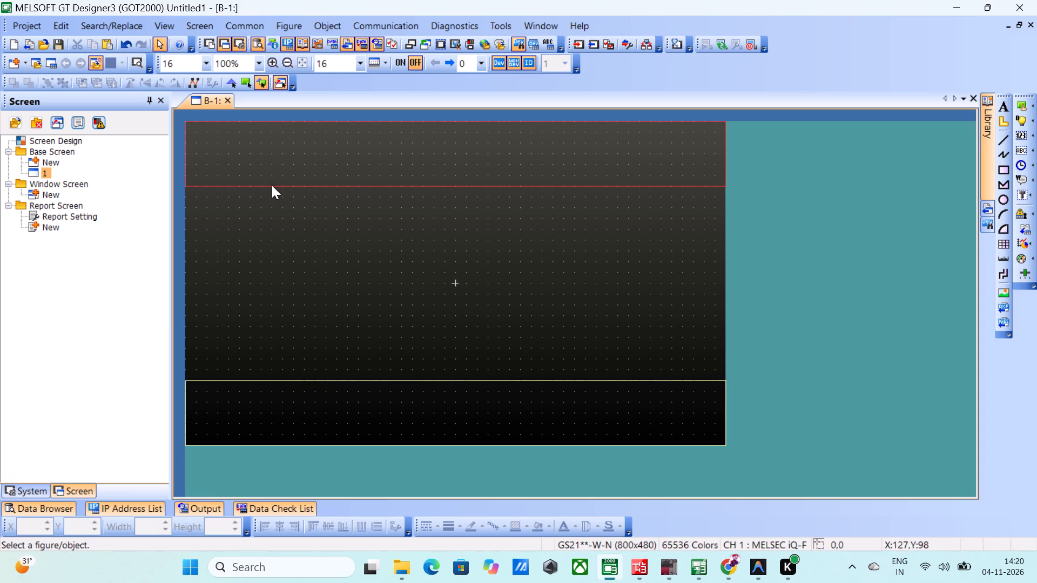
Select the top rectangle, look at the system settings tree, and return to the screen list.
double_click(272, 185)
click(272, 186)
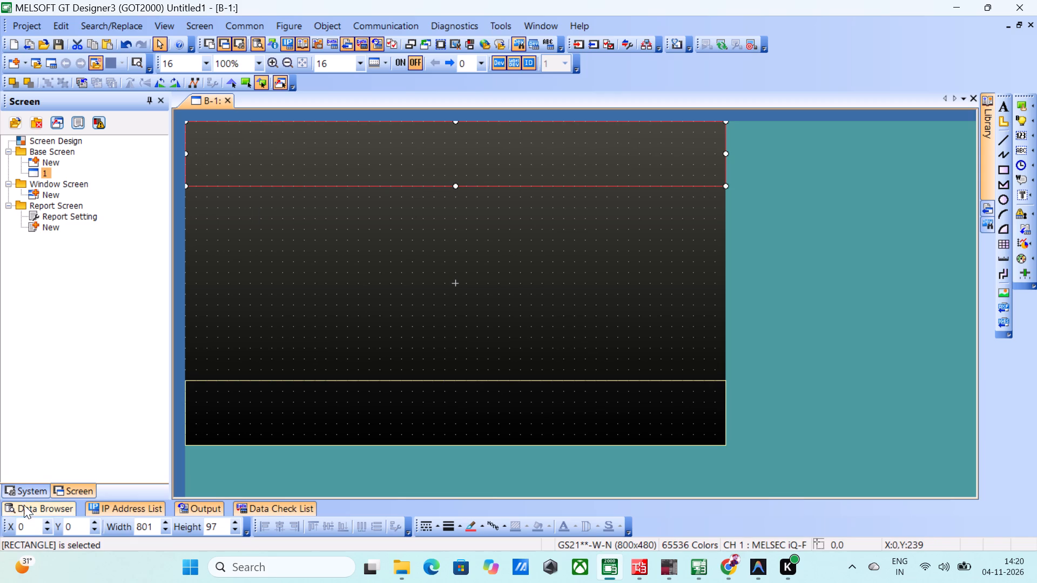
click(28, 486)
click(28, 486)
click(63, 482)
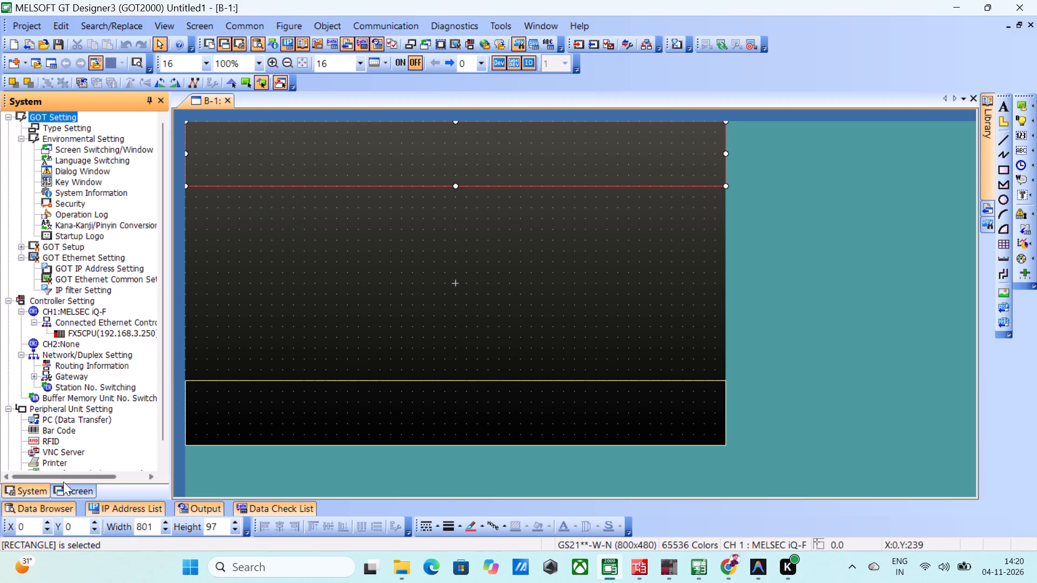
click(67, 489)
double_click(70, 489)
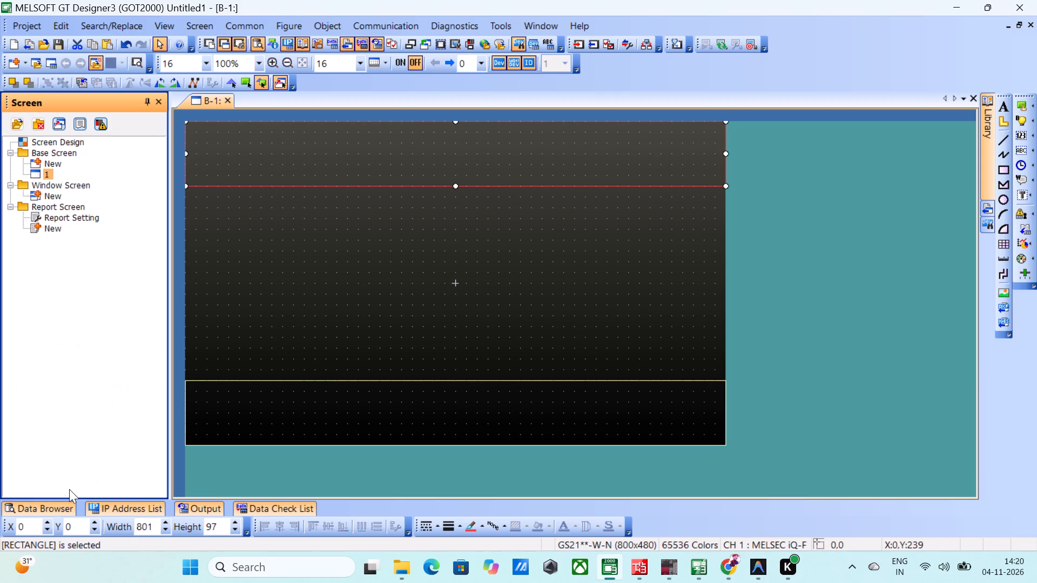
click(65, 485)
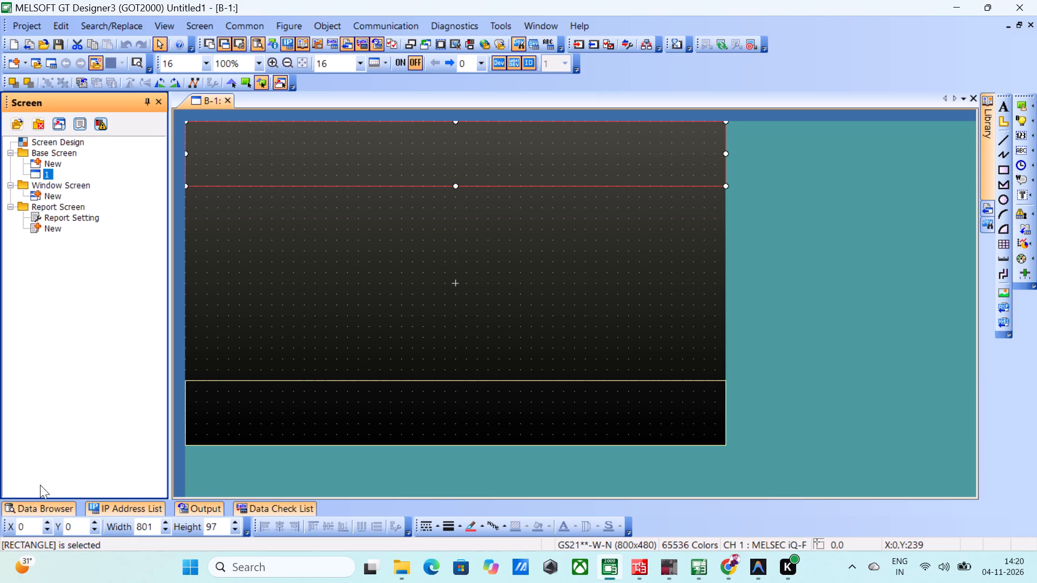
click(48, 479)
Open the bottom rectangle's settings, try to change its background colour, and name the rectangle asads.
click(290, 381)
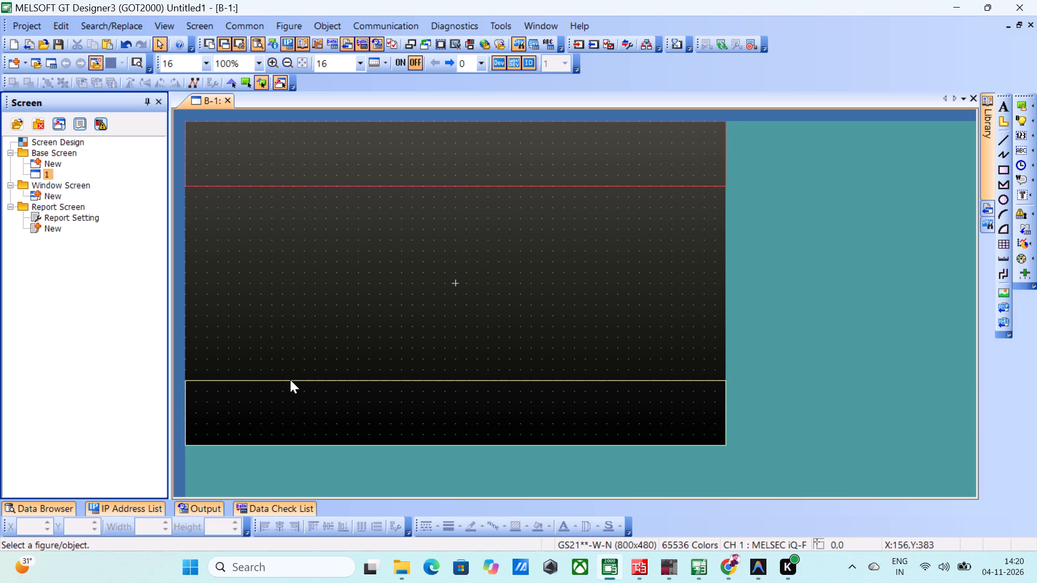
click(290, 379)
double_click(290, 379)
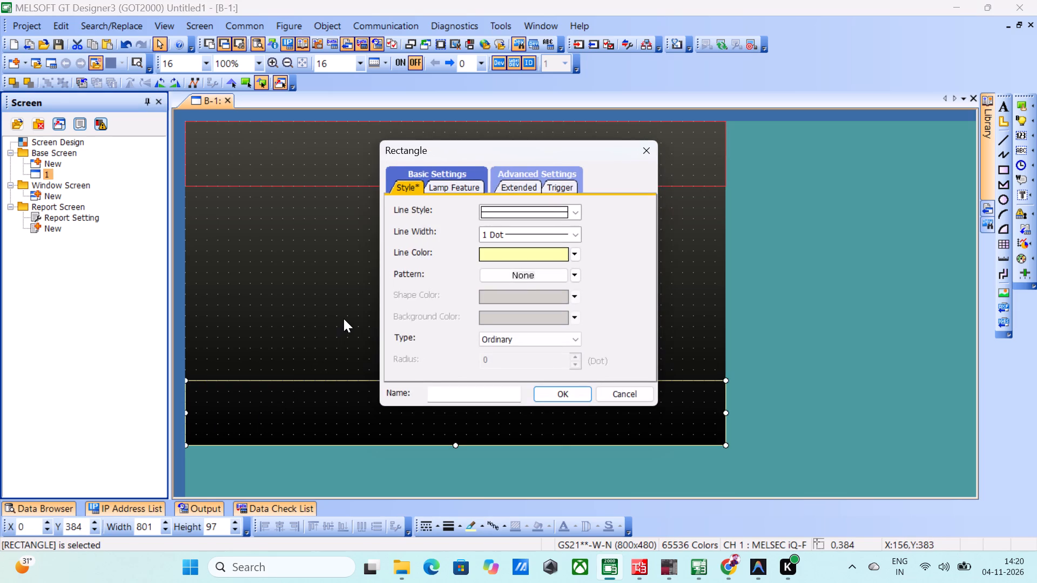
click(511, 290)
click(573, 316)
double_click(575, 316)
click(490, 394)
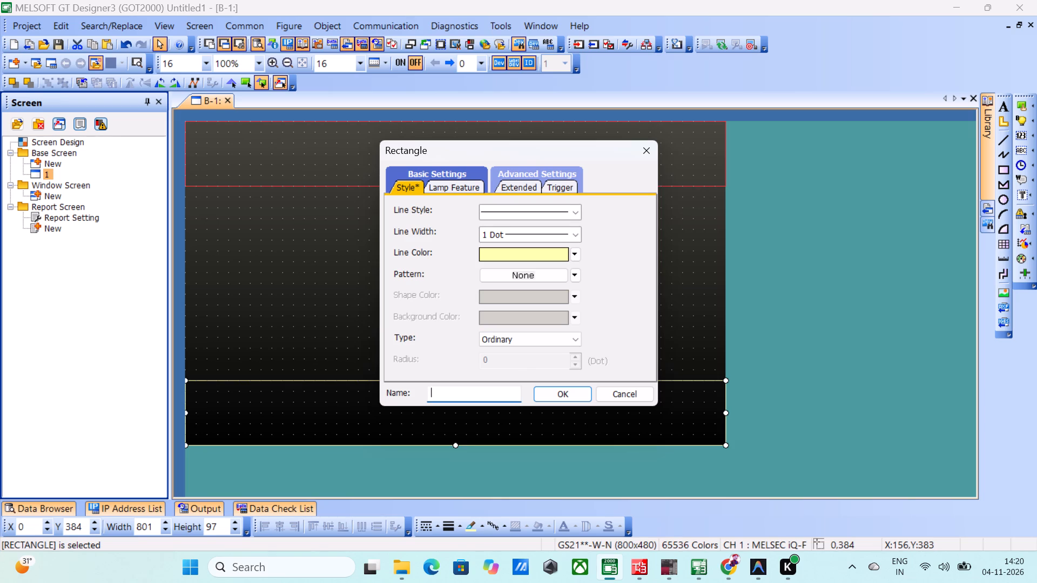
text(asads)
click(556, 384)
double_click(555, 389)
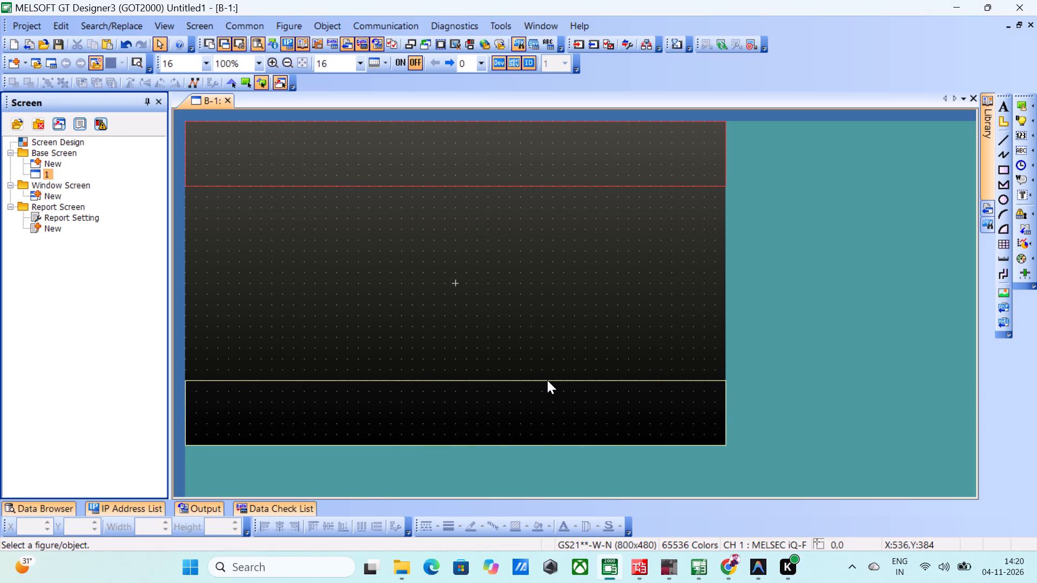
Reopen the bottom rectangle's settings and set its fill pattern to 8.
click(547, 380)
triple_click(547, 380)
click(542, 339)
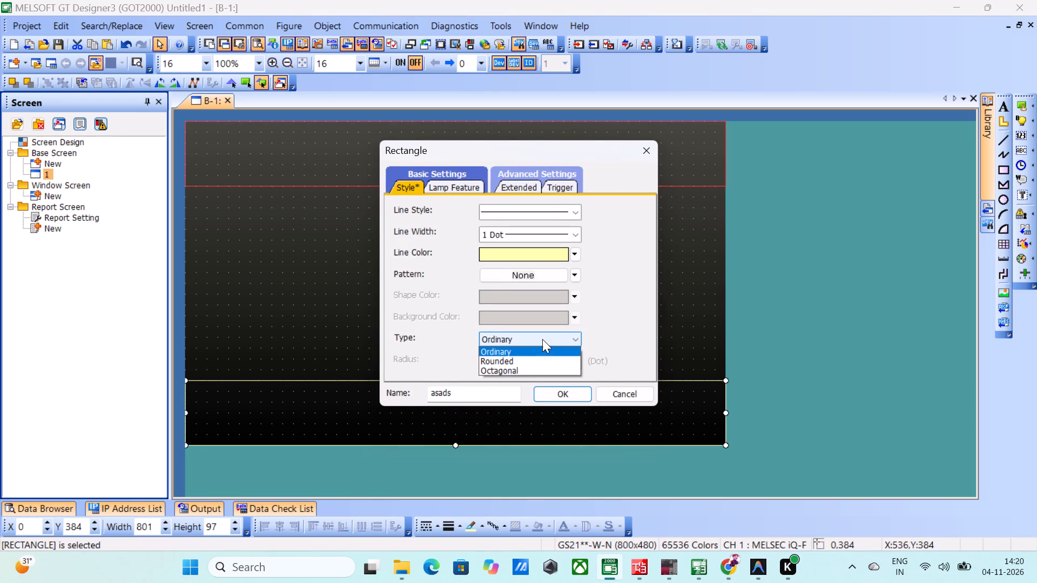
click(551, 320)
click(573, 316)
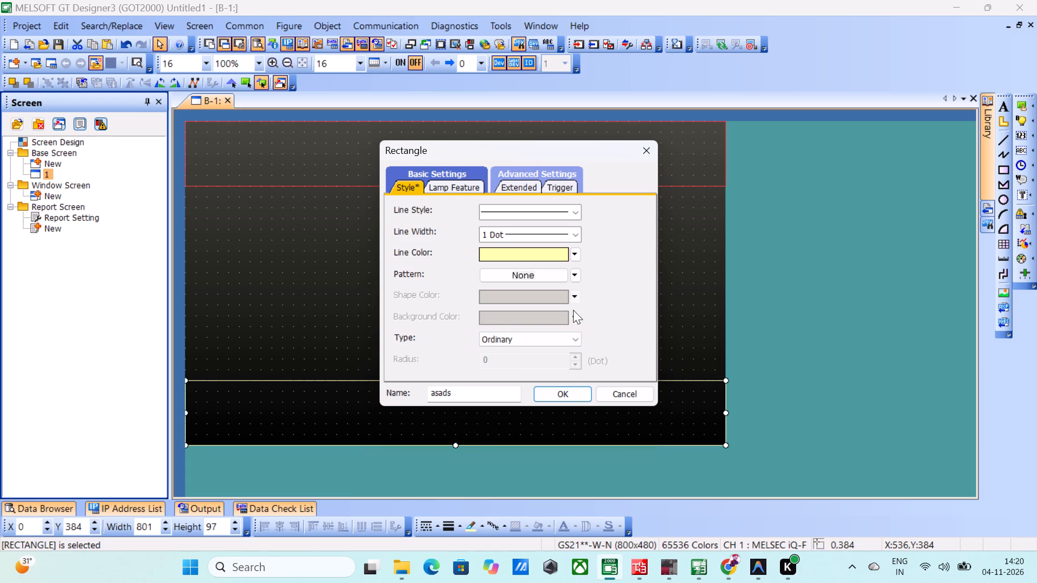
double_click(574, 276)
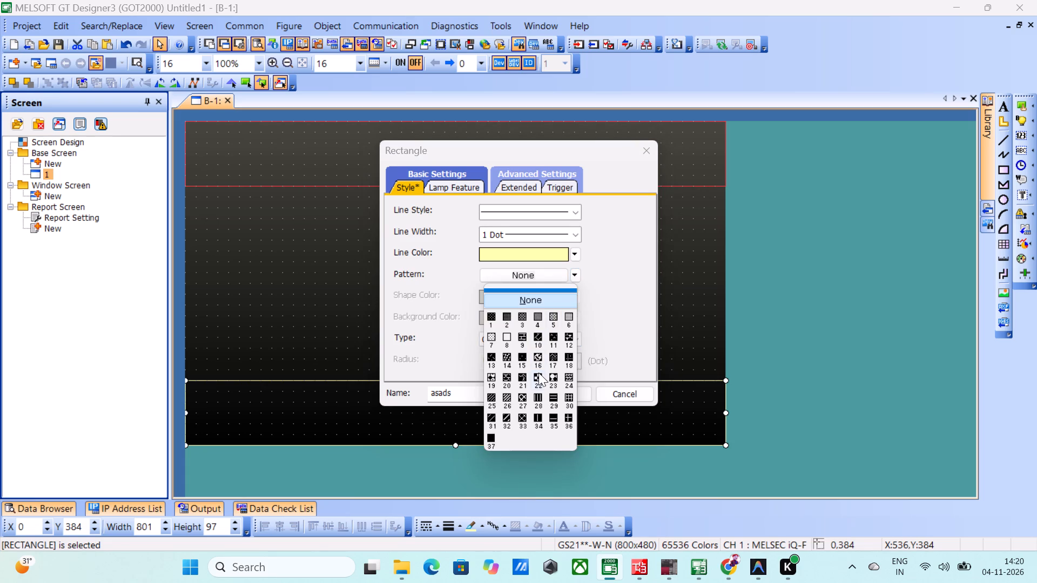
click(504, 338)
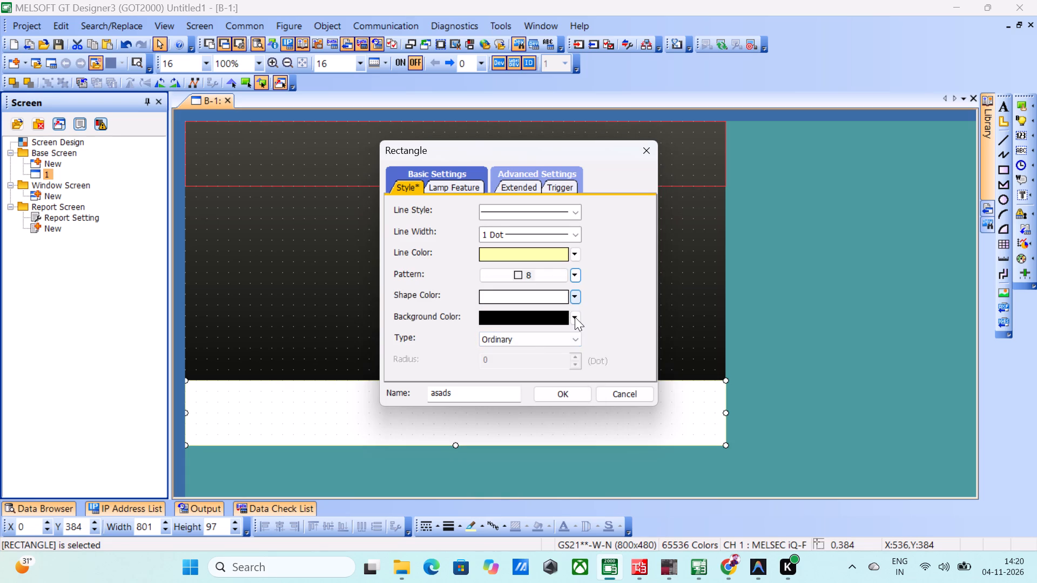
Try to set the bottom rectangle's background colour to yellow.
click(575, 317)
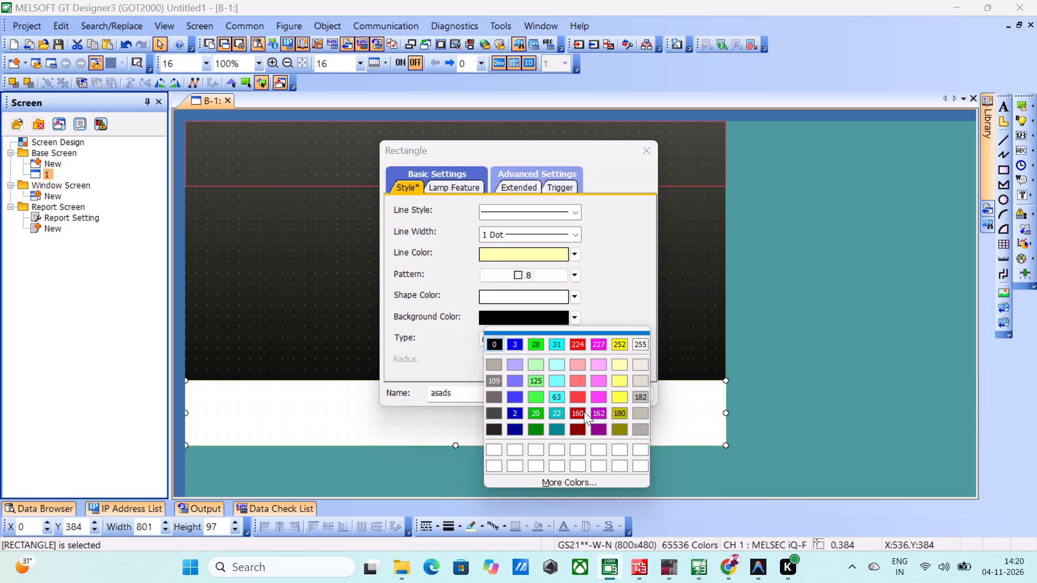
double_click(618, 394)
Reopen the bottom rectangle's settings and apply fill pattern 8 with a red background colour.
click(529, 402)
click(473, 378)
click(473, 378)
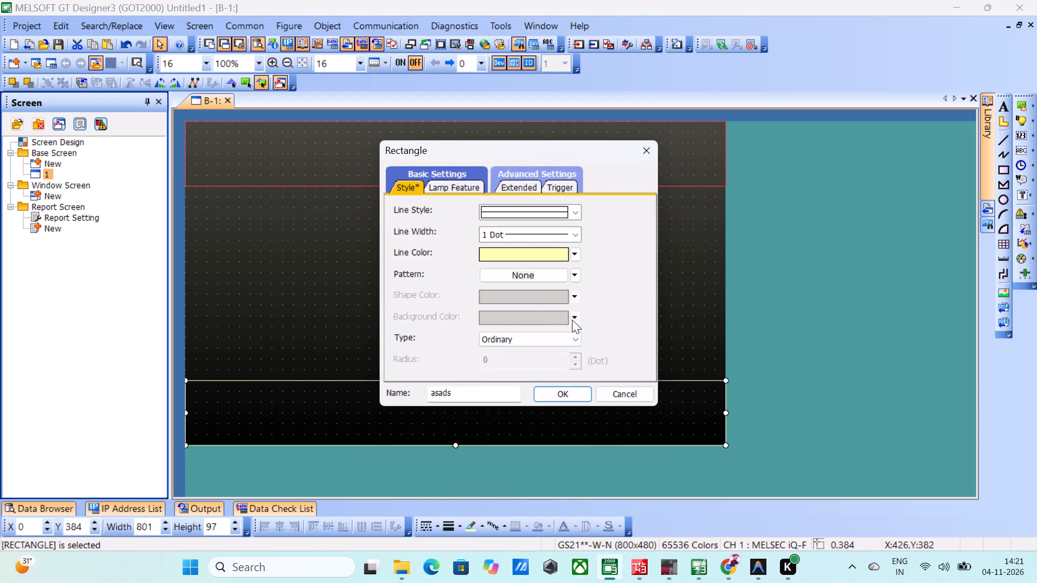
click(572, 320)
click(575, 278)
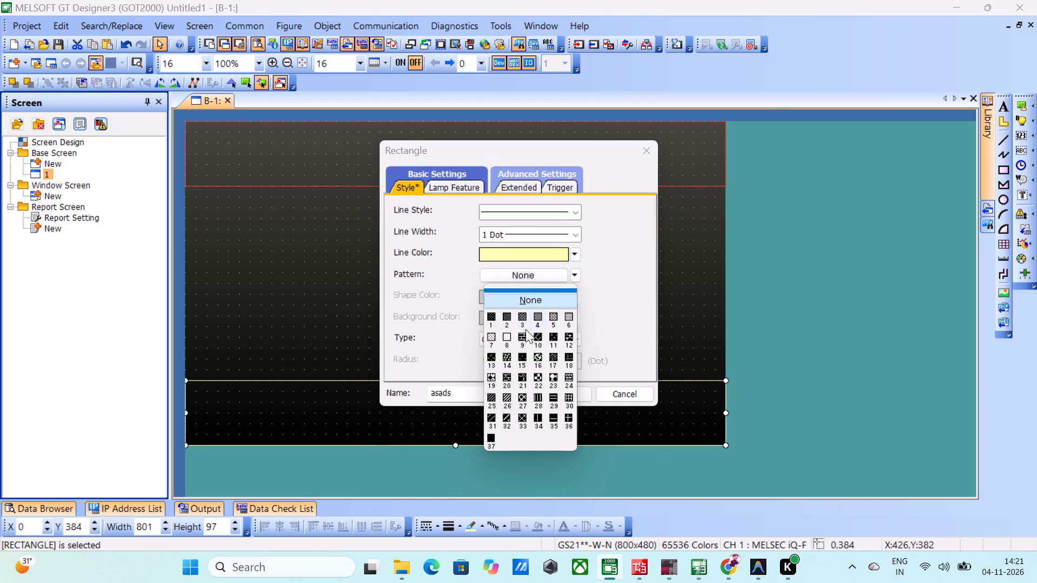
click(504, 337)
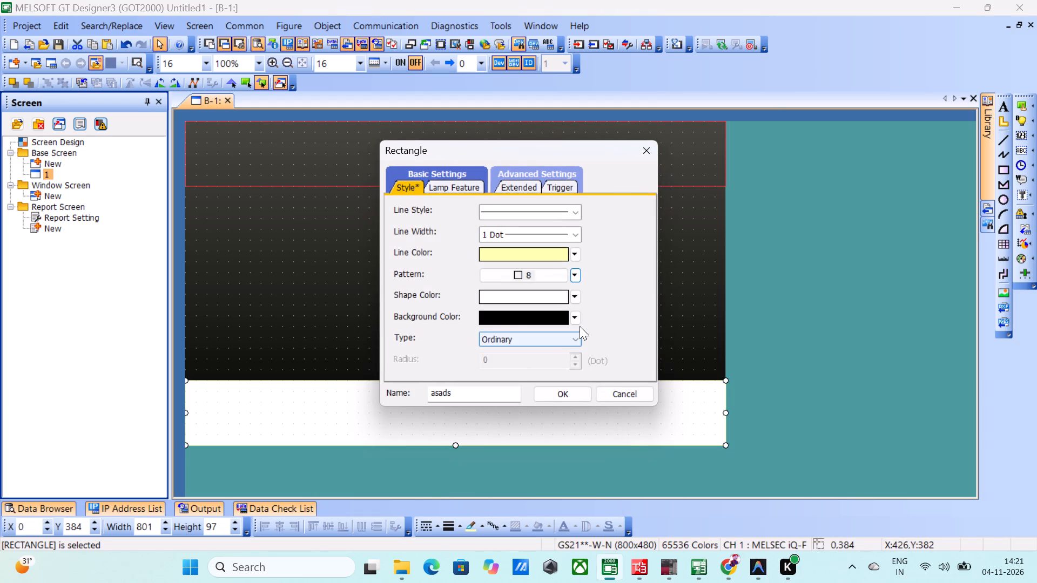
click(579, 323)
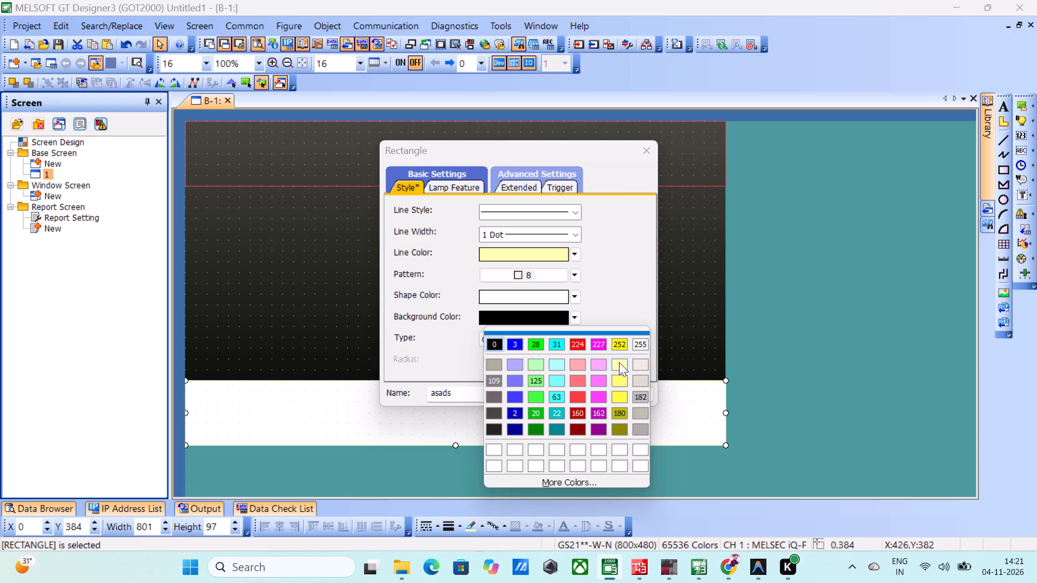
click(619, 362)
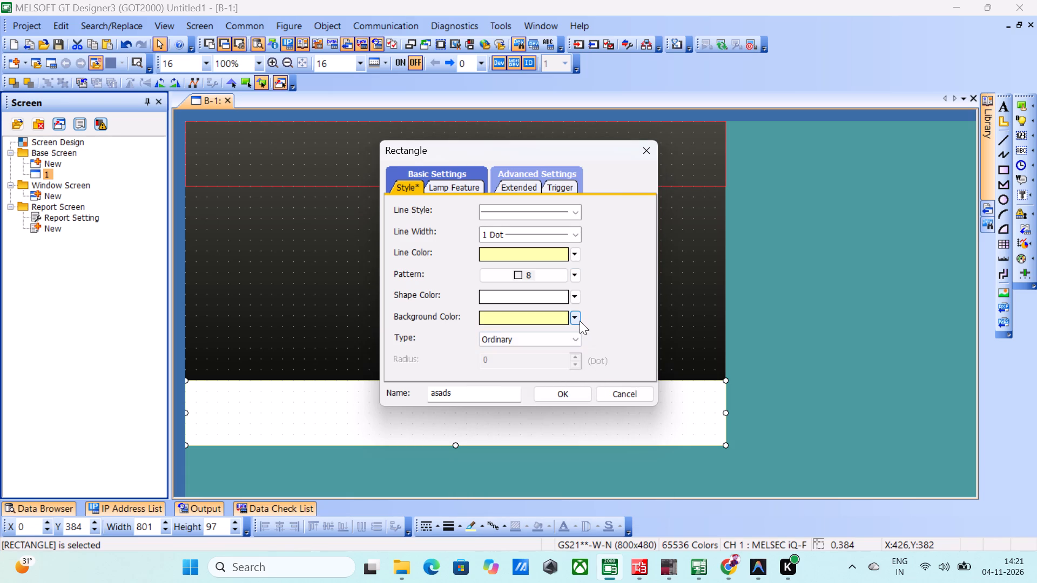
click(580, 320)
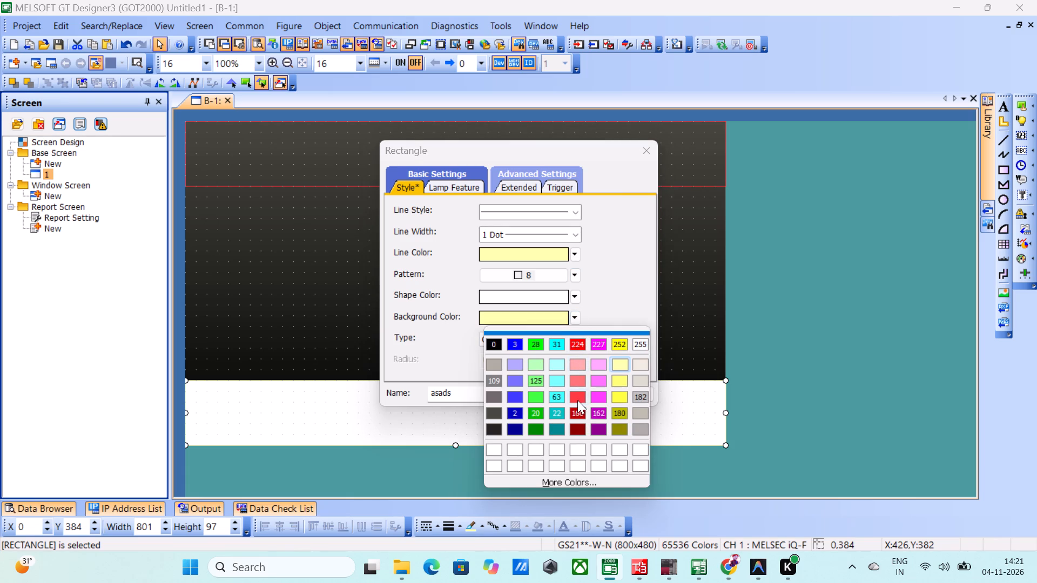
click(582, 394)
click(575, 396)
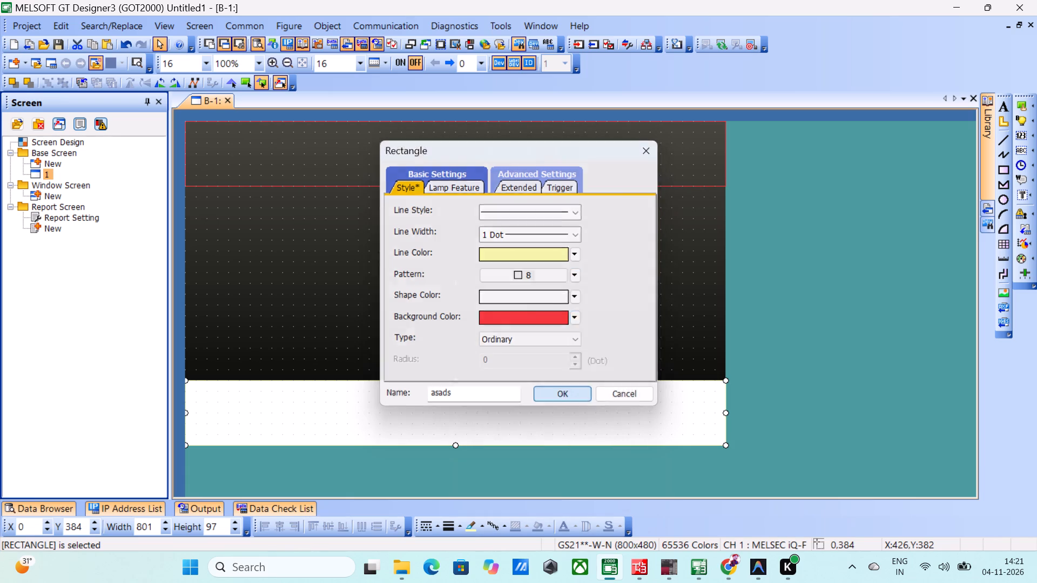
click(559, 402)
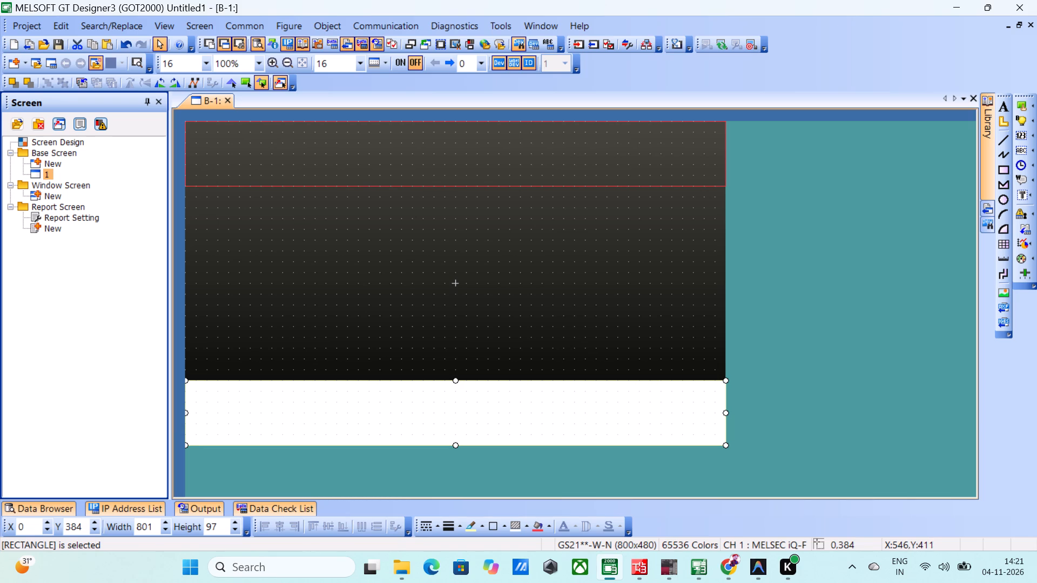
Set the bottom rectangle's shape colour to the same red as its background colour.
double_click(449, 427)
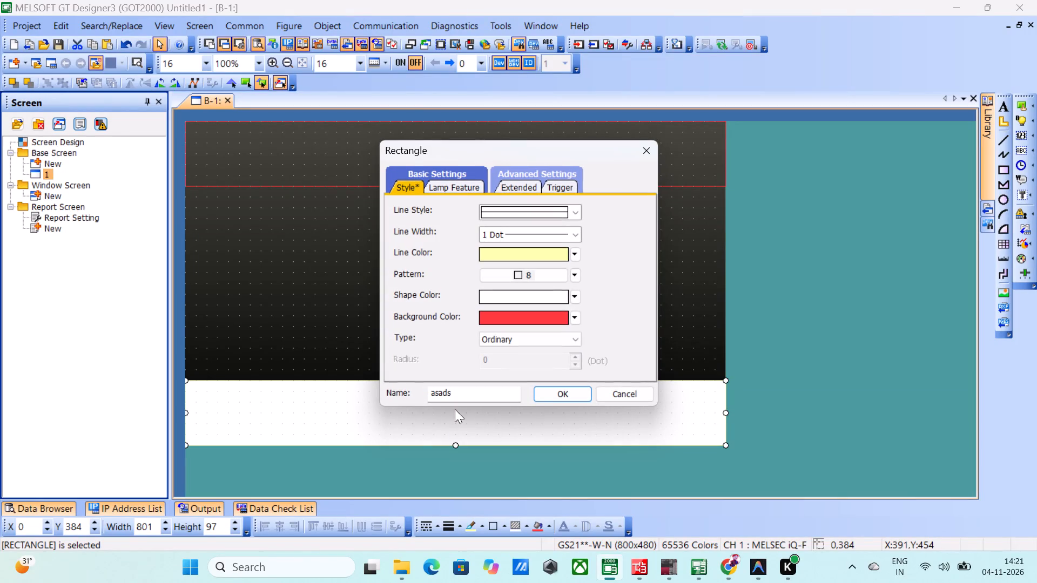
double_click(573, 318)
click(573, 318)
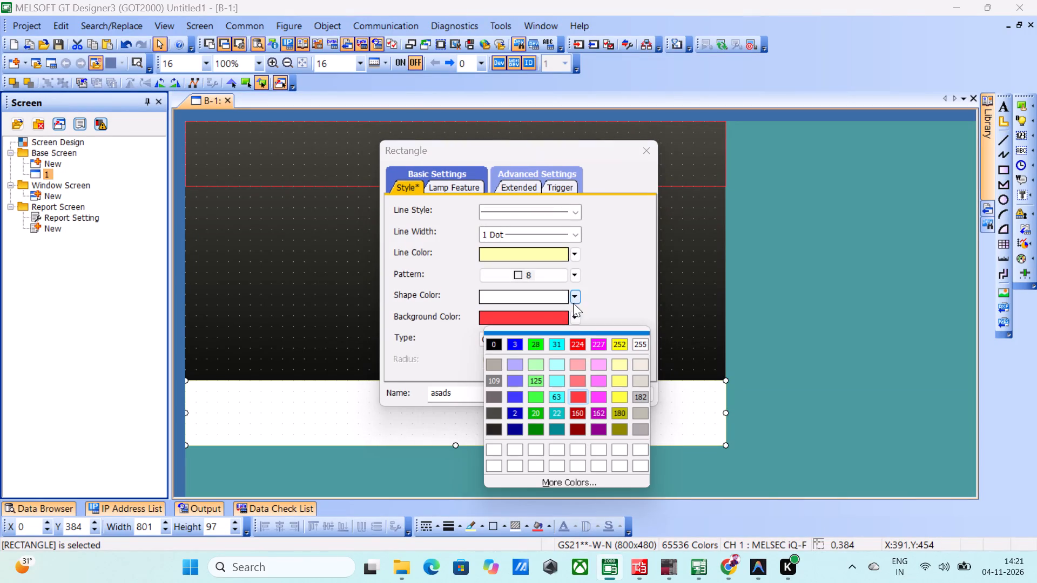
click(572, 299)
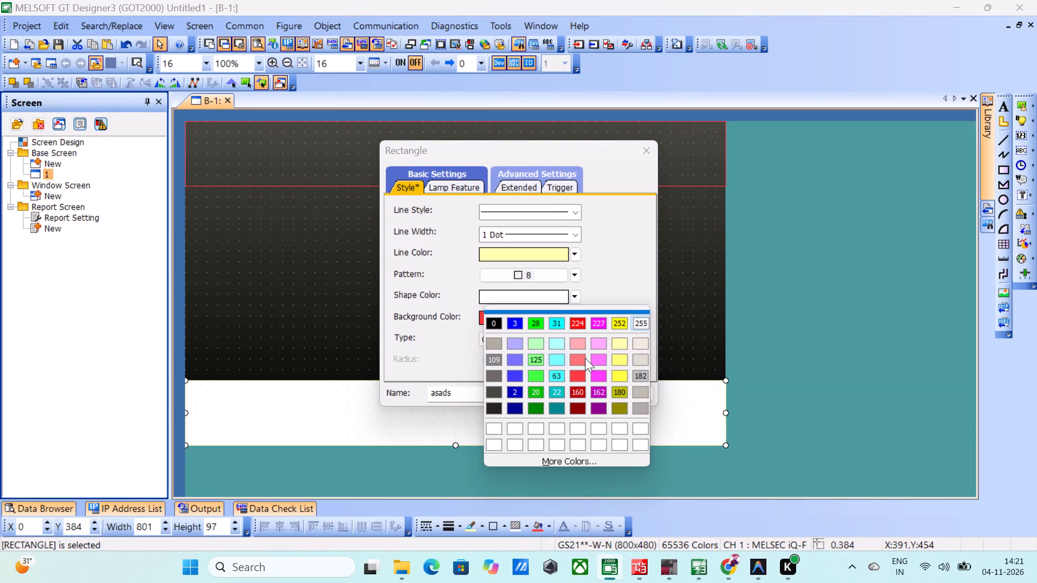
click(572, 376)
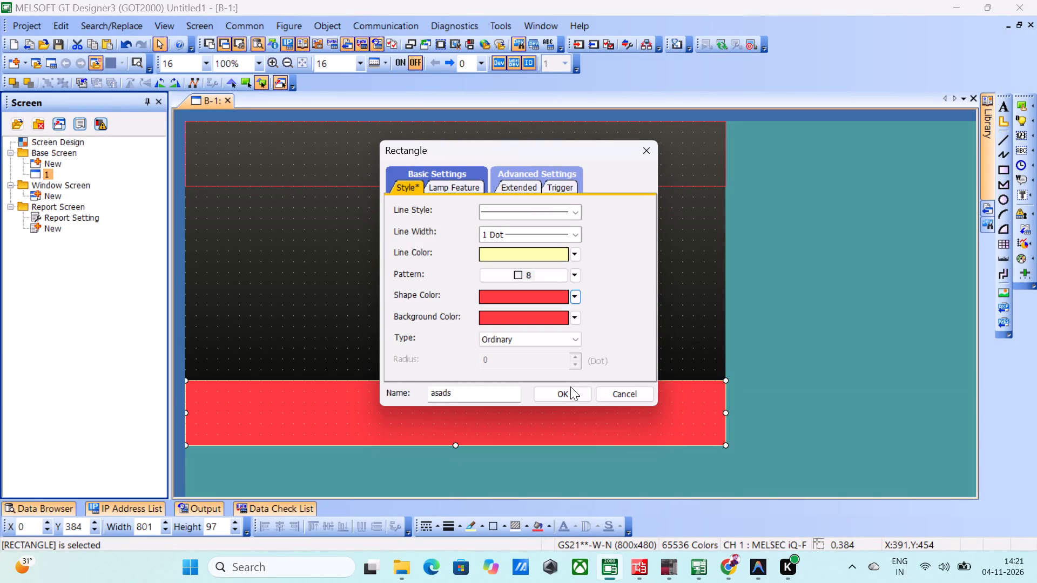
click(570, 389)
Open the top rectangle's settings and apply fill pattern 8 with a blue shape colour.
double_click(488, 164)
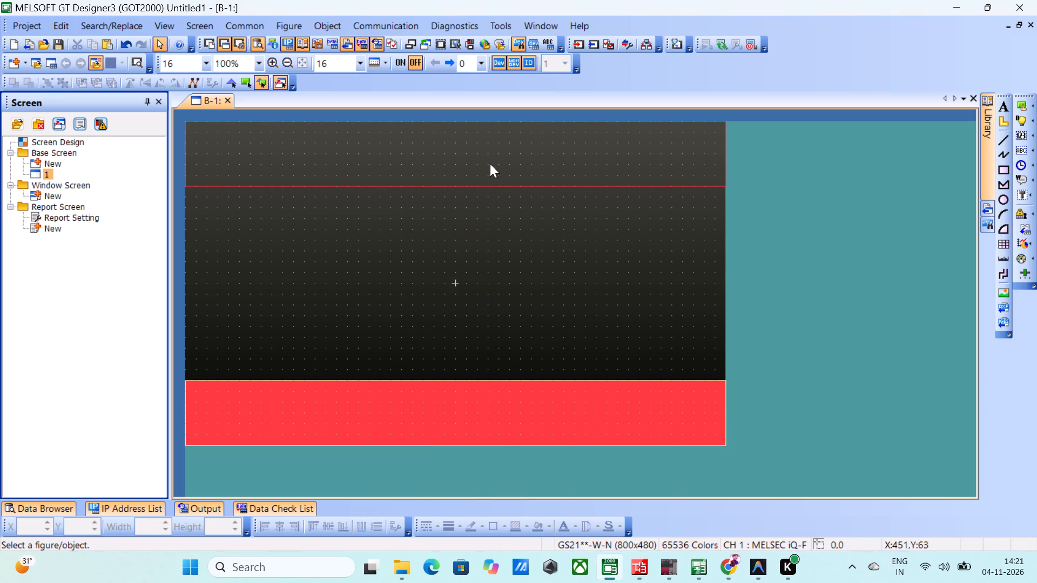
click(495, 185)
click(495, 185)
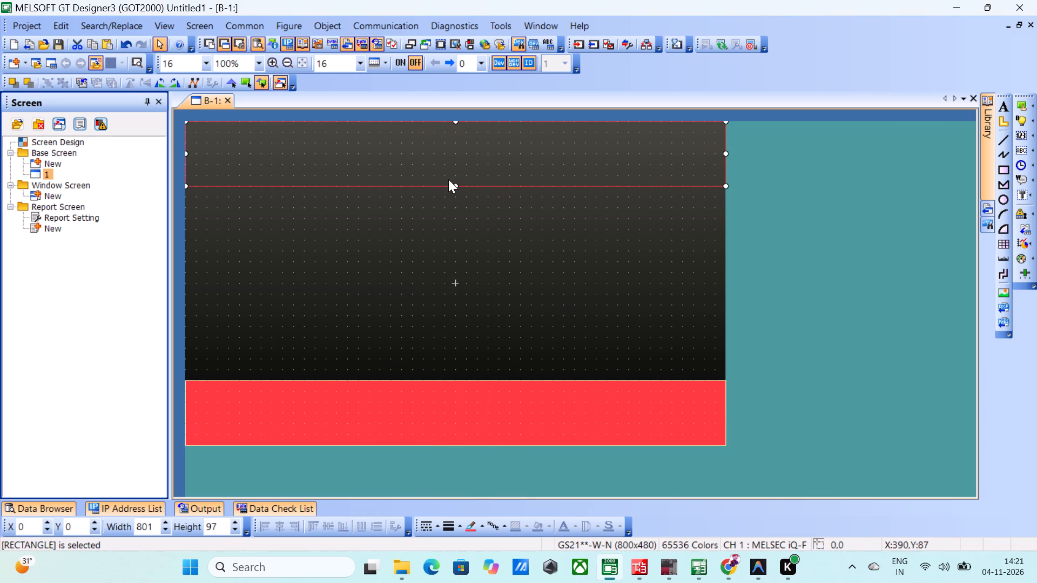
triple_click(428, 186)
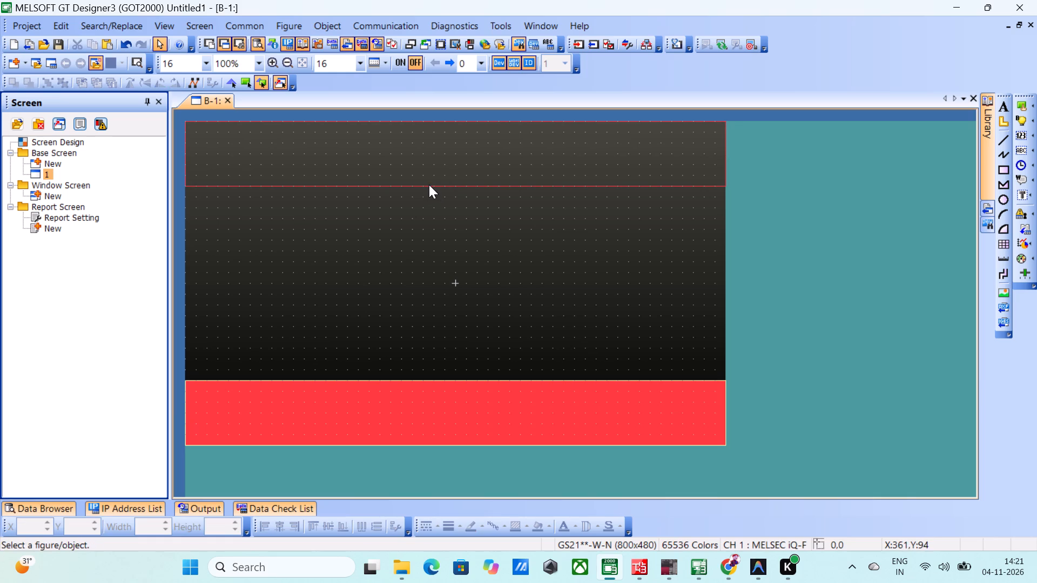
click(429, 185)
double_click(449, 151)
double_click(622, 185)
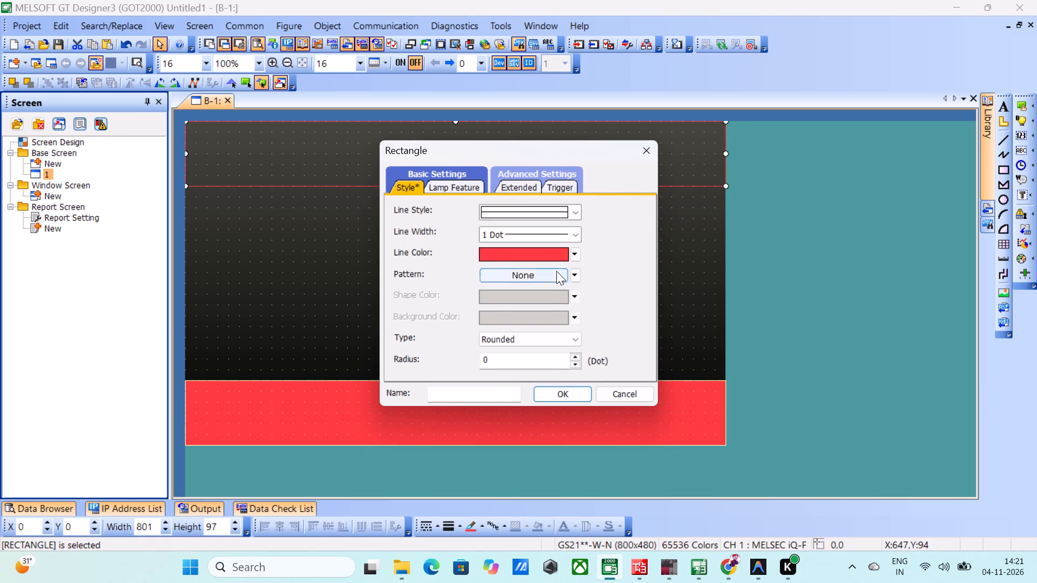
click(573, 273)
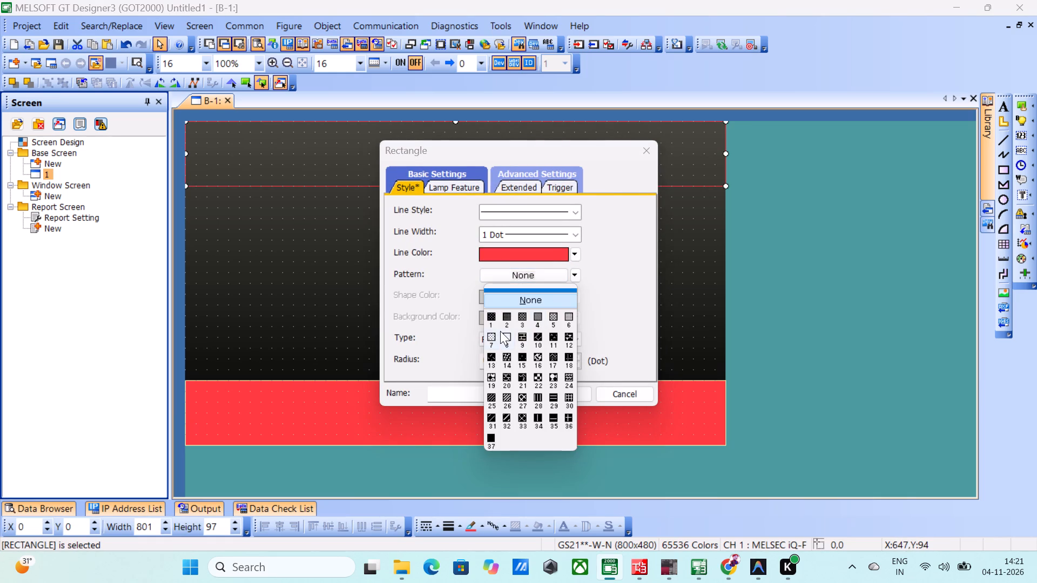
click(501, 333)
click(576, 295)
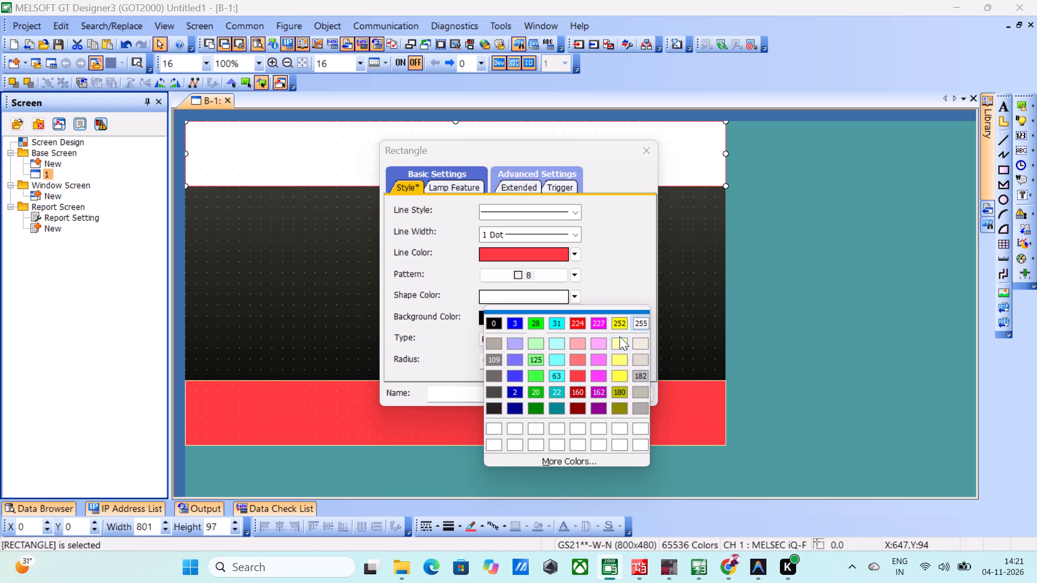
double_click(511, 362)
click(576, 300)
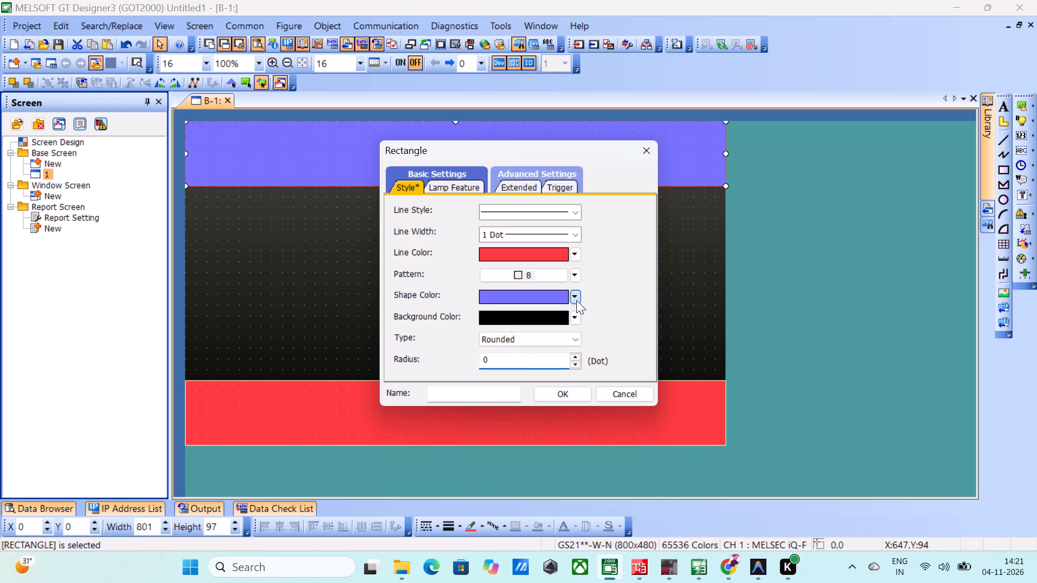
click(512, 376)
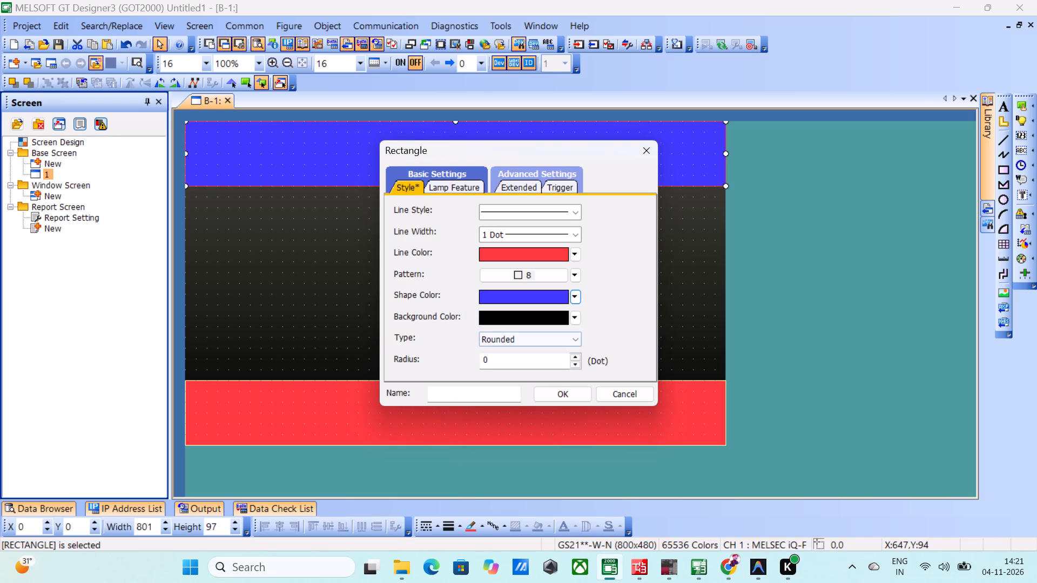
click(571, 398)
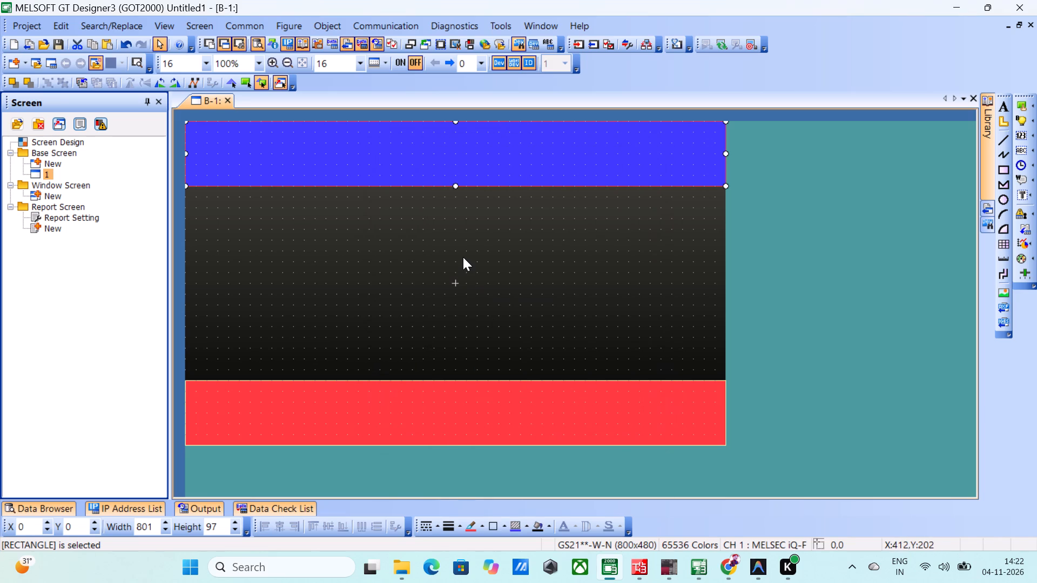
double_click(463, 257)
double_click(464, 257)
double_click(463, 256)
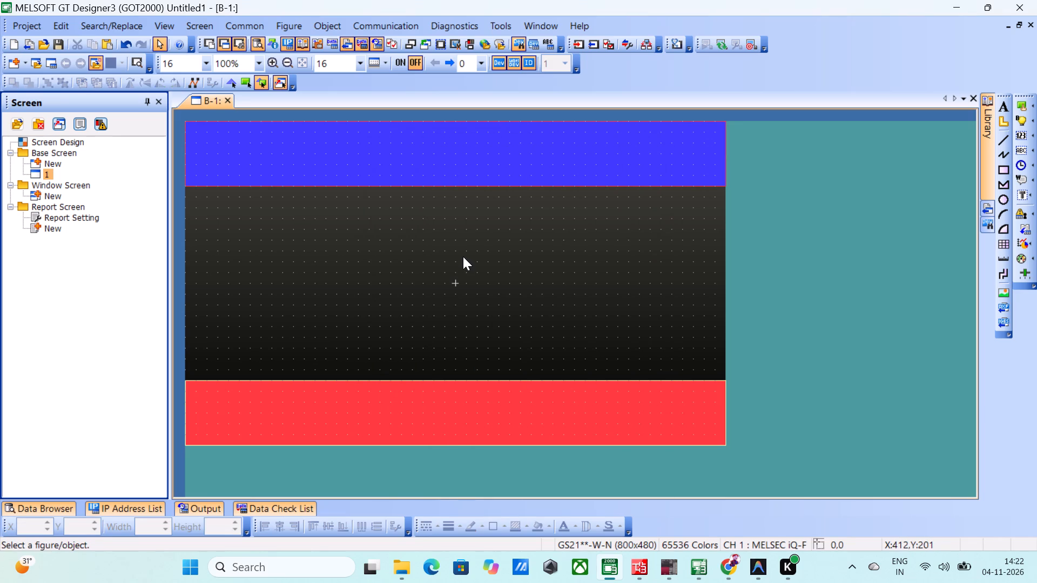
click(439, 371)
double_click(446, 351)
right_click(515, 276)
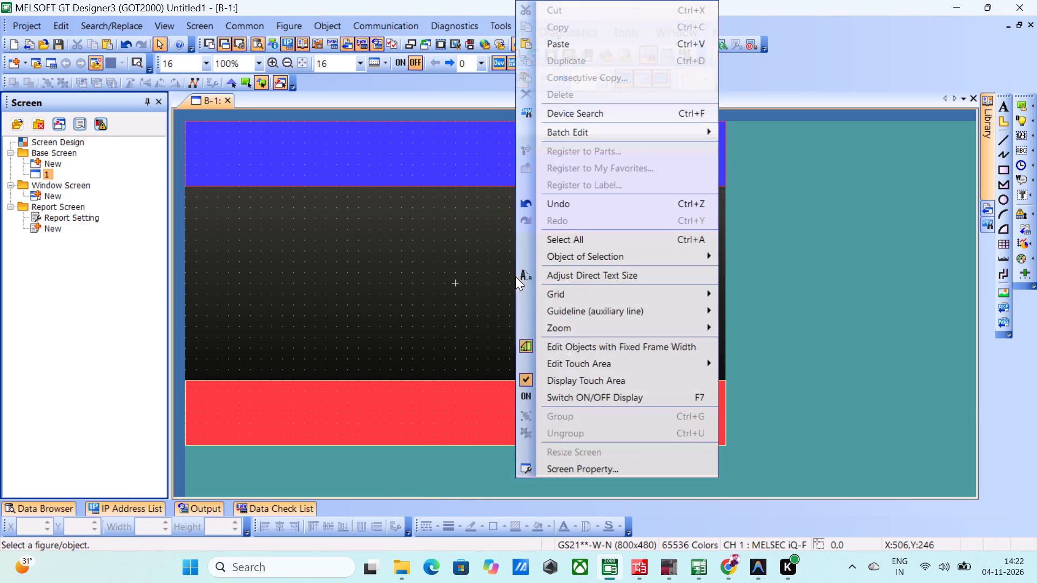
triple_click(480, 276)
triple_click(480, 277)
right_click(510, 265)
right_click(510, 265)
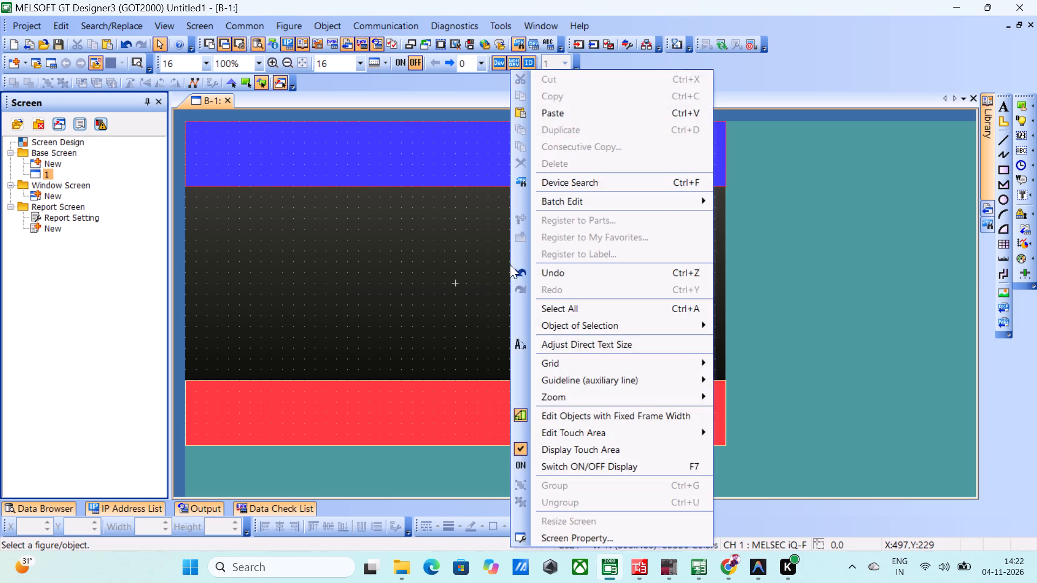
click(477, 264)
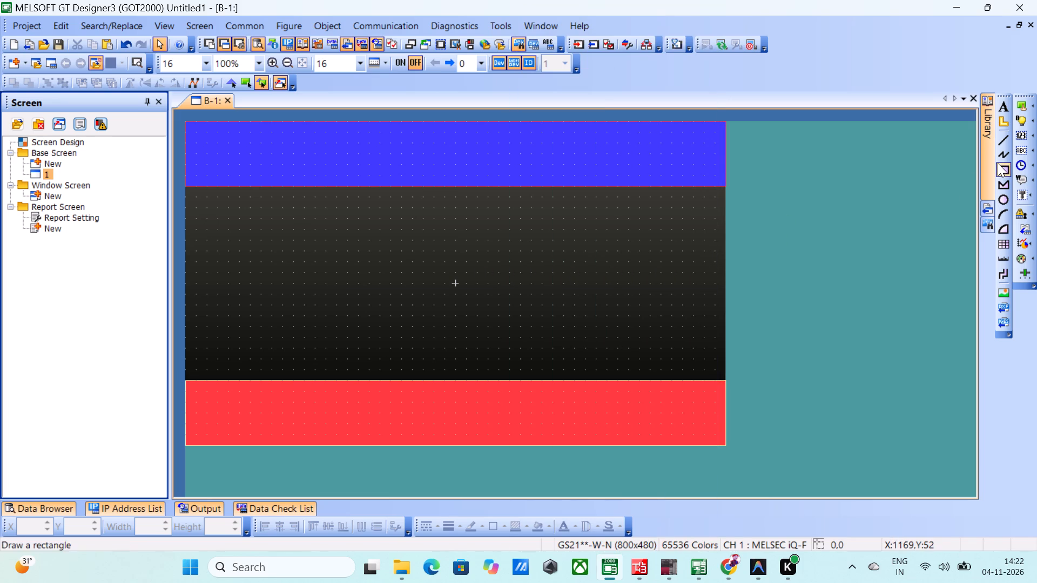
Draw a rectangle about 801 by 289 dots filling the area between the blue header and the red footer.
click(999, 166)
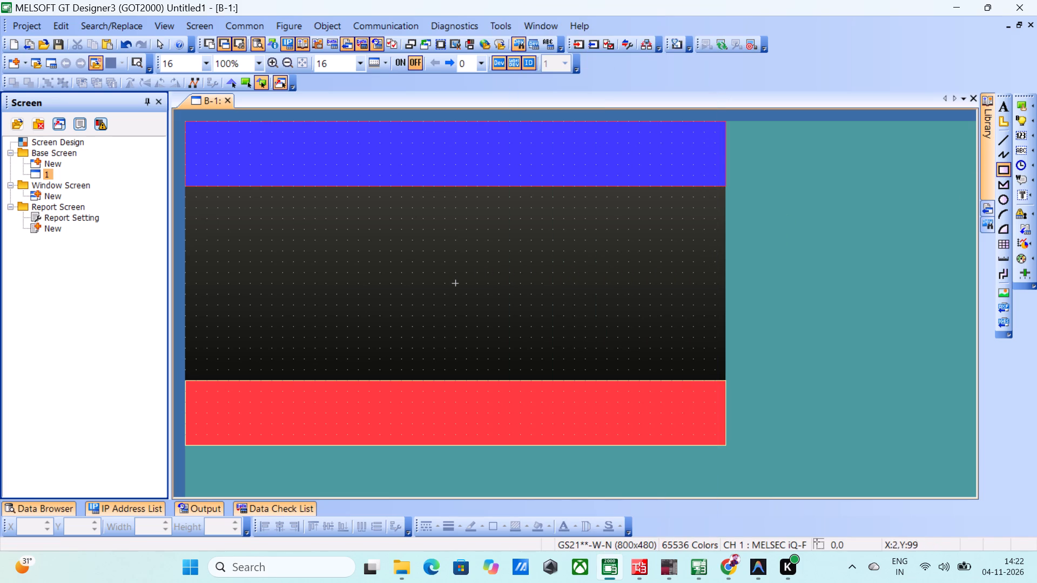
drag(184, 186, 561, 325)
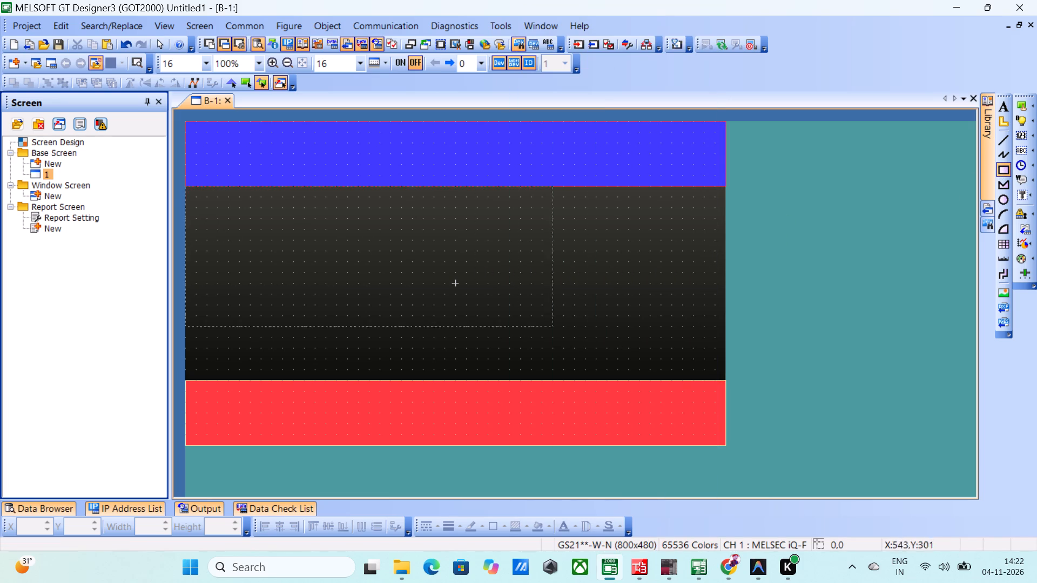
drag(561, 325, 725, 376)
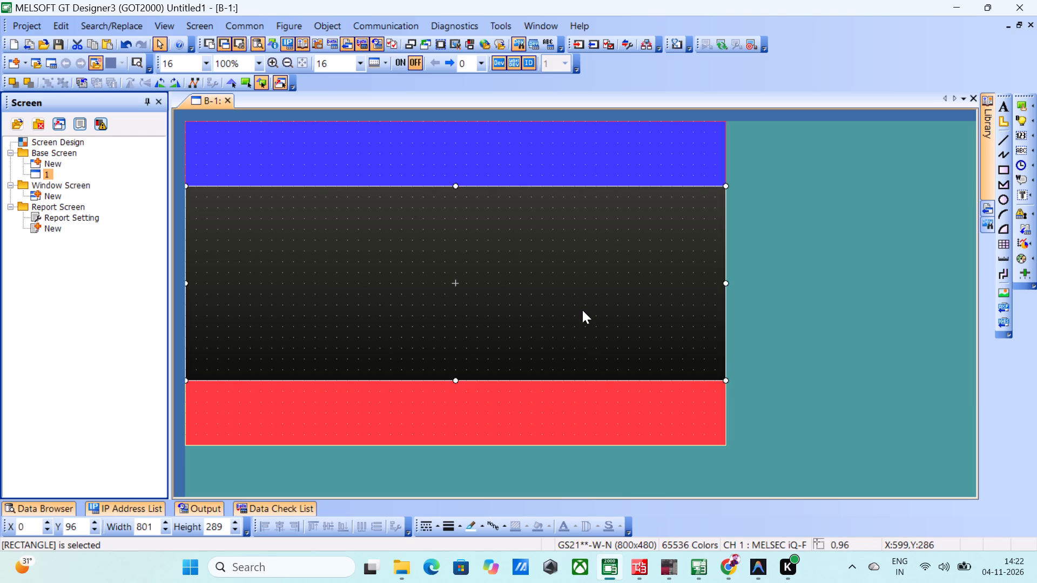
Open the middle rectangle's settings and apply fill pattern 8 with a light yellow shape colour.
double_click(579, 300)
double_click(579, 300)
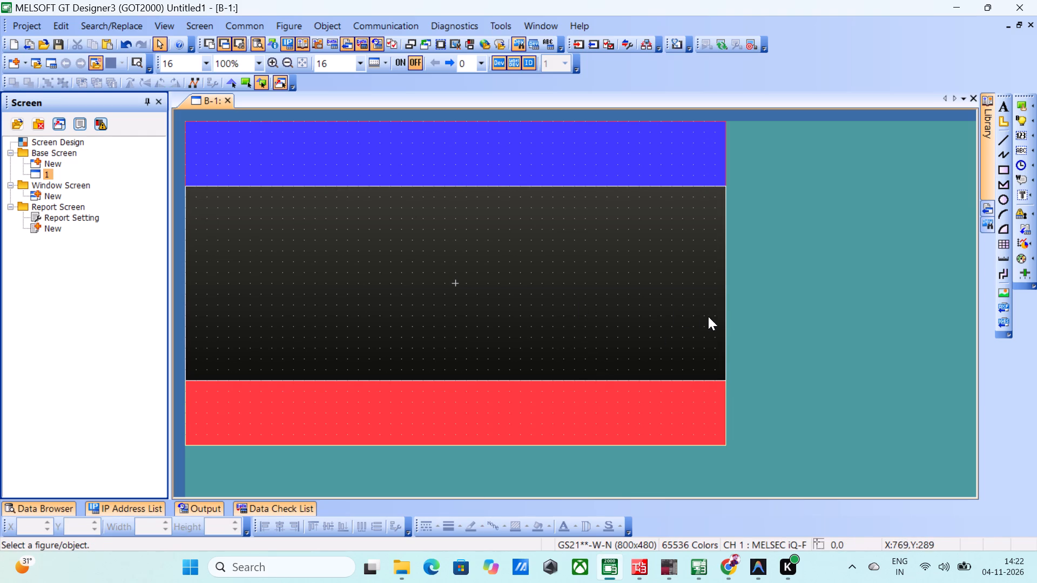
click(724, 321)
double_click(722, 321)
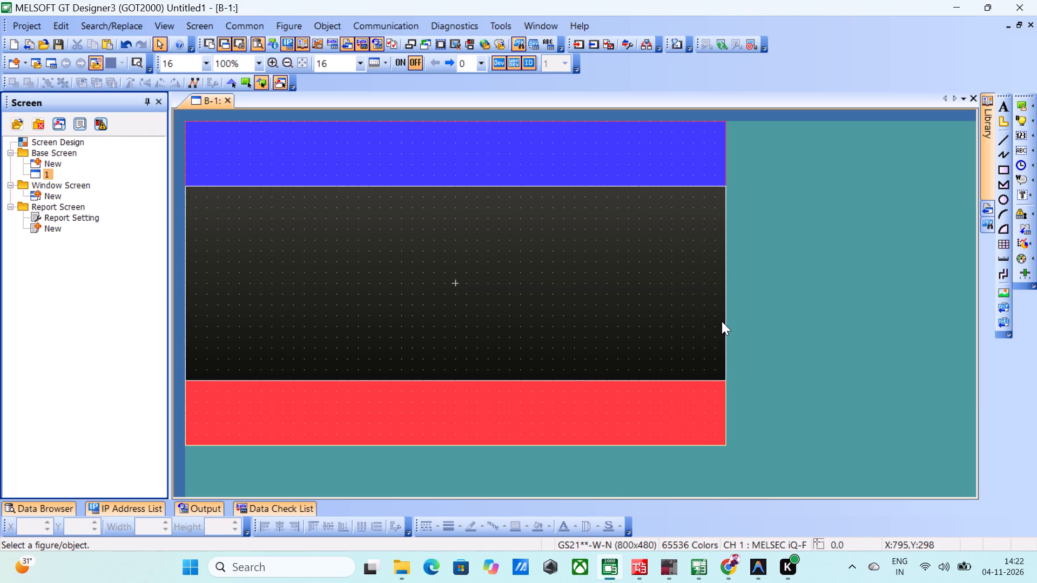
double_click(724, 322)
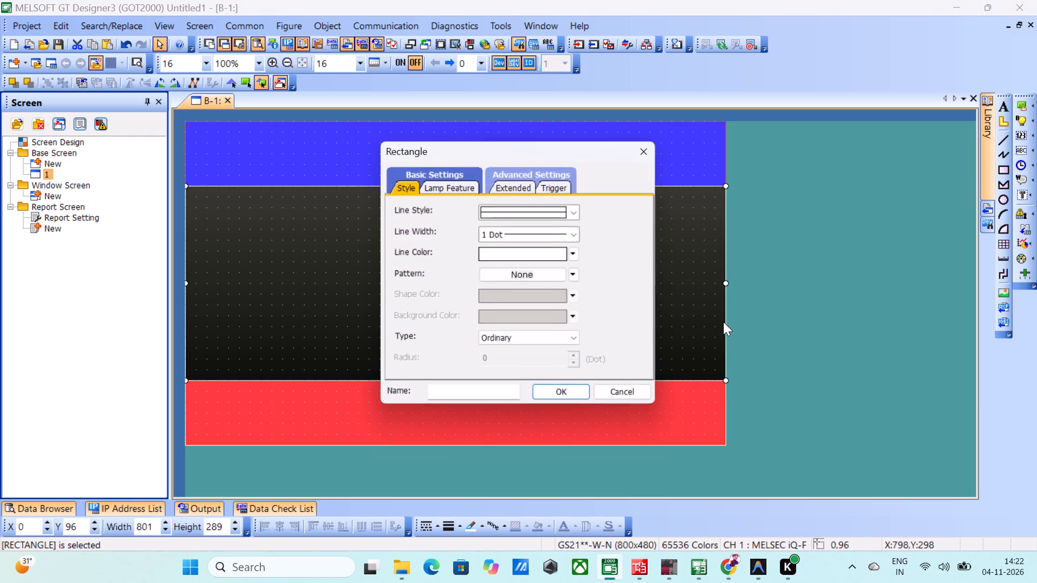
click(575, 275)
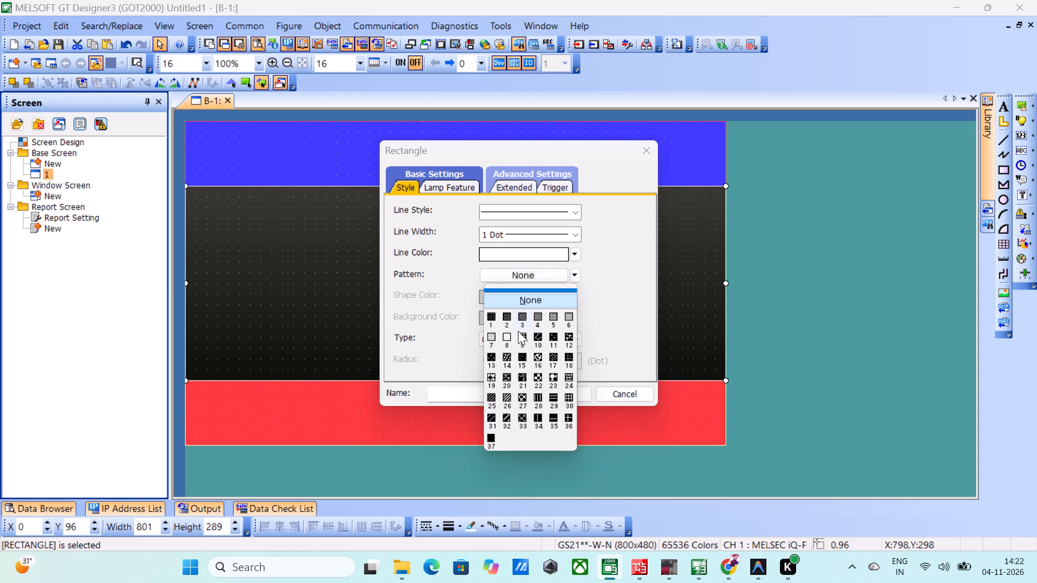
double_click(509, 332)
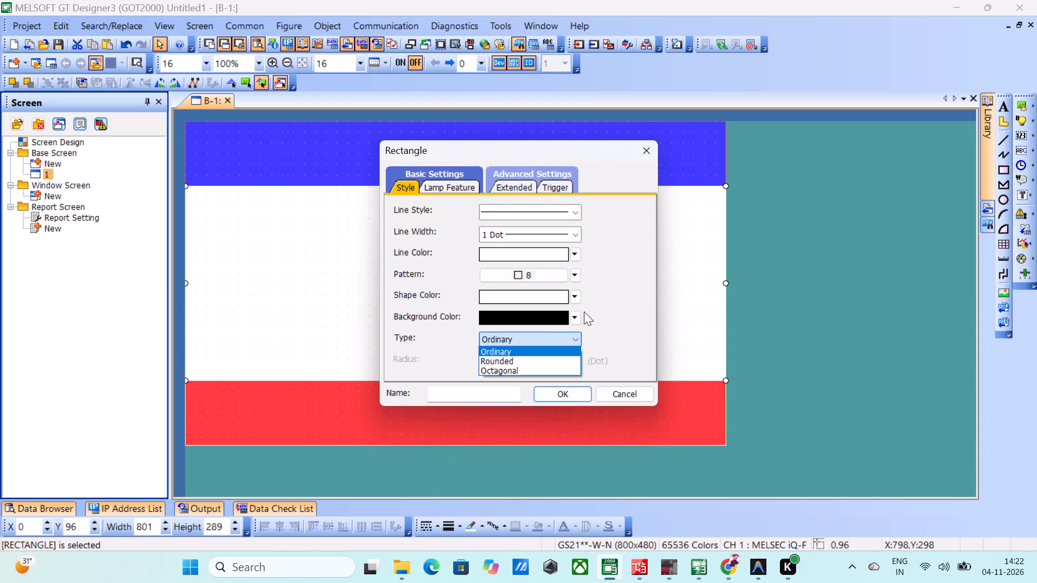
click(607, 303)
click(577, 296)
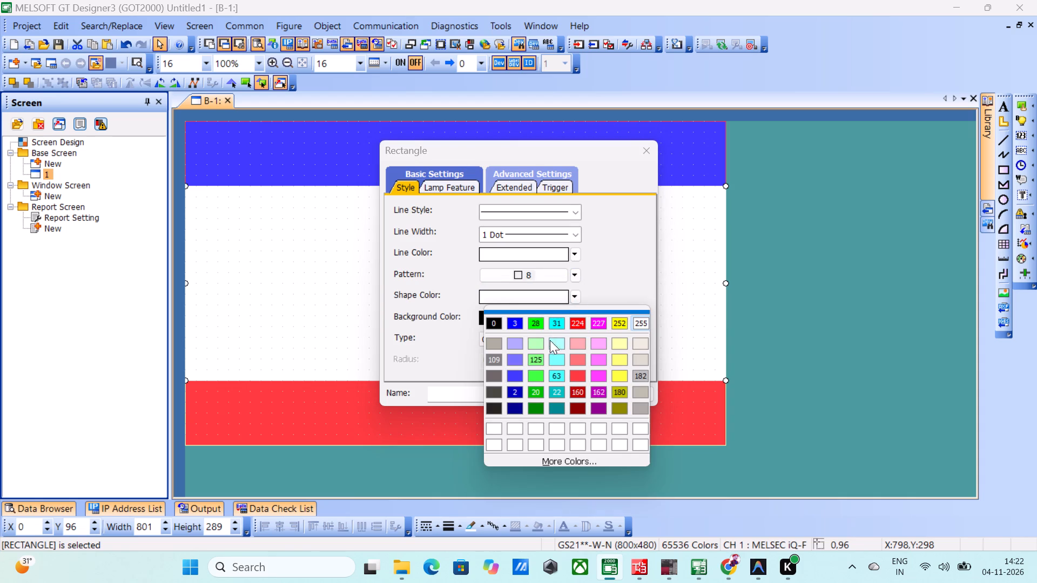
click(554, 357)
click(575, 297)
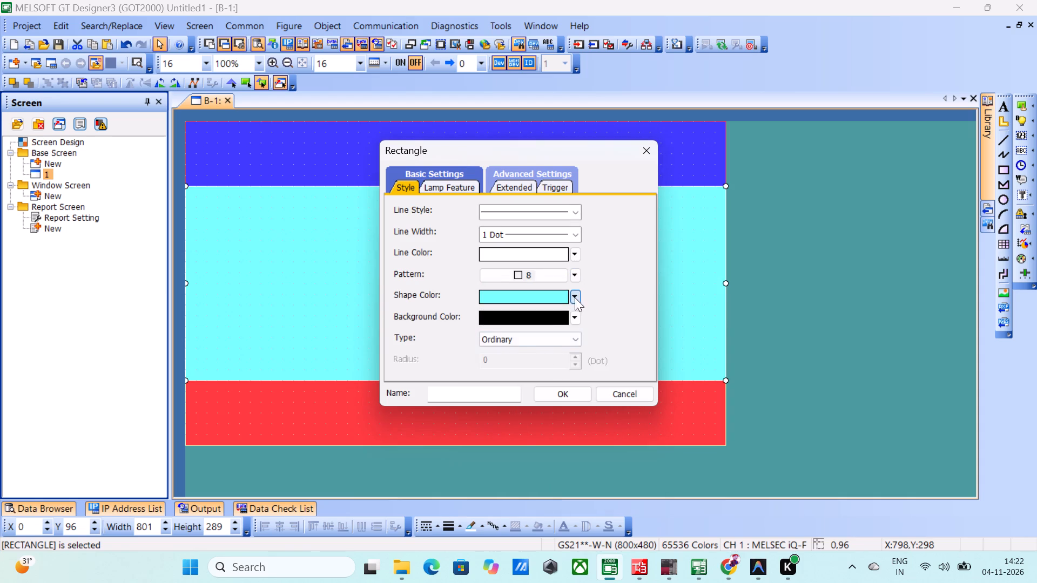
click(617, 363)
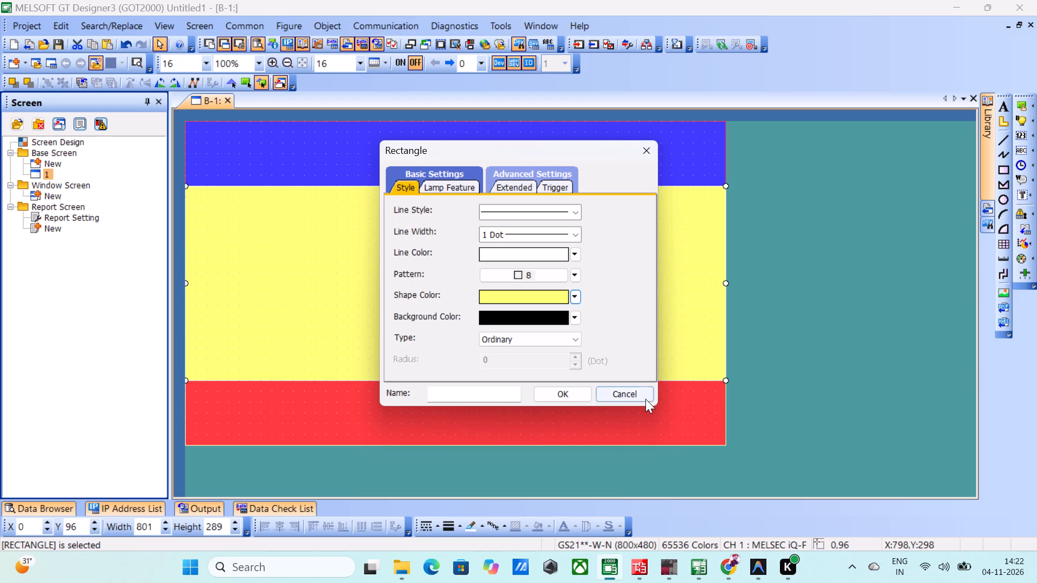
click(561, 392)
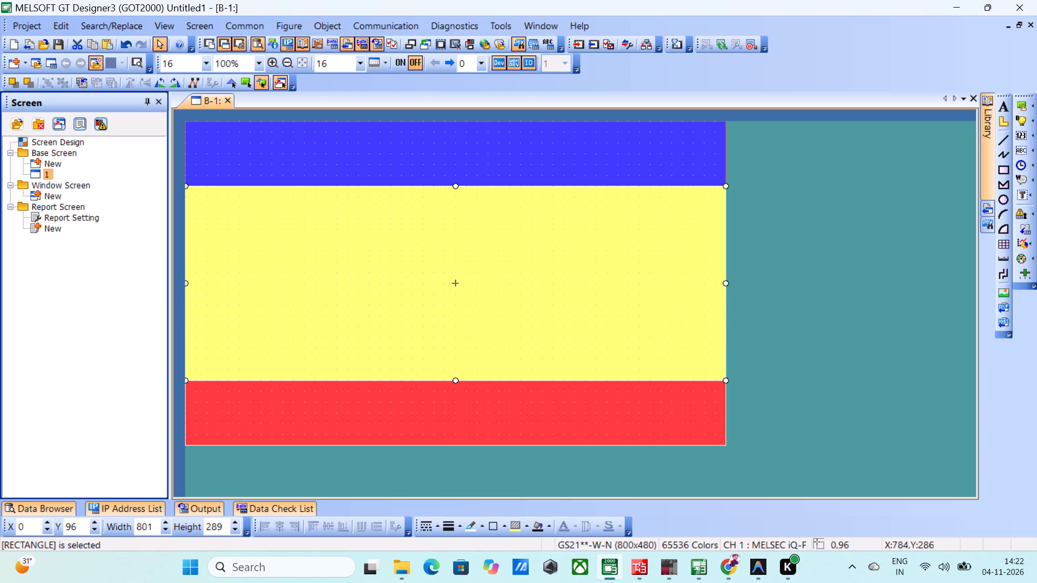
Set the top rectangle's line colour to the same blue as its shape colour.
click(725, 283)
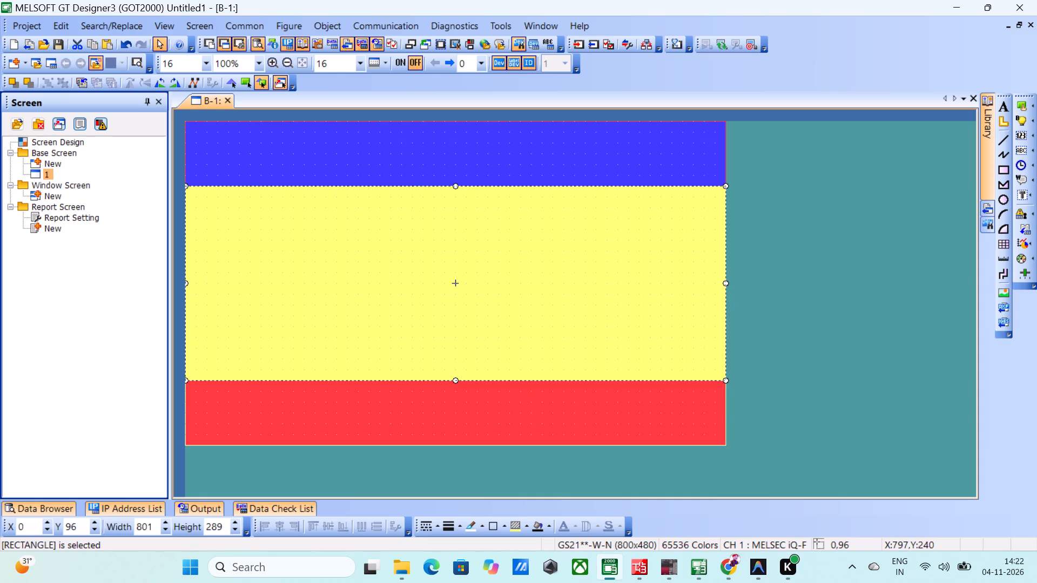
click(710, 159)
click(652, 413)
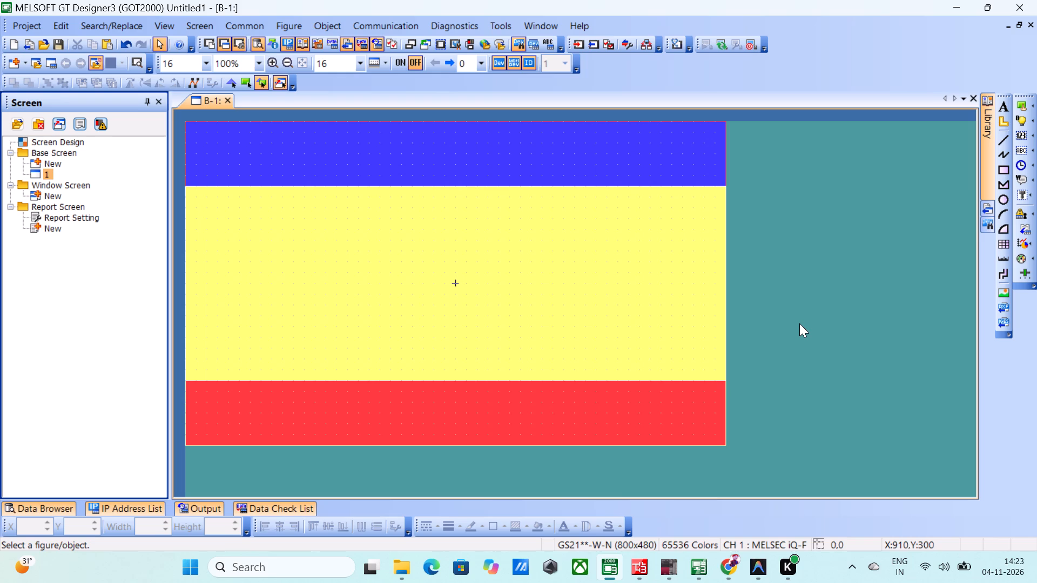
double_click(725, 173)
click(727, 166)
double_click(725, 164)
click(580, 250)
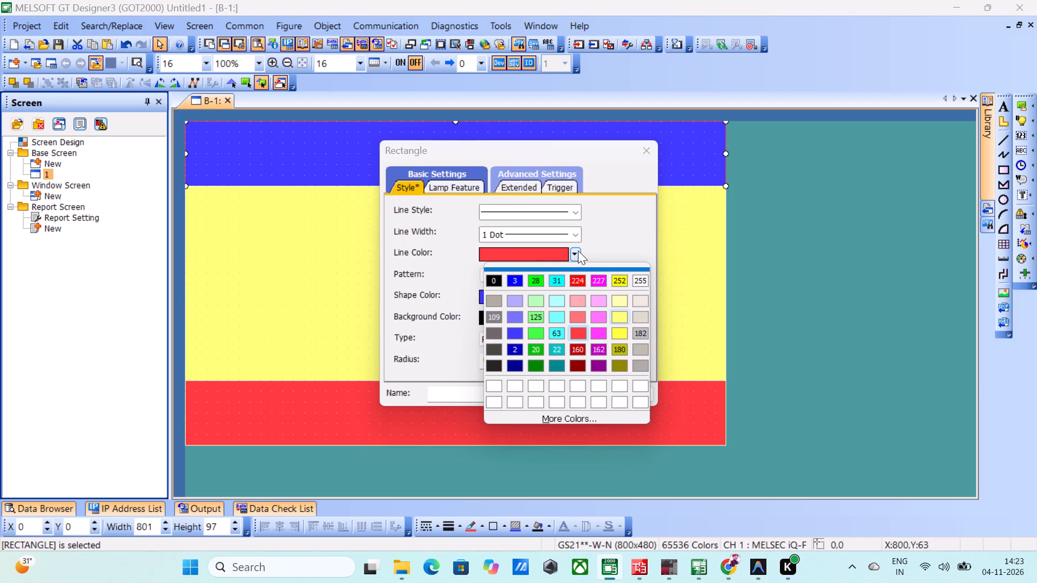
click(511, 330)
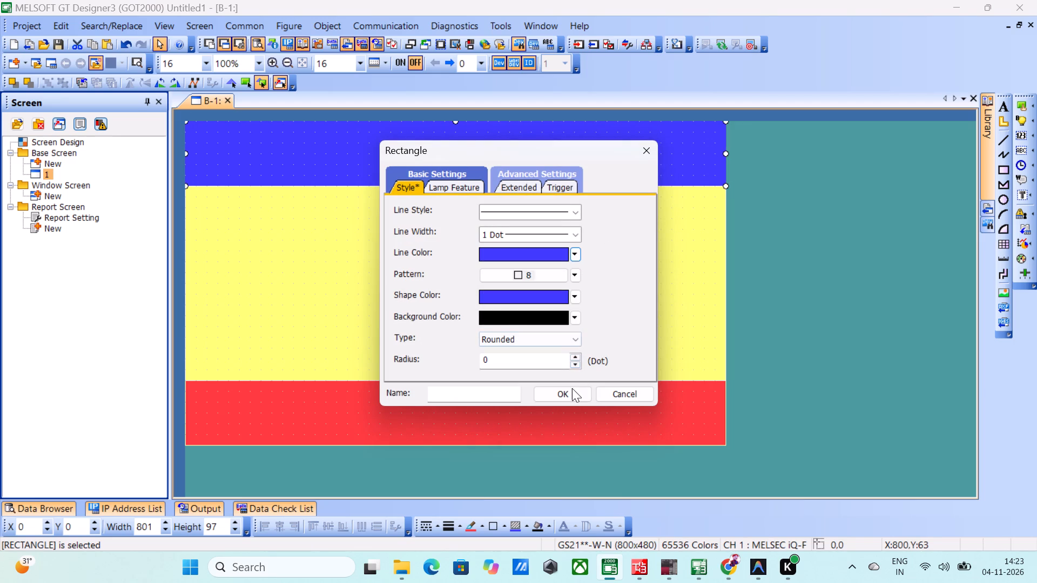
click(570, 393)
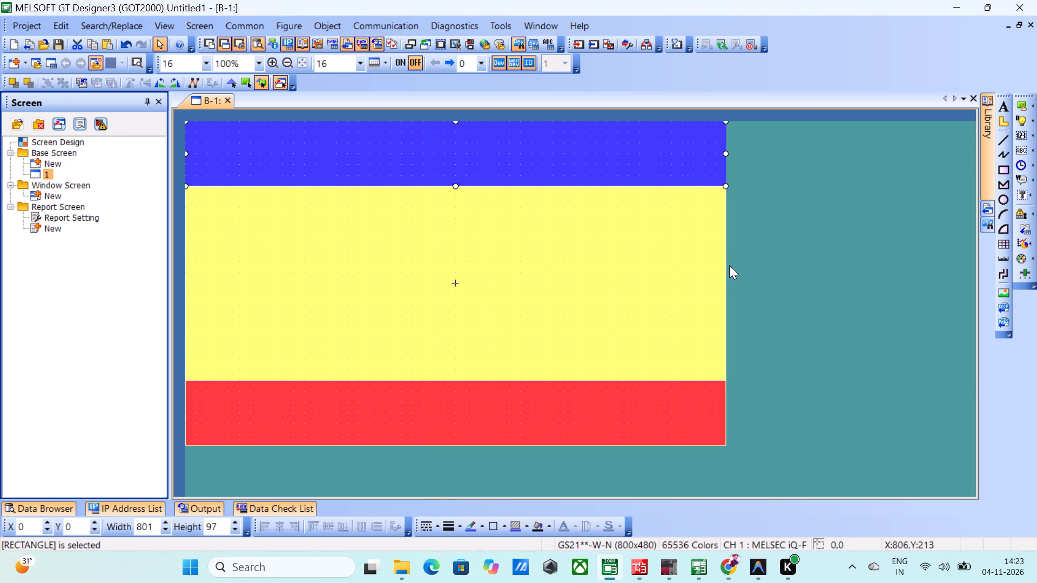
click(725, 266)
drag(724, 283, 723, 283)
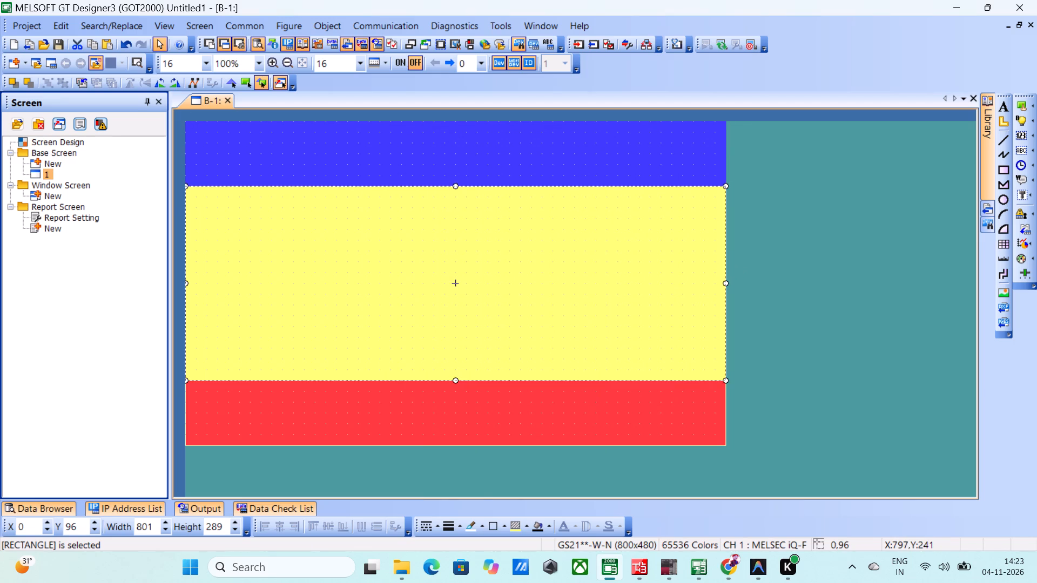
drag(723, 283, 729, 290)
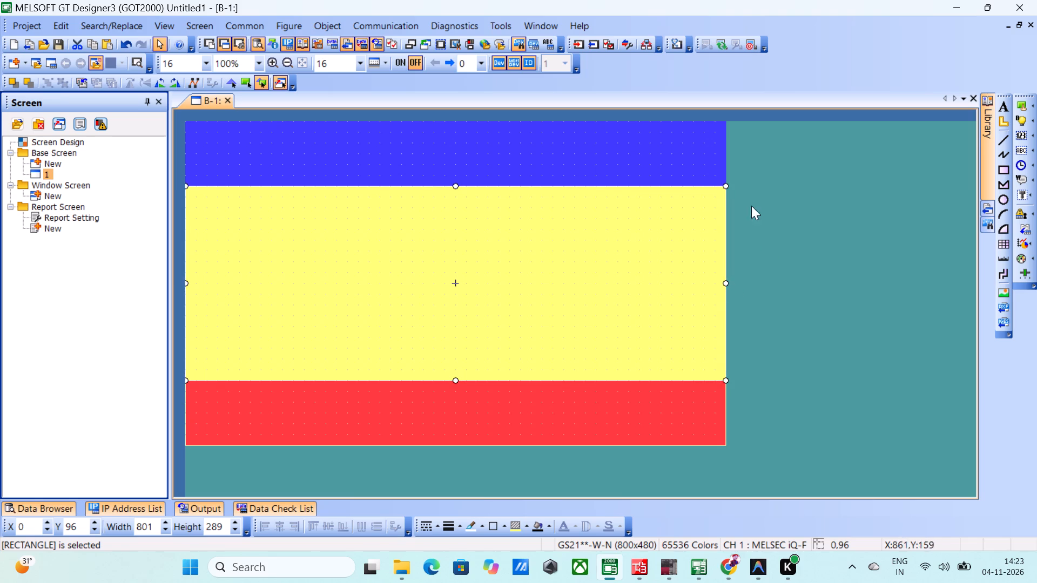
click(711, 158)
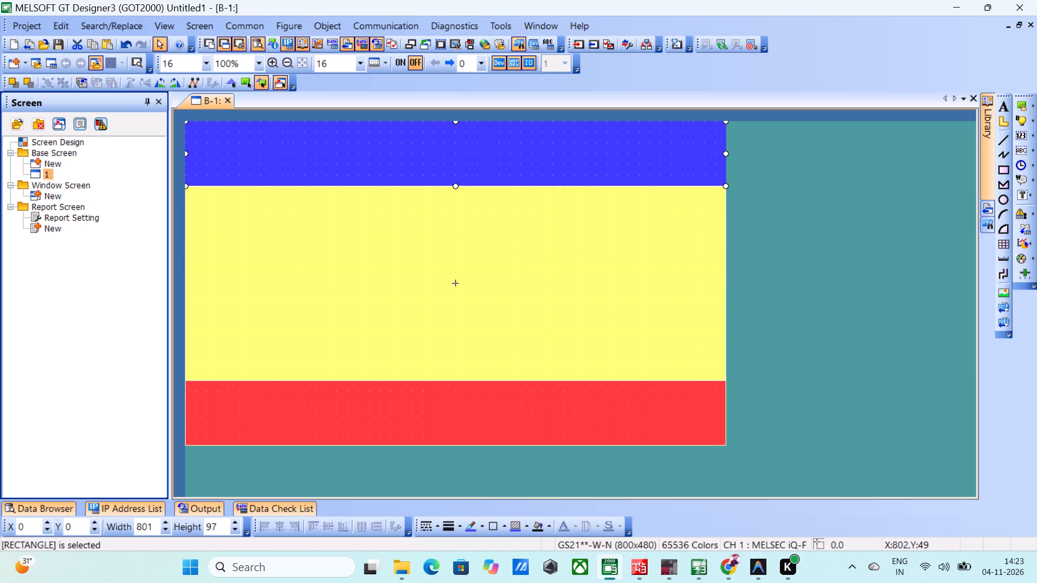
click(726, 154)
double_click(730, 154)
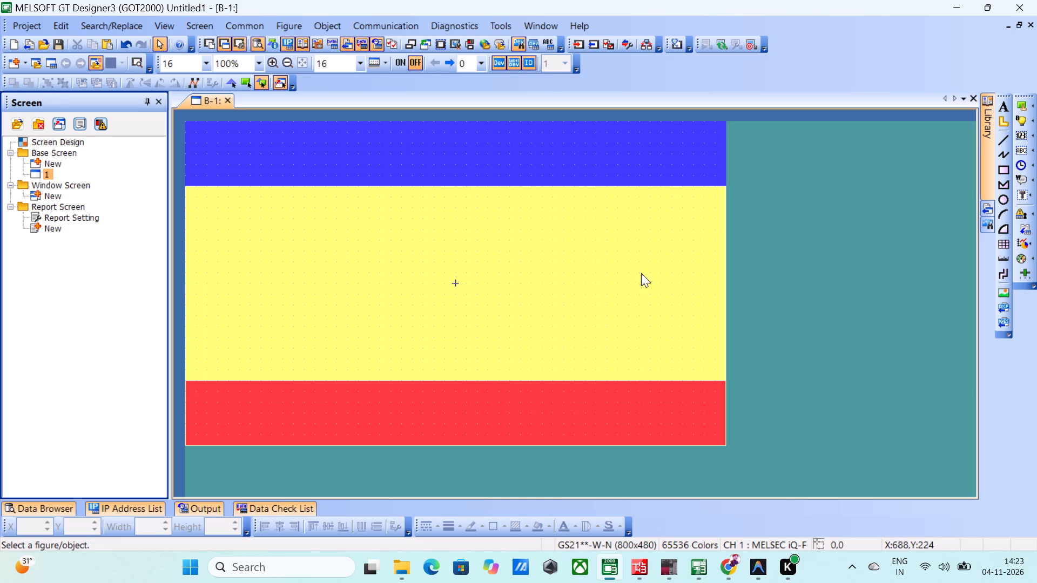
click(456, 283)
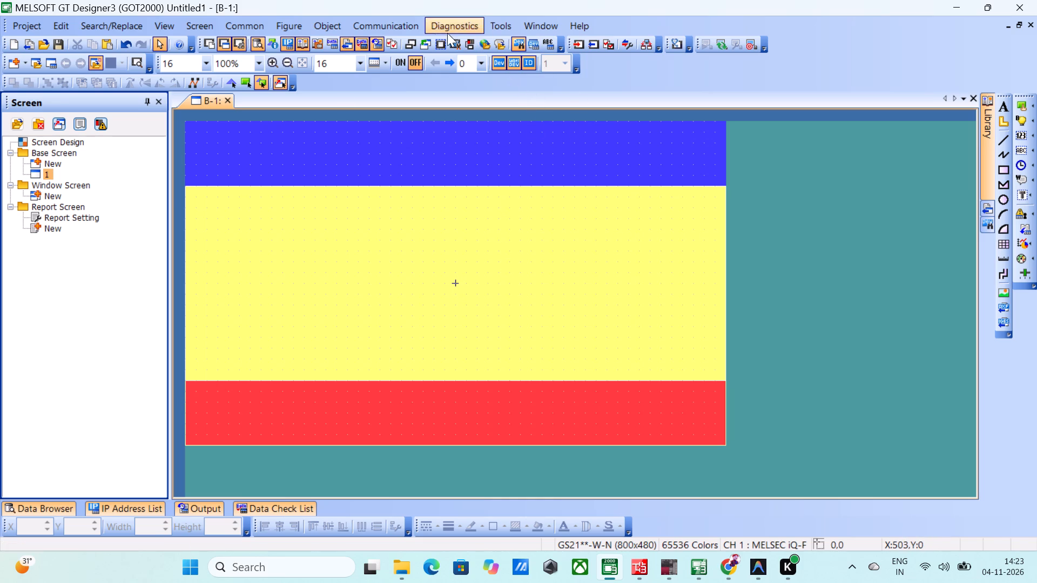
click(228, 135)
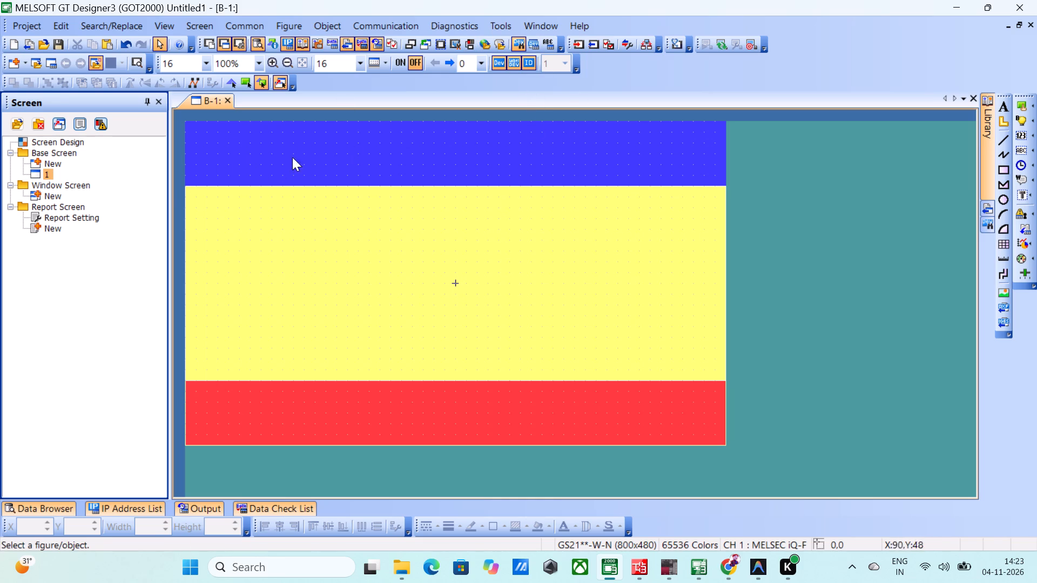
Place a Date Display object in the blue header at about X 32, Y 32.
click(1023, 171)
click(1030, 164)
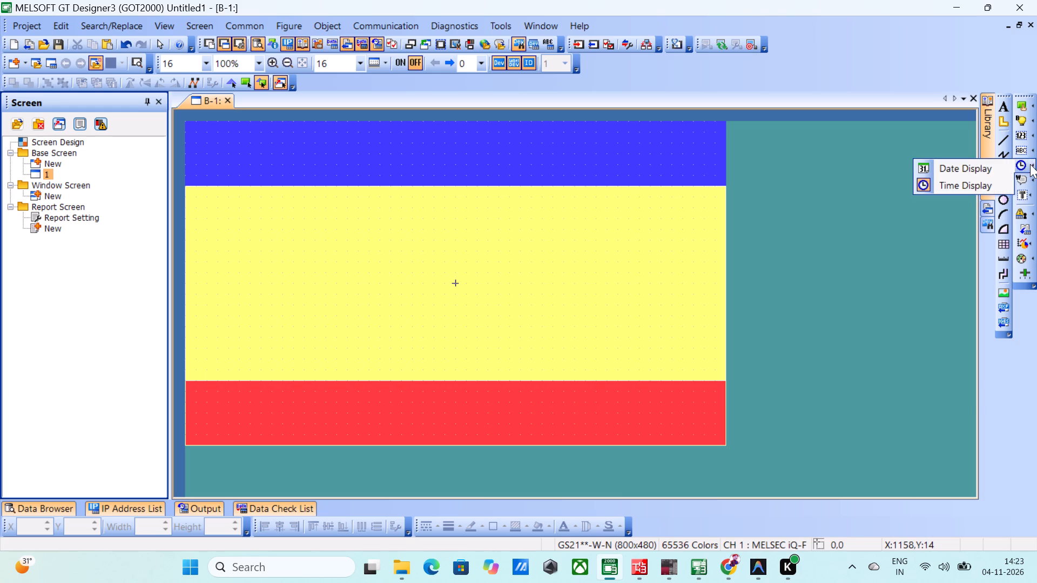
click(978, 163)
click(210, 141)
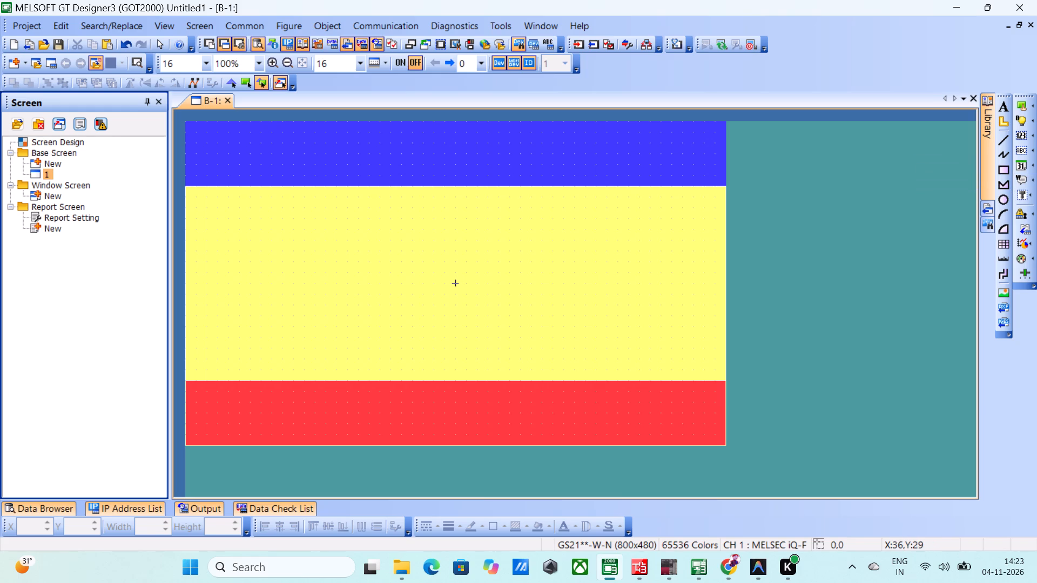
drag(247, 148, 276, 152)
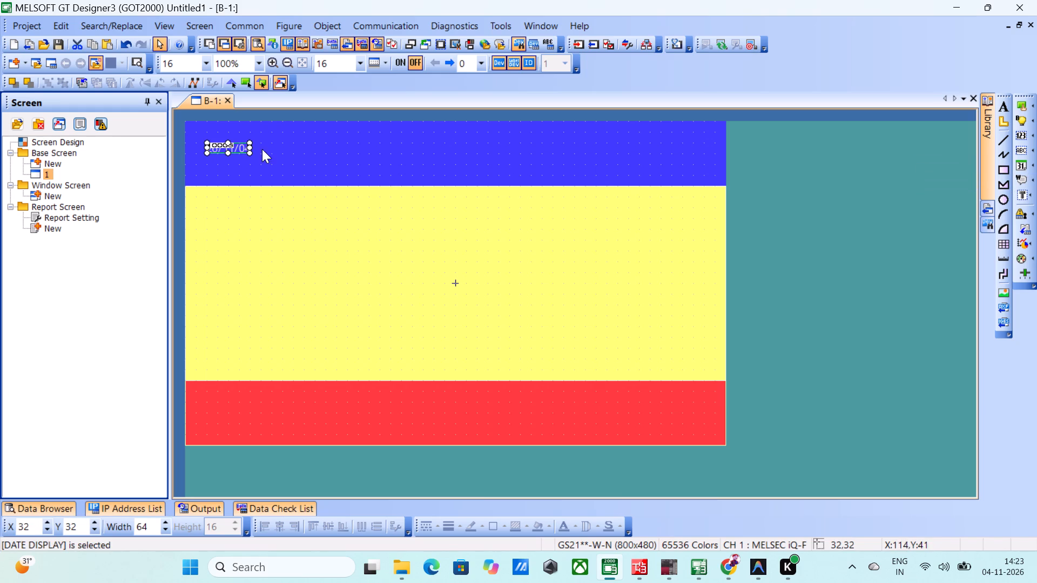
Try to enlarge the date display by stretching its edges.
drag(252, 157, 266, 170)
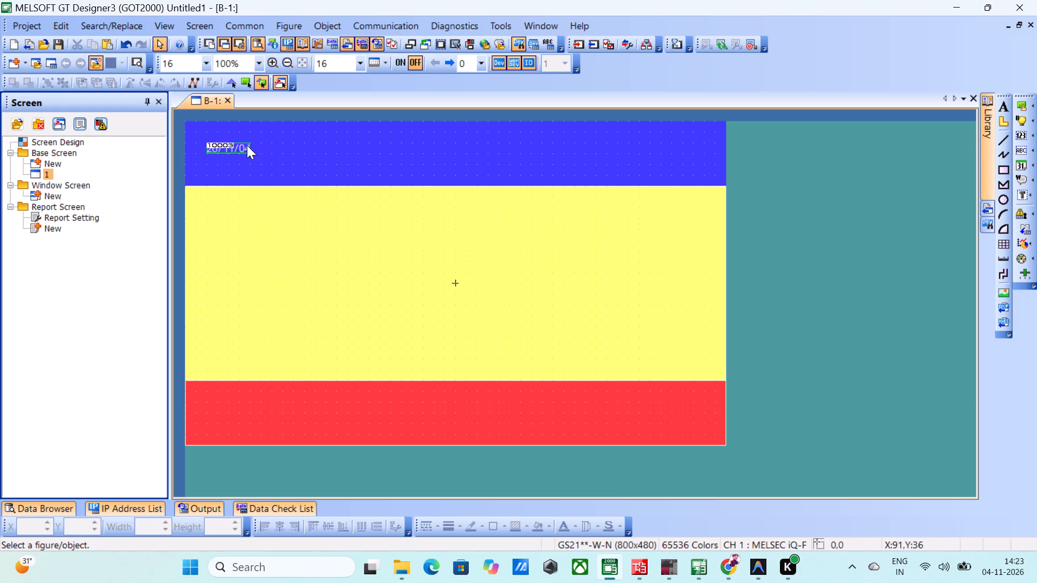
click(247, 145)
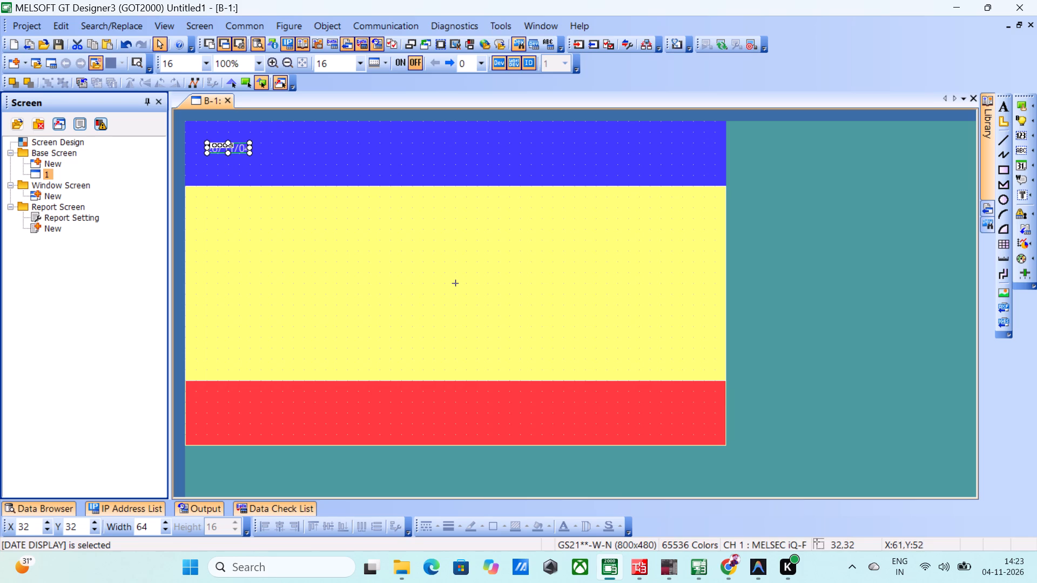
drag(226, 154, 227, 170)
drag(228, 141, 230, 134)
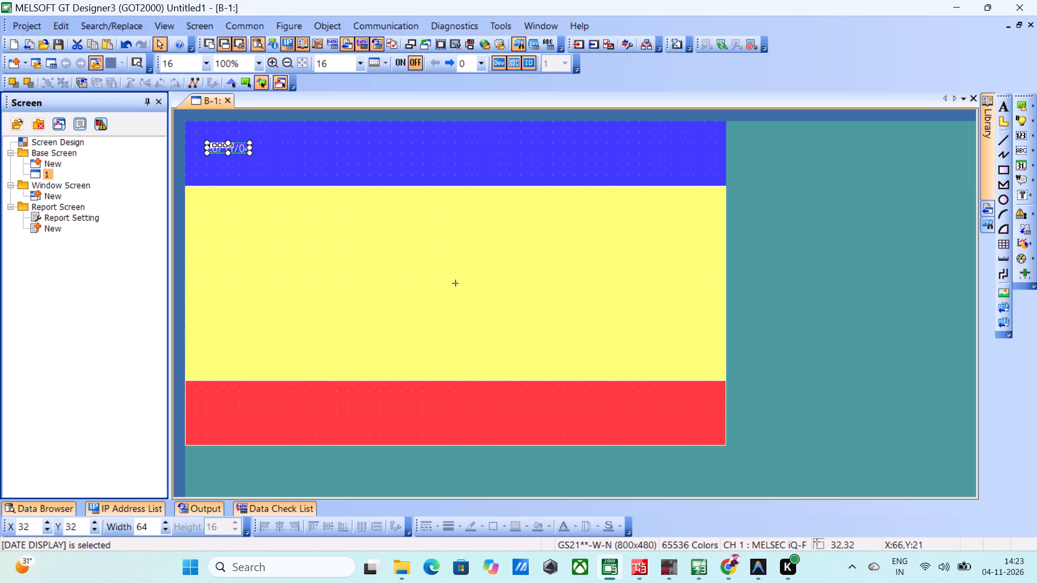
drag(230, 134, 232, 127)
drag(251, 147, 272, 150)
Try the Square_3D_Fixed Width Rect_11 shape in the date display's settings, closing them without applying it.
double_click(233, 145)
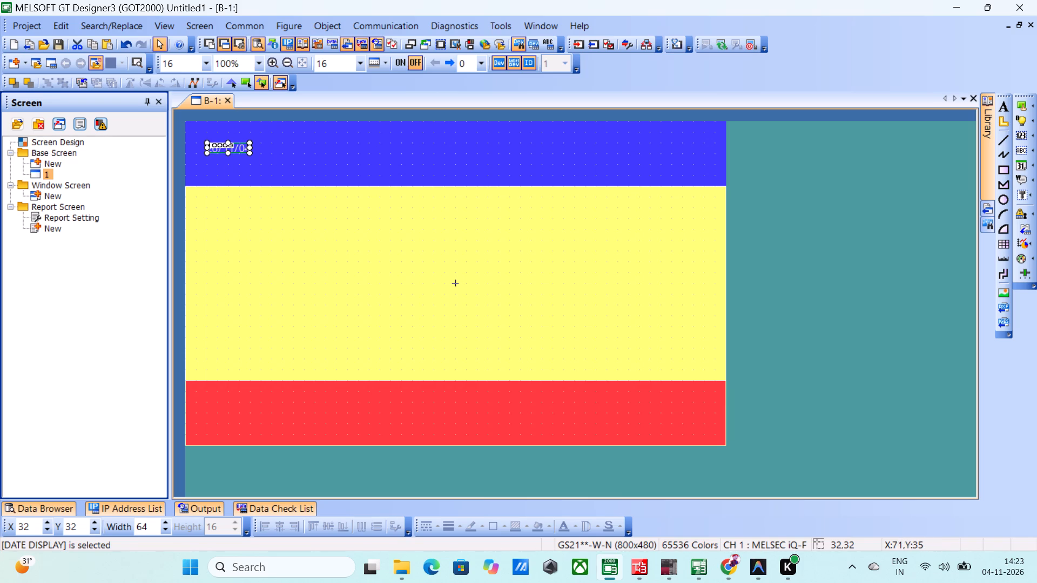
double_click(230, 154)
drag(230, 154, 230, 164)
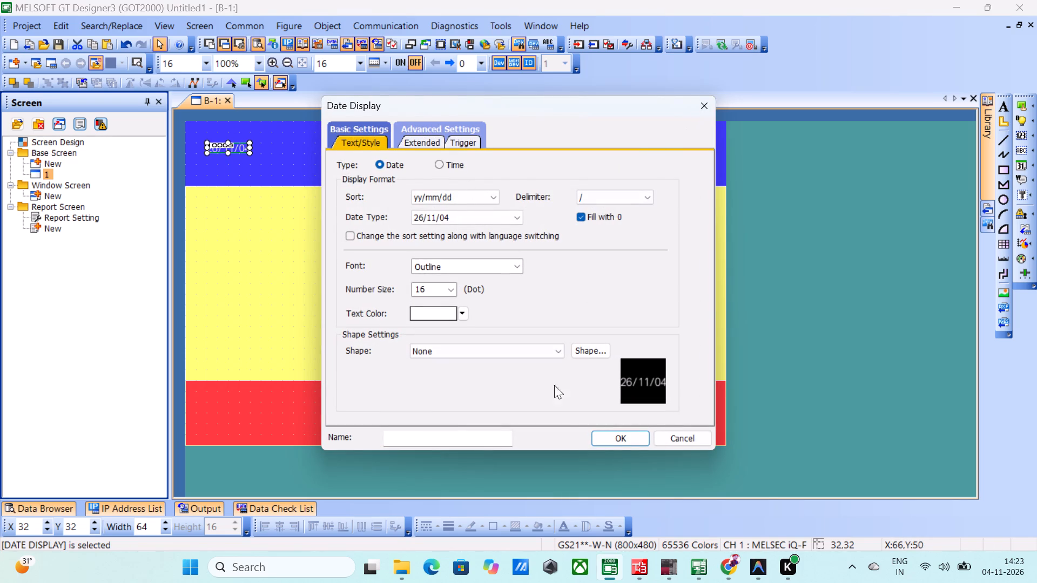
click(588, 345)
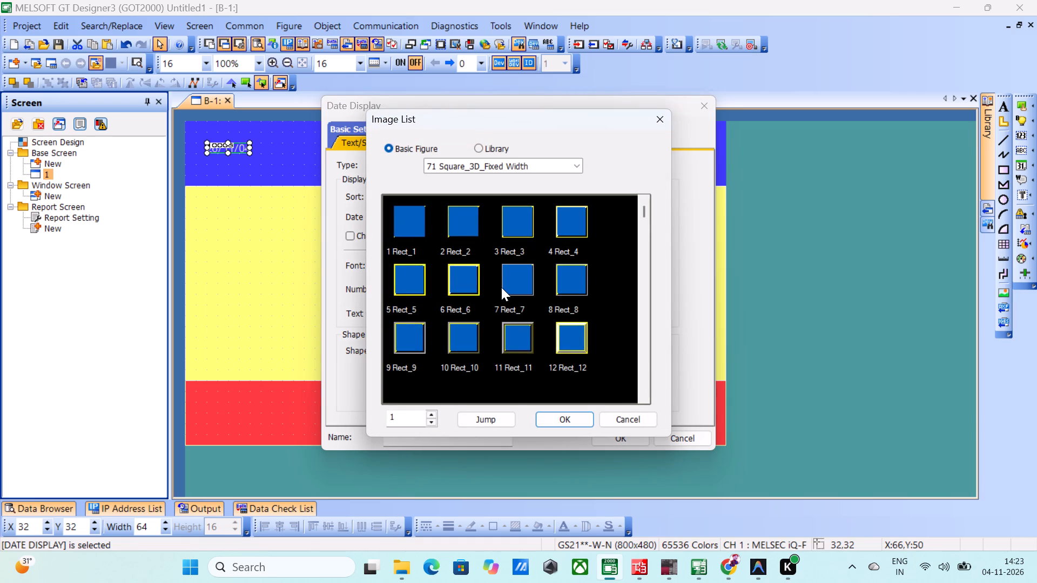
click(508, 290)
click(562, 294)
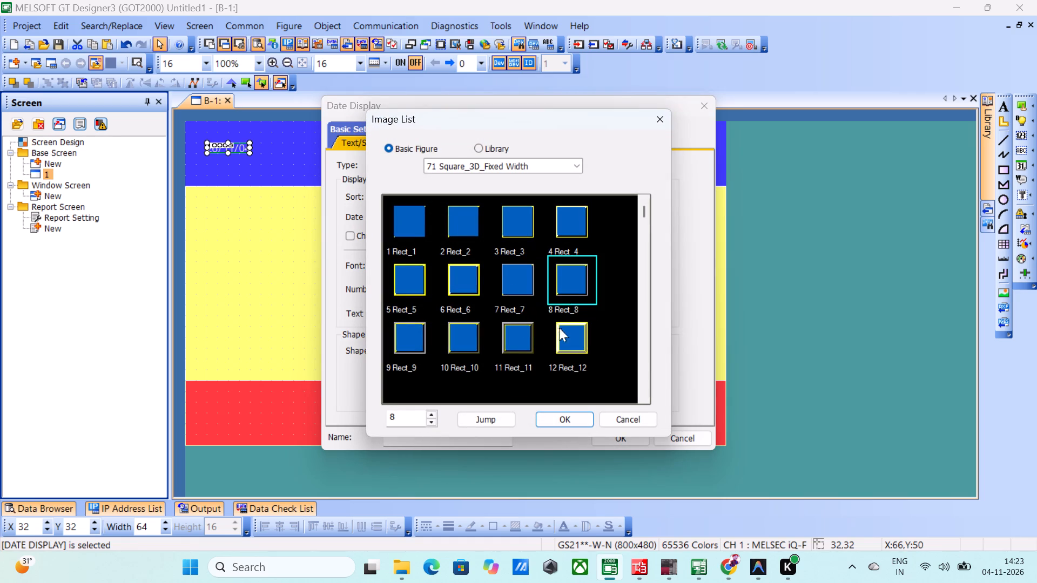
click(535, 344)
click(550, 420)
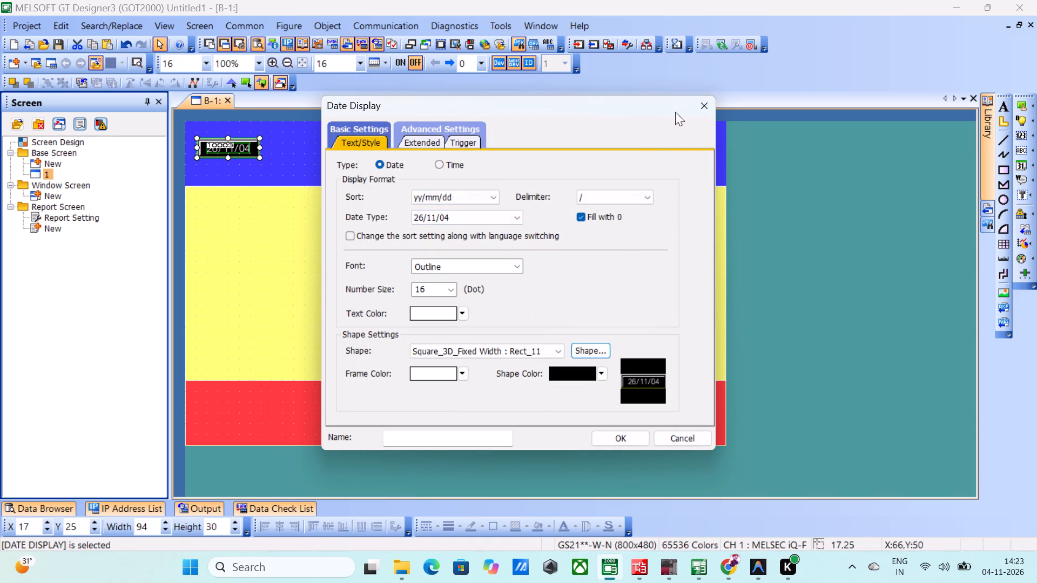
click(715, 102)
Move the date display up to the top edge of the blue header, at about X 32, Y 0.
drag(226, 152, 226, 179)
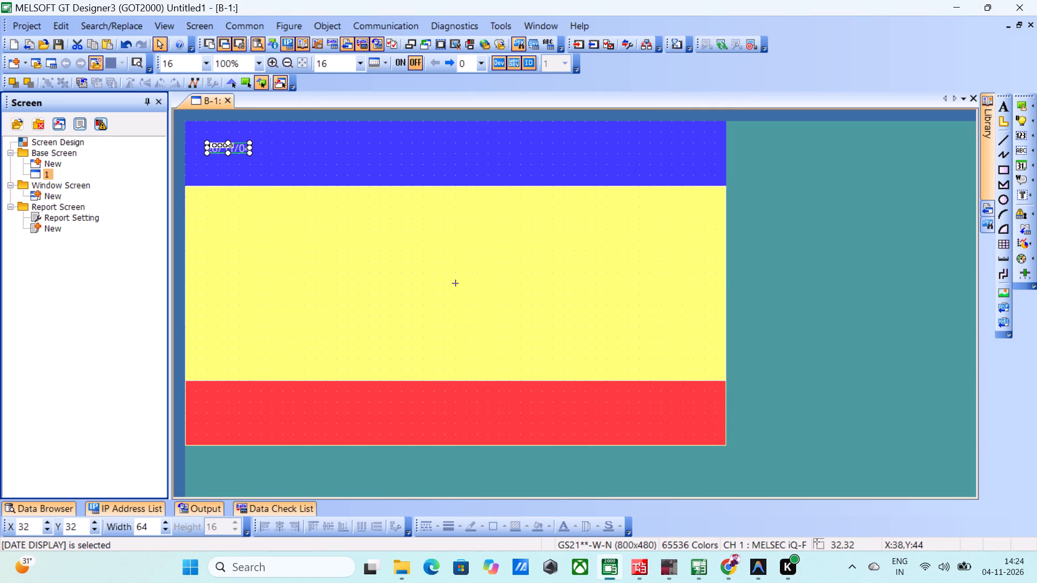
drag(210, 151, 194, 157)
drag(216, 157, 222, 132)
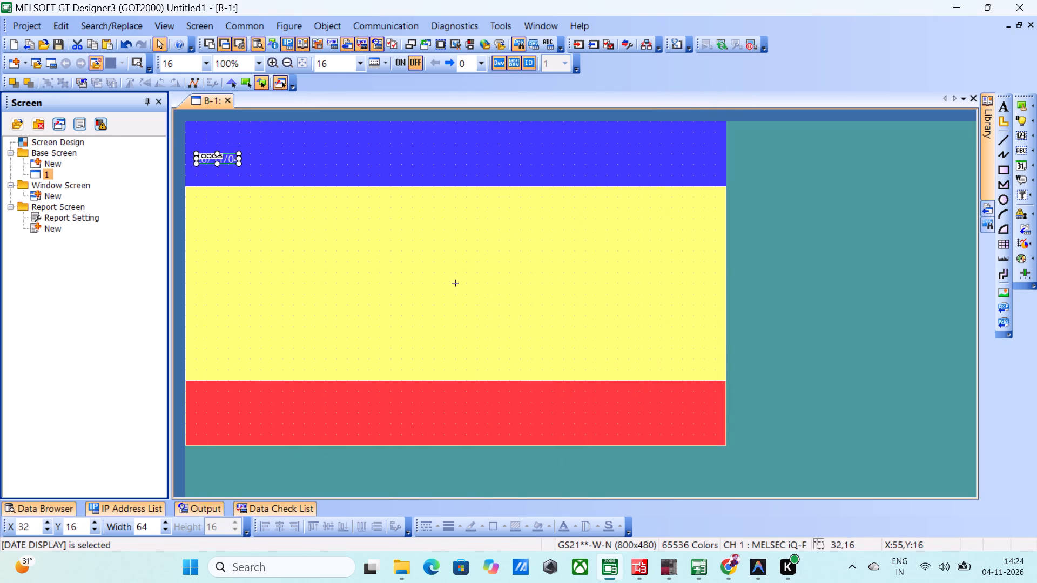
drag(222, 132, 224, 130)
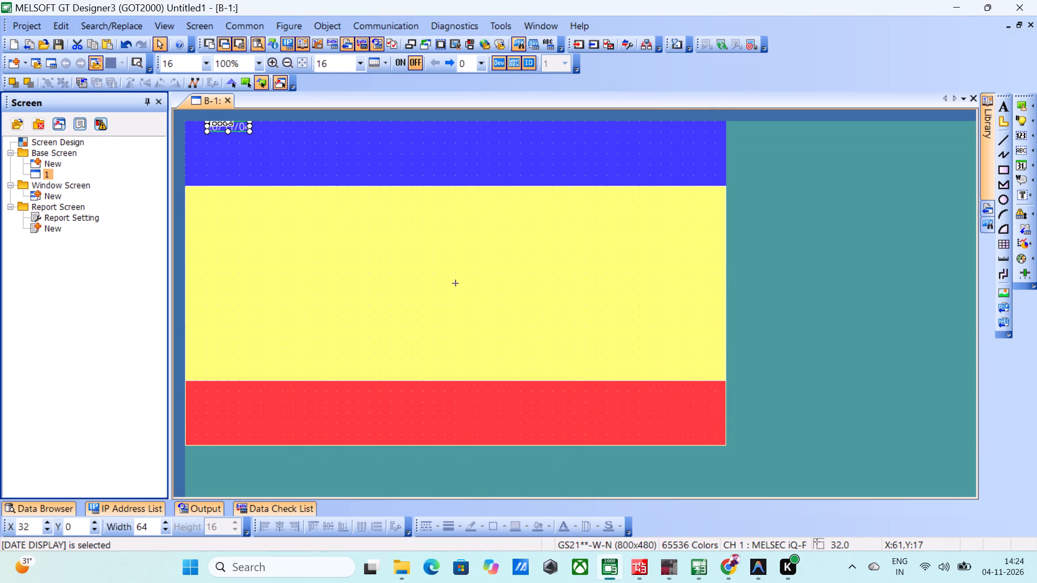
Move the date display in the blue header to about X 16, Y 16.
drag(226, 133, 226, 161)
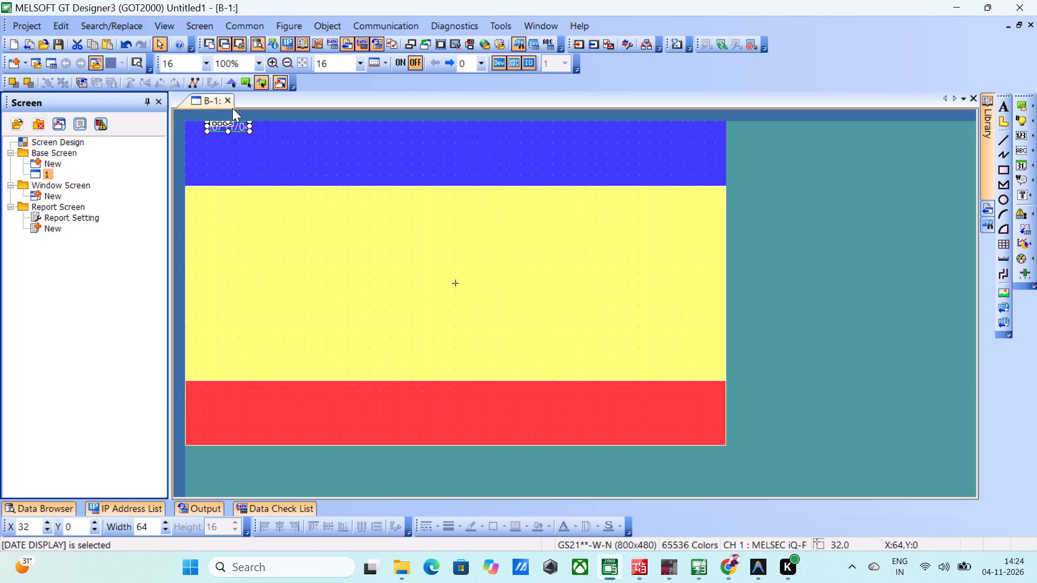
click(231, 131)
drag(231, 130, 227, 135)
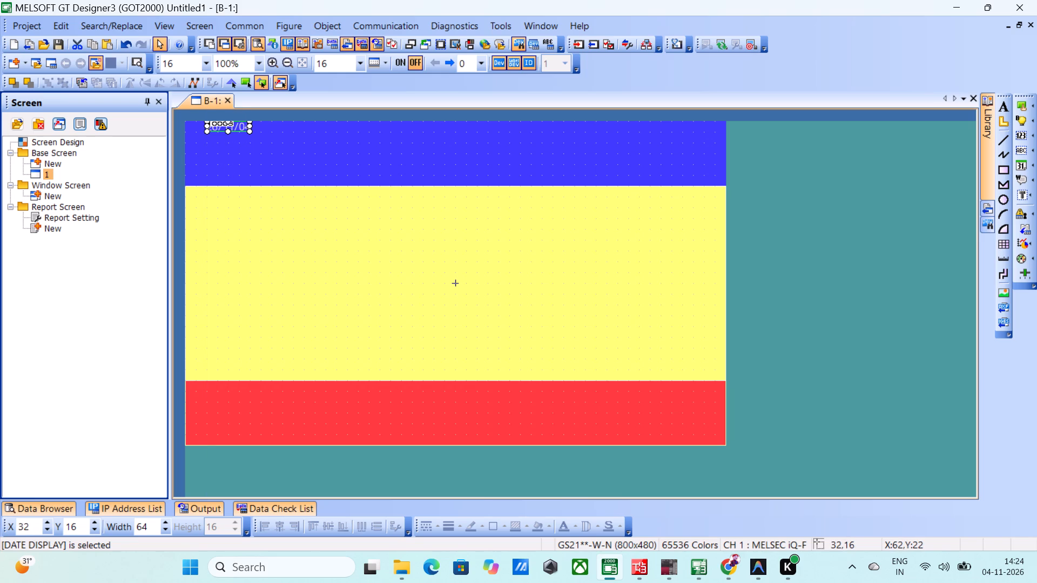
drag(227, 135, 220, 143)
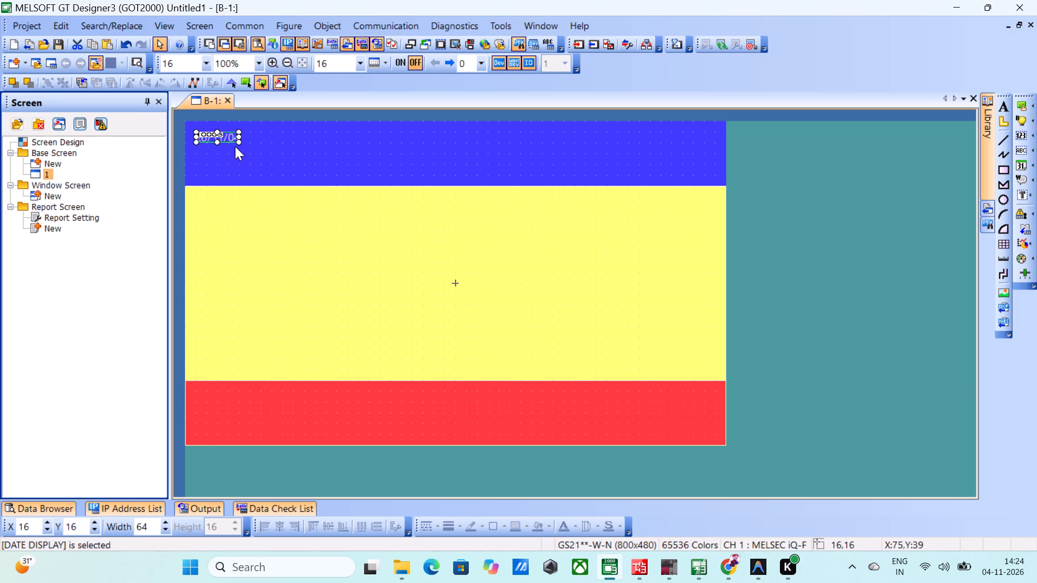
Enlarge the date display to a width of about 176.
drag(237, 144, 275, 198)
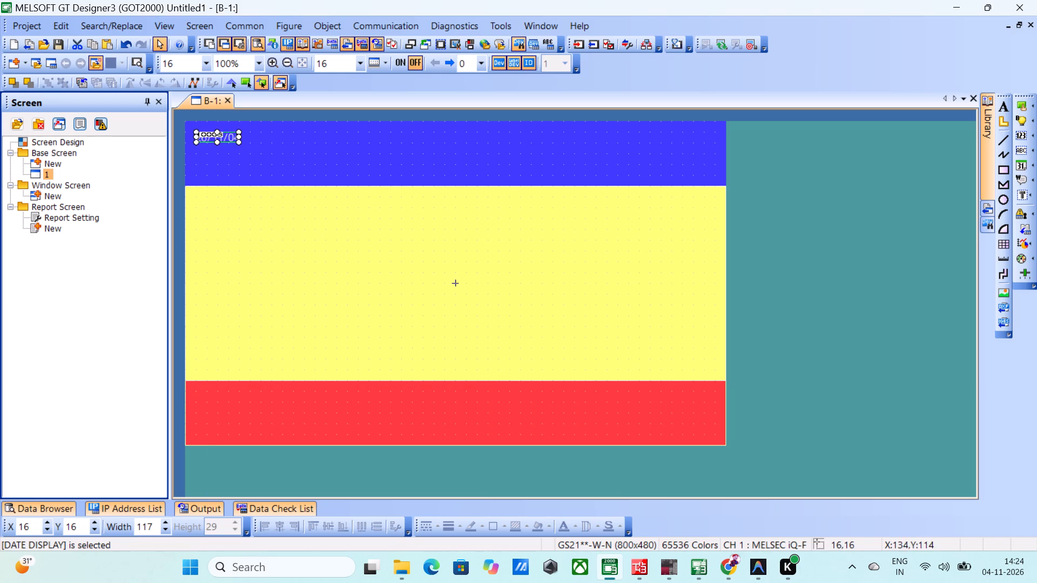
drag(275, 198, 277, 198)
drag(274, 150, 301, 194)
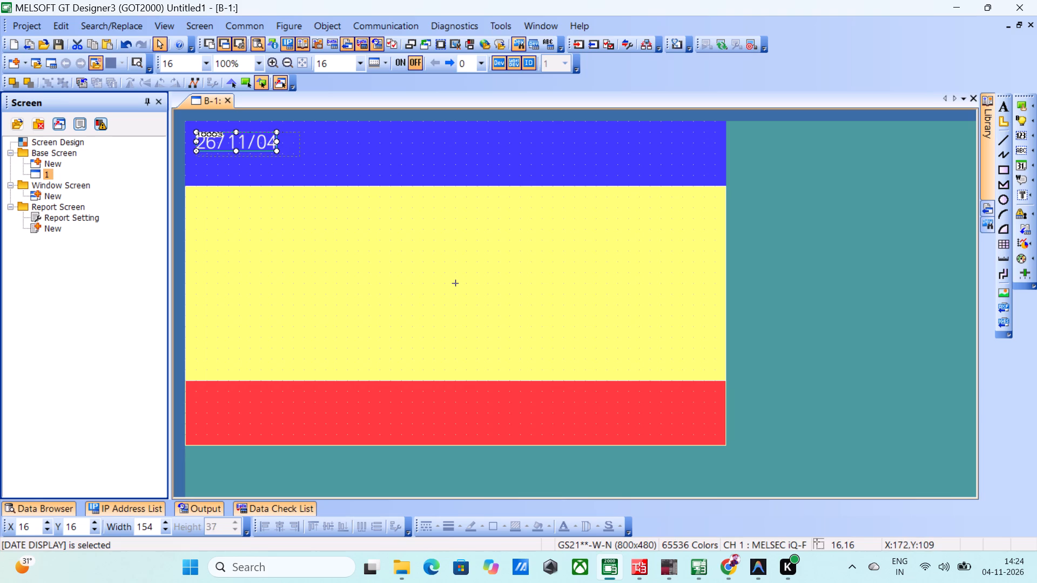
drag(301, 194, 301, 194)
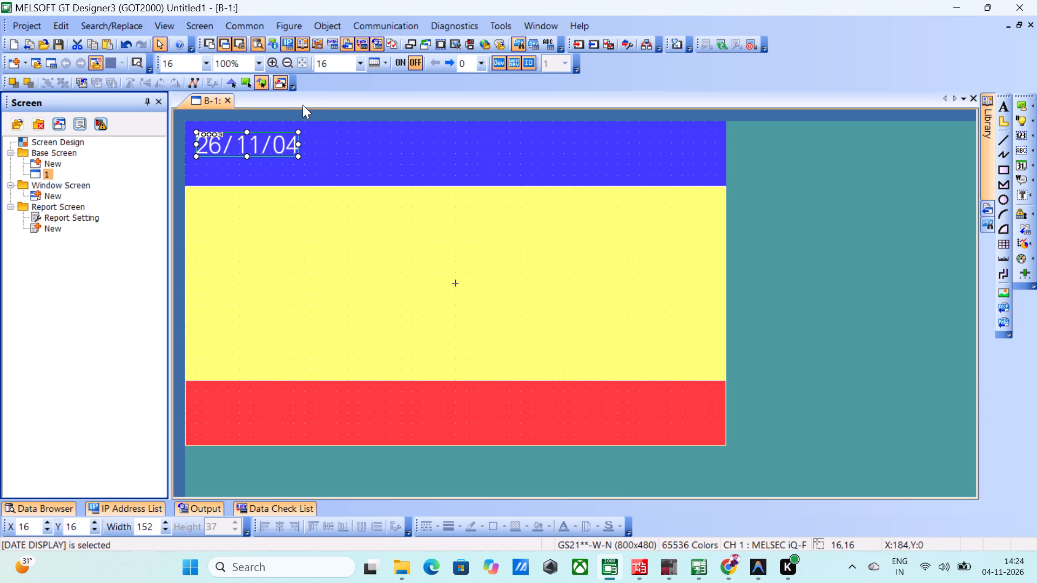
drag(295, 156, 302, 158)
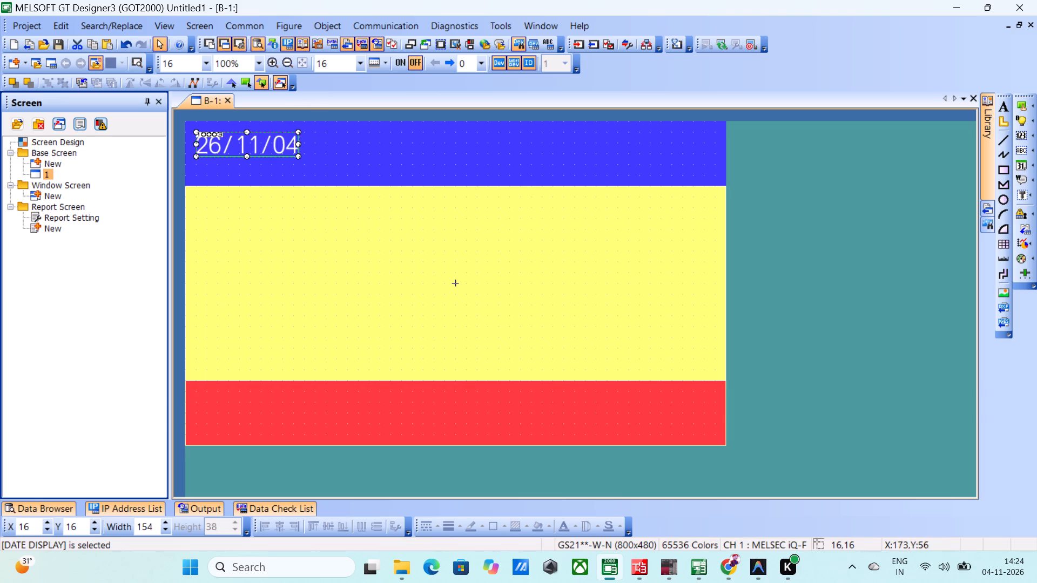
drag(302, 158, 315, 175)
Move the enlarged date display down in the blue header to about X 16, Y 32.
drag(269, 152, 276, 175)
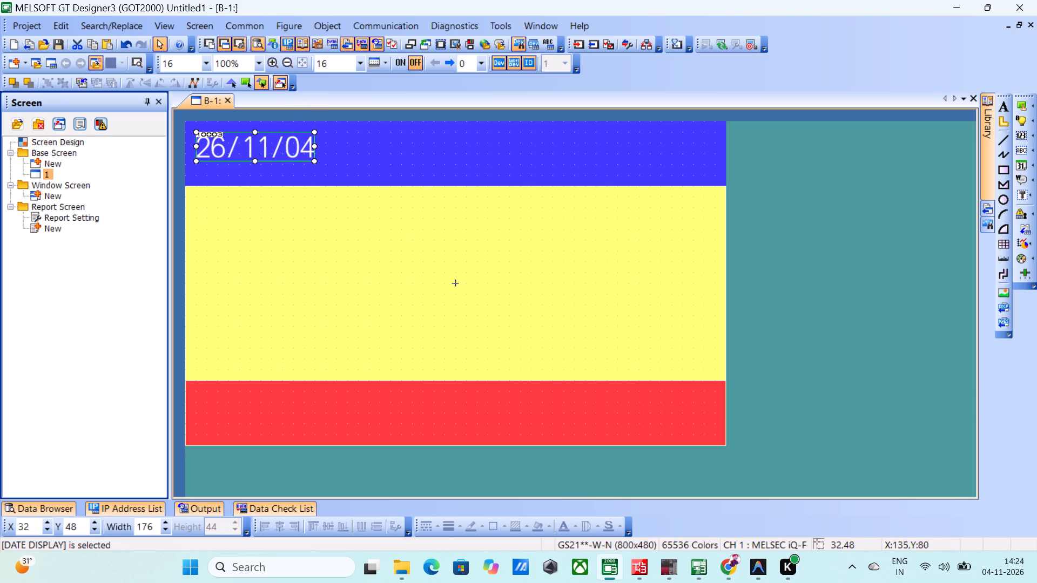
drag(276, 175, 272, 166)
click(272, 166)
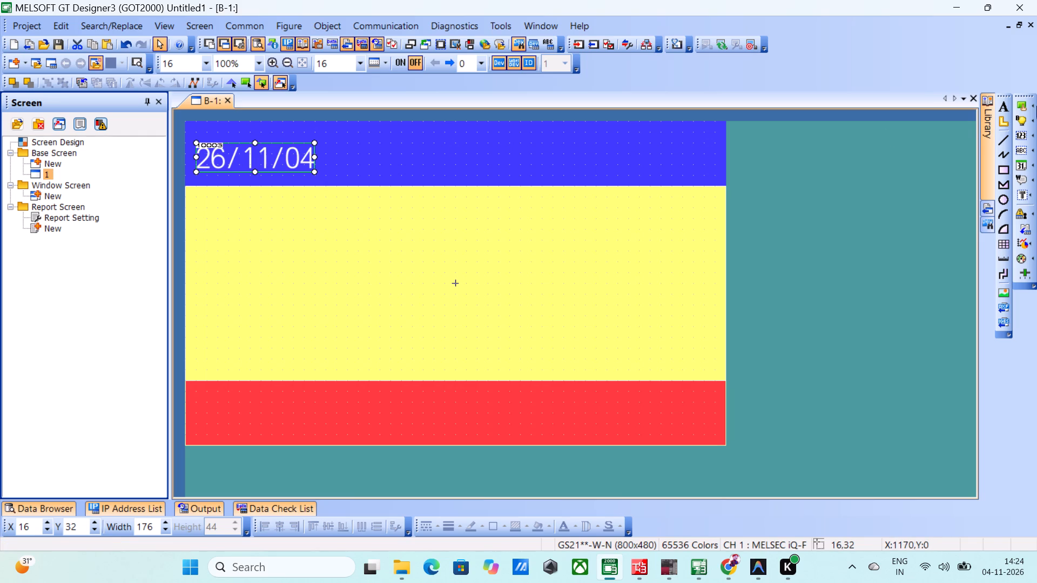
Place a Time Display about 100 wide near the right end of the blue header, at about X 672, Y 32.
click(1034, 164)
click(987, 181)
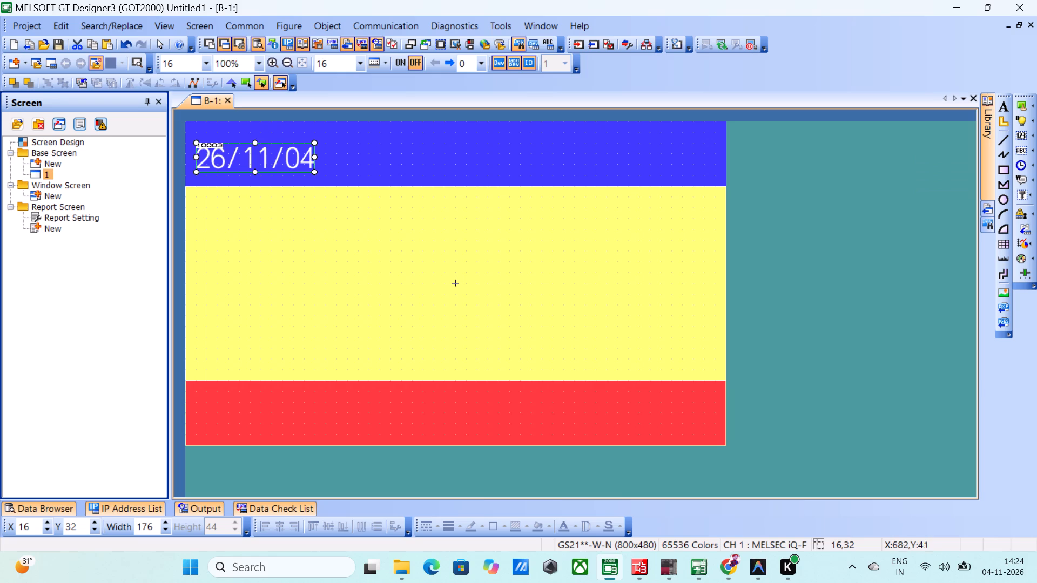
click(633, 153)
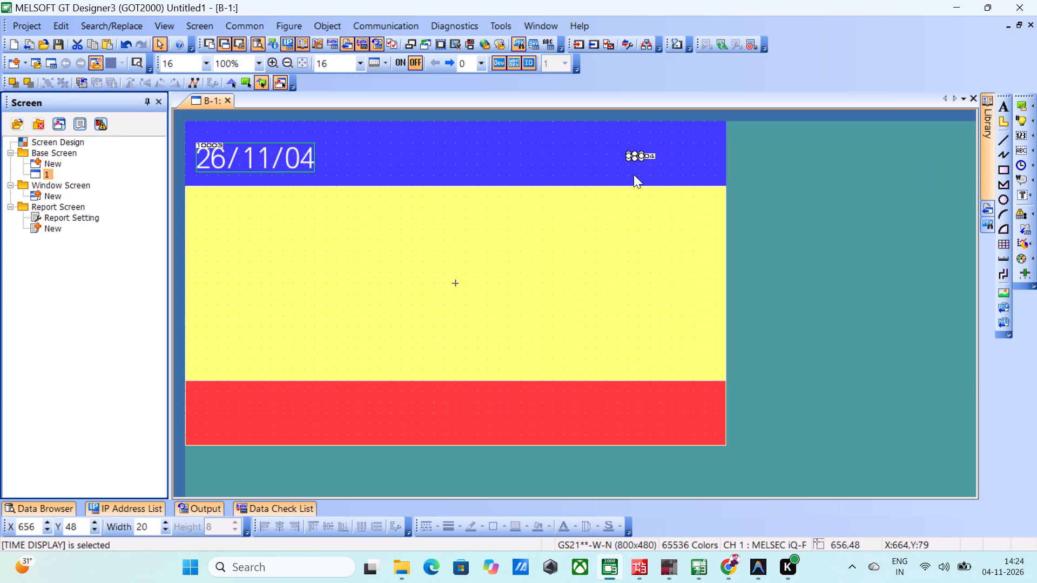
drag(638, 160, 696, 186)
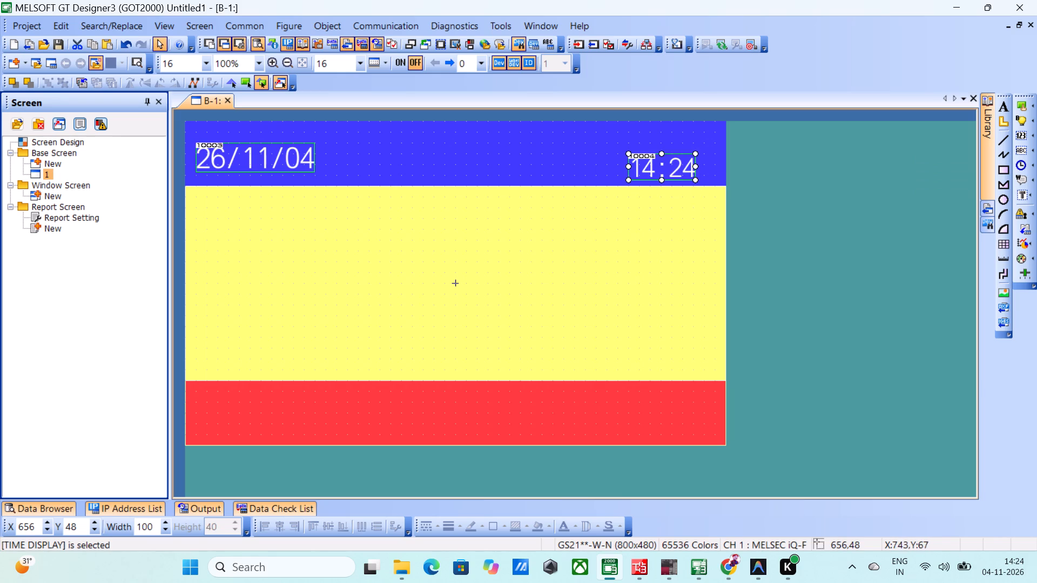
drag(676, 169, 683, 156)
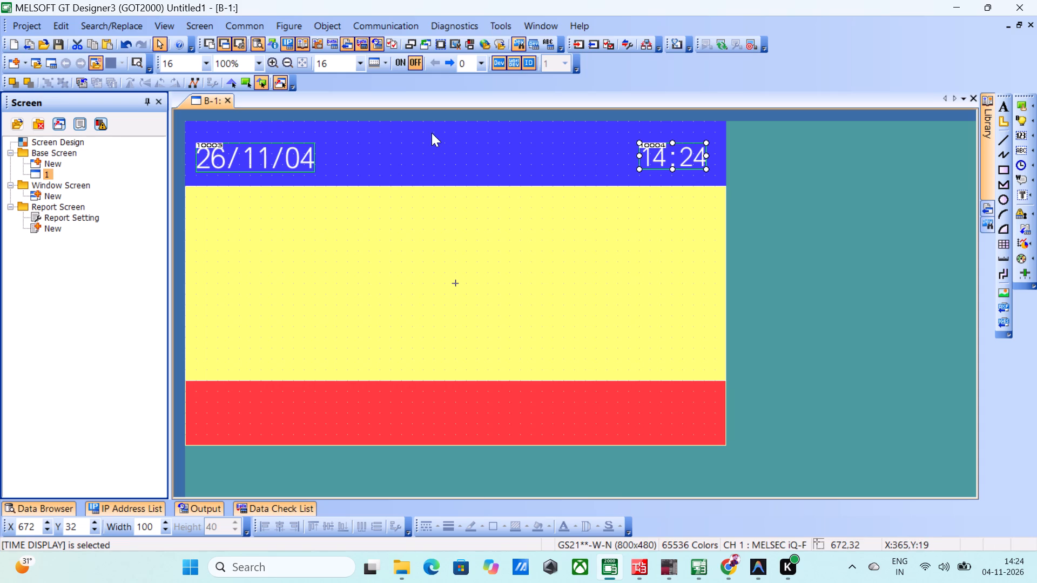
Place a Text Display about 174 wide between the date and time displays, at about X 320, Y 32.
click(1020, 147)
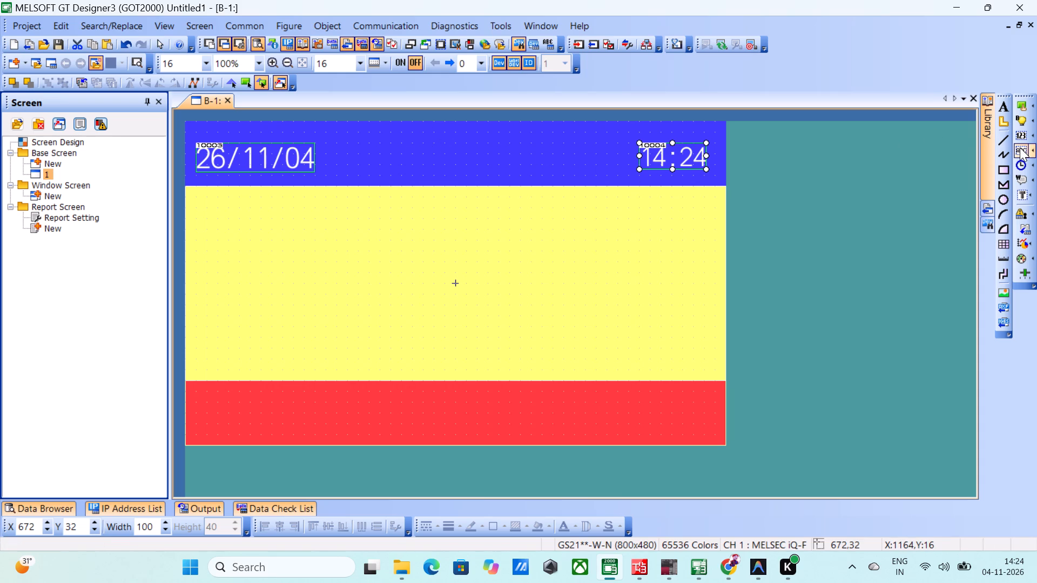
click(1034, 152)
click(978, 148)
click(406, 141)
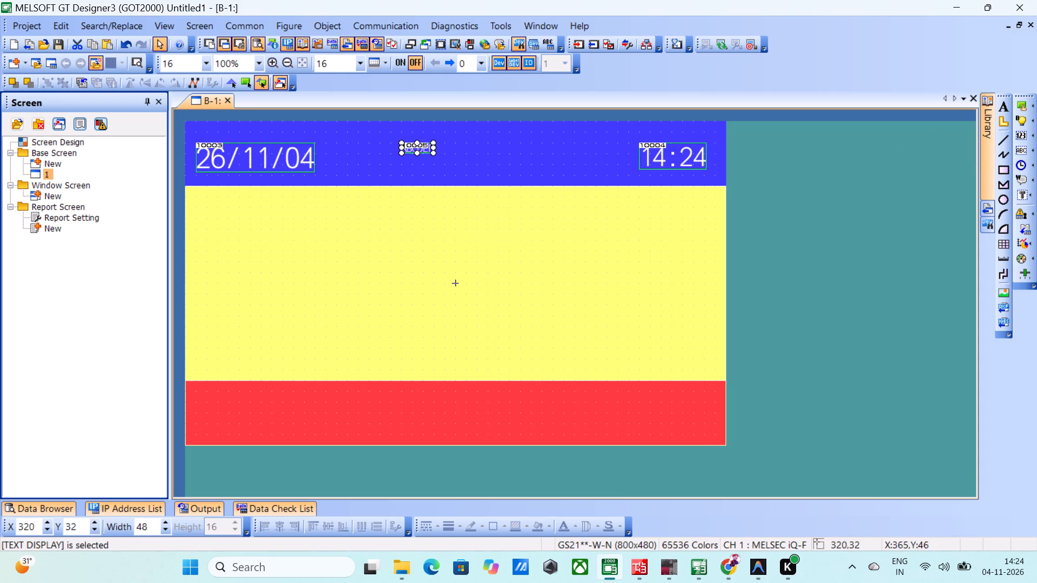
drag(430, 154, 516, 184)
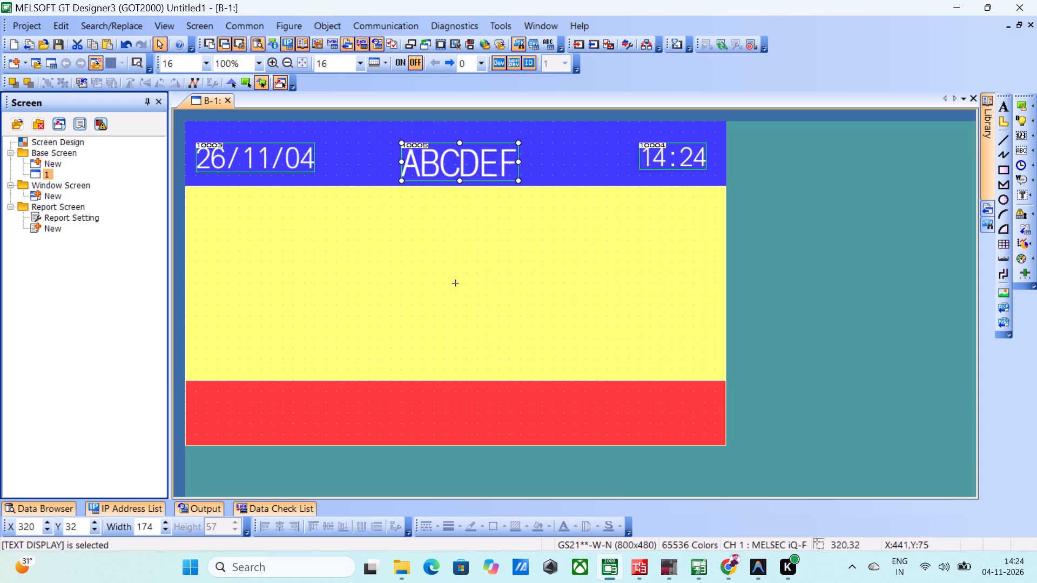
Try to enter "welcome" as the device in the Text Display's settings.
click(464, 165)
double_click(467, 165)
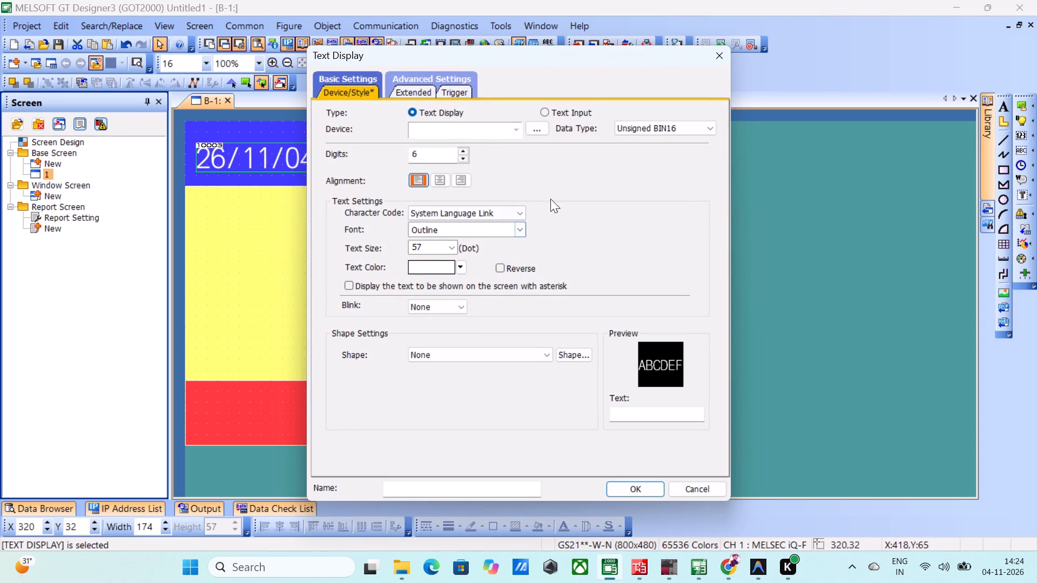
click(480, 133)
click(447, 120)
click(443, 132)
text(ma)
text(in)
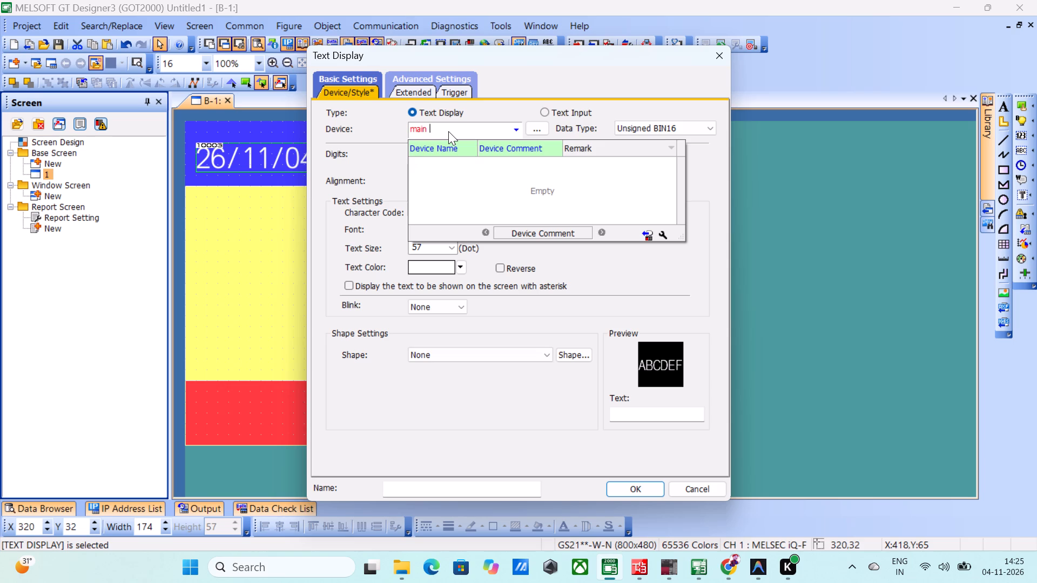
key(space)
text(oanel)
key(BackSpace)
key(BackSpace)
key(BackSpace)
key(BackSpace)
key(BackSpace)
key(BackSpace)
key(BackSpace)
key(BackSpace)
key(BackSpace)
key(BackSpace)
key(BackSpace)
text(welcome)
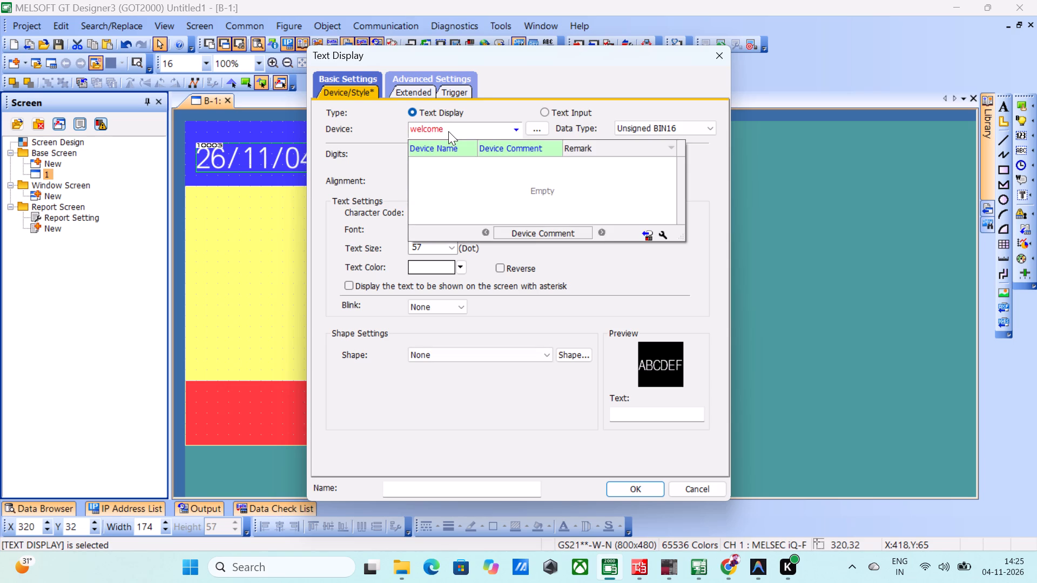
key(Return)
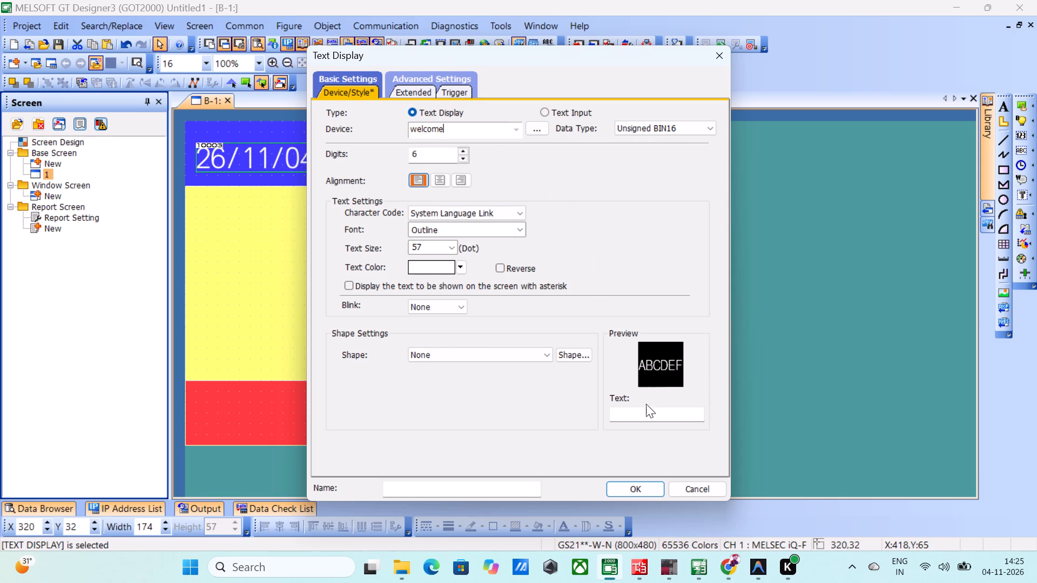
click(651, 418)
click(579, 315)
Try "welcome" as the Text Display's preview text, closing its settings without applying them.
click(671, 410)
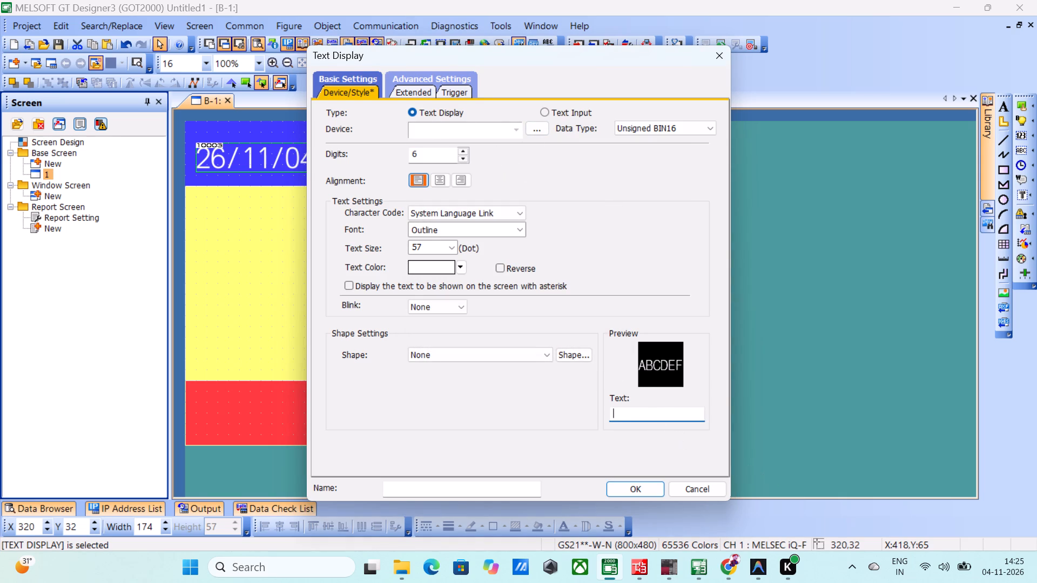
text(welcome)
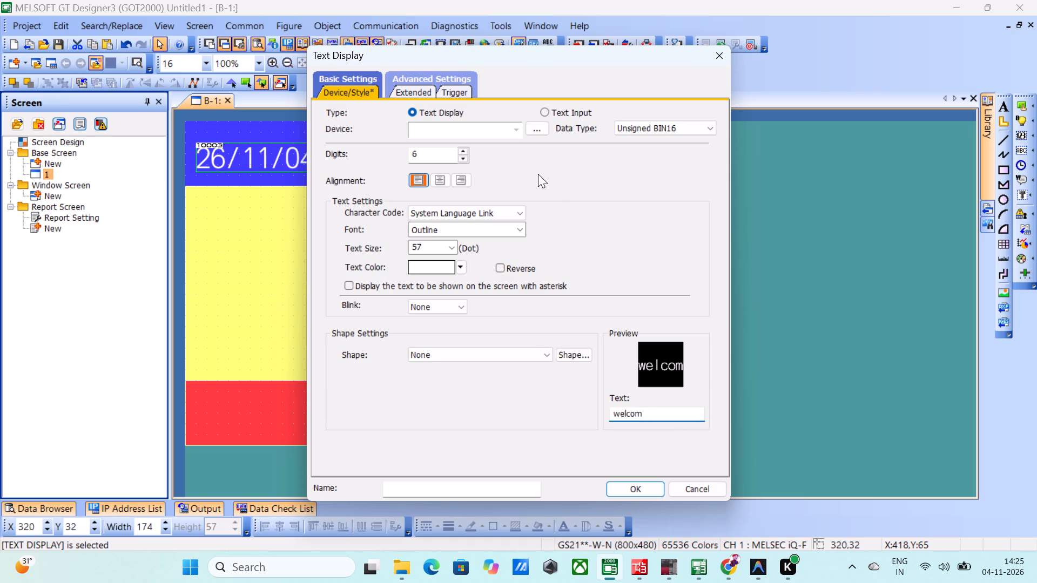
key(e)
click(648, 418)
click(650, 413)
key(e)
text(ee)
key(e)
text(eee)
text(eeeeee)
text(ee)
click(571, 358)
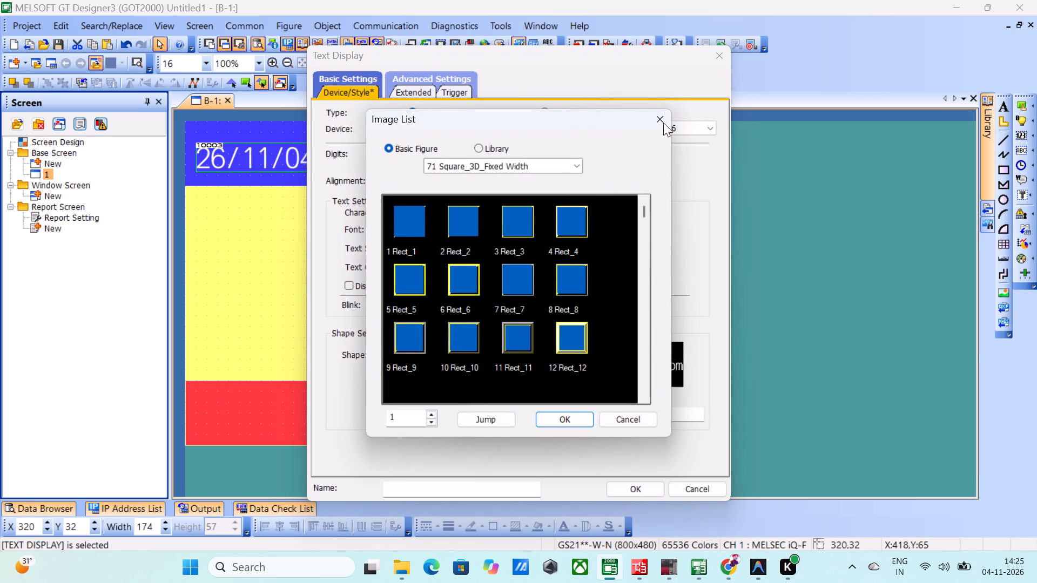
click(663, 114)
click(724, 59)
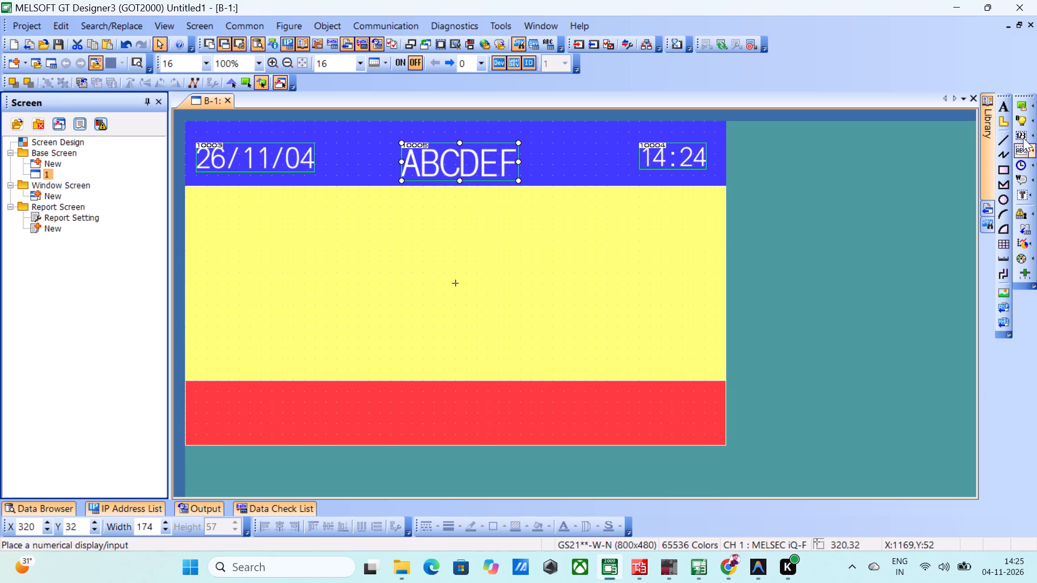
Place a static text figure reading "welcome" in the middle of the blue header, at about X 368, Y 48.
click(998, 104)
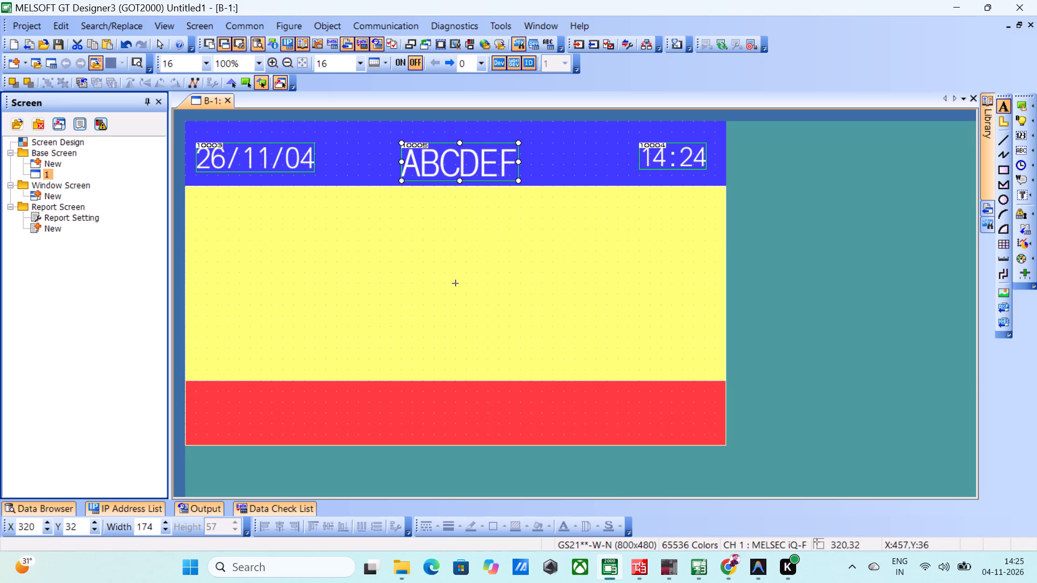
click(432, 155)
text(we)
text(lcome)
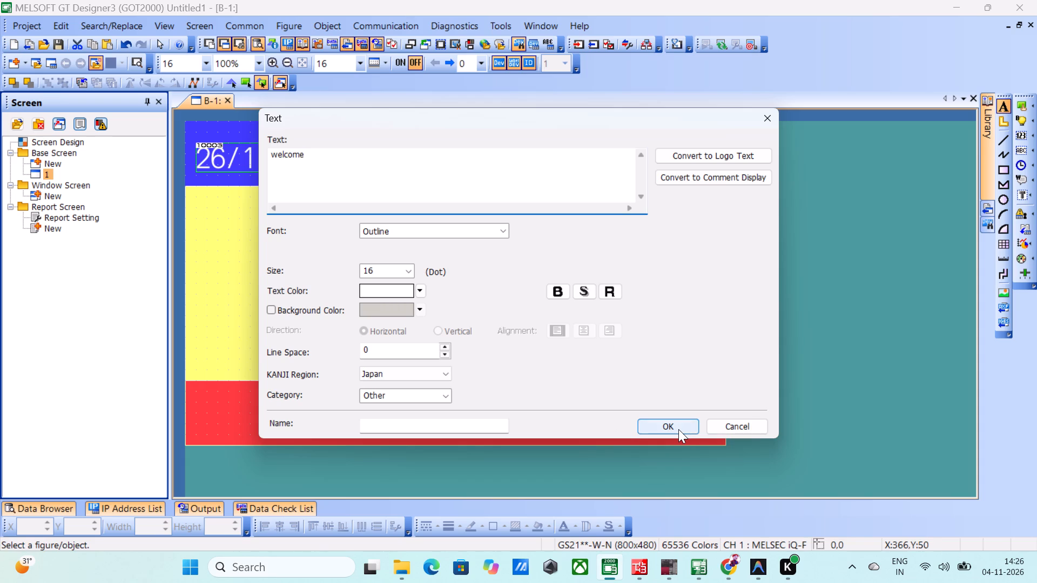
click(678, 429)
Delete the ABCDEF Text Display from the header.
click(508, 166)
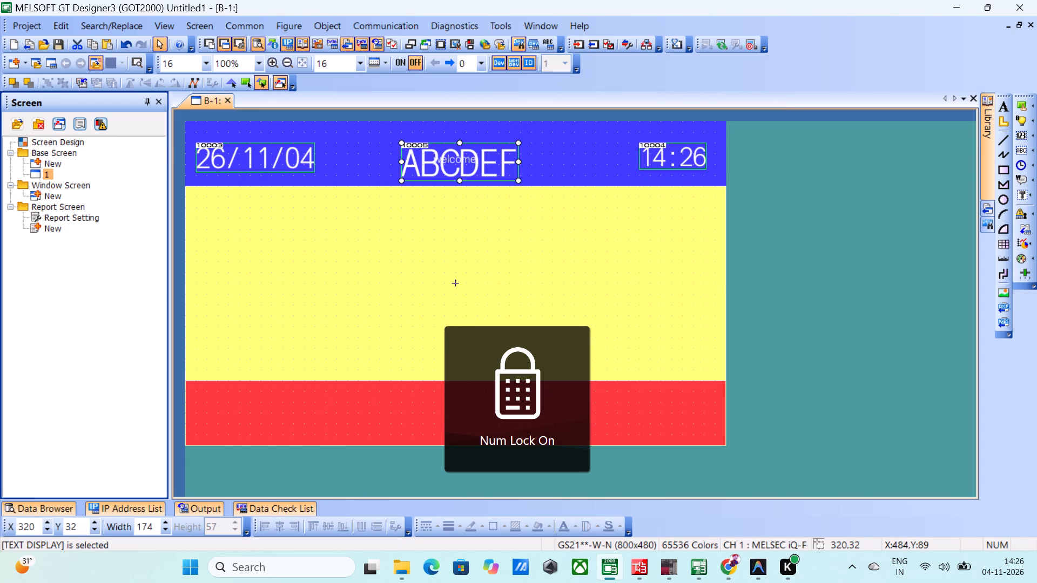
key(Delete)
Enlarge the "welcome" text to about 289 wide and position it between date and time at about X 256, Y 16.
click(461, 156)
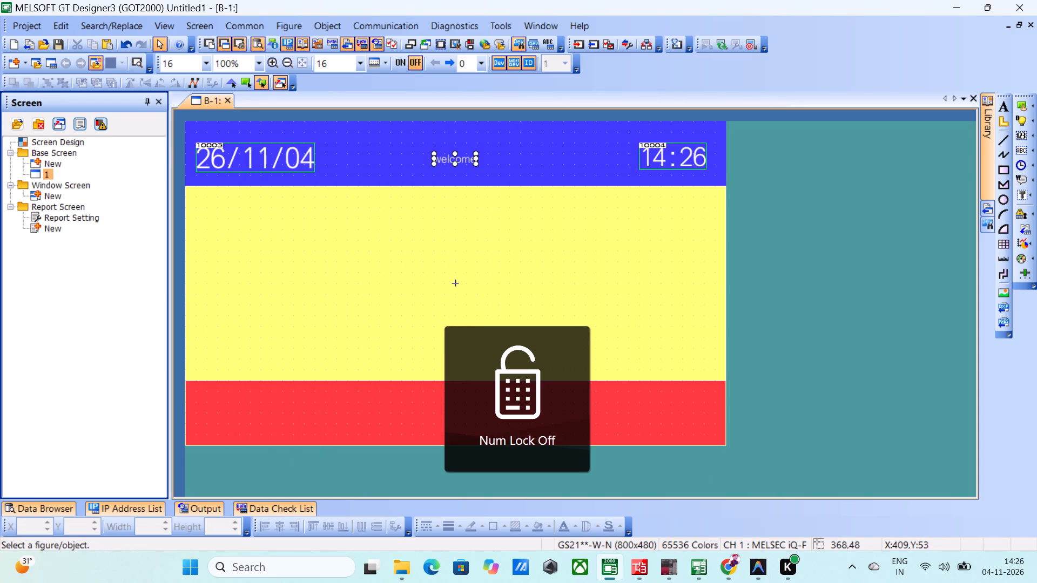
drag(475, 165, 537, 205)
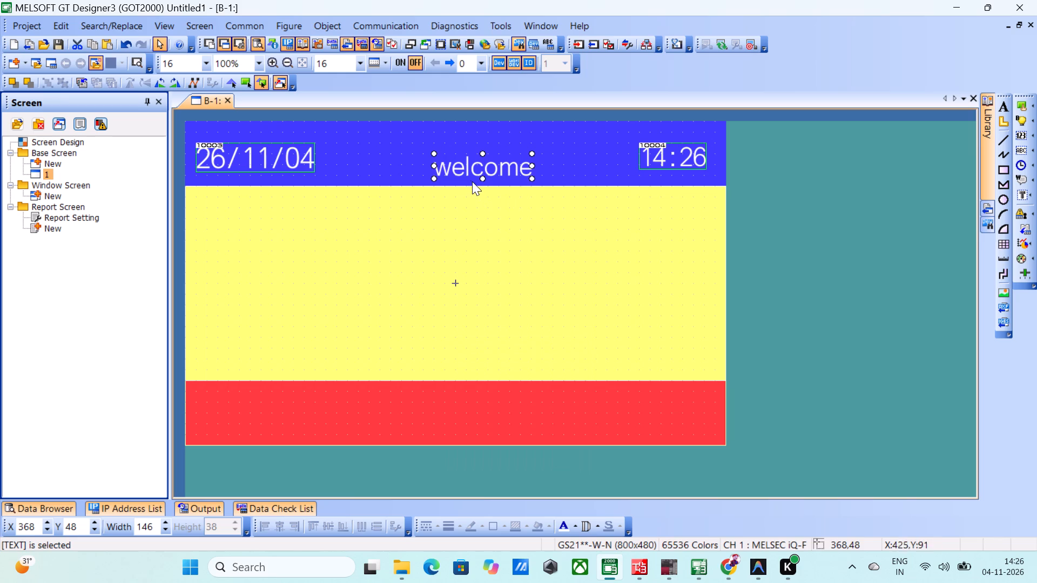
drag(462, 166, 414, 146)
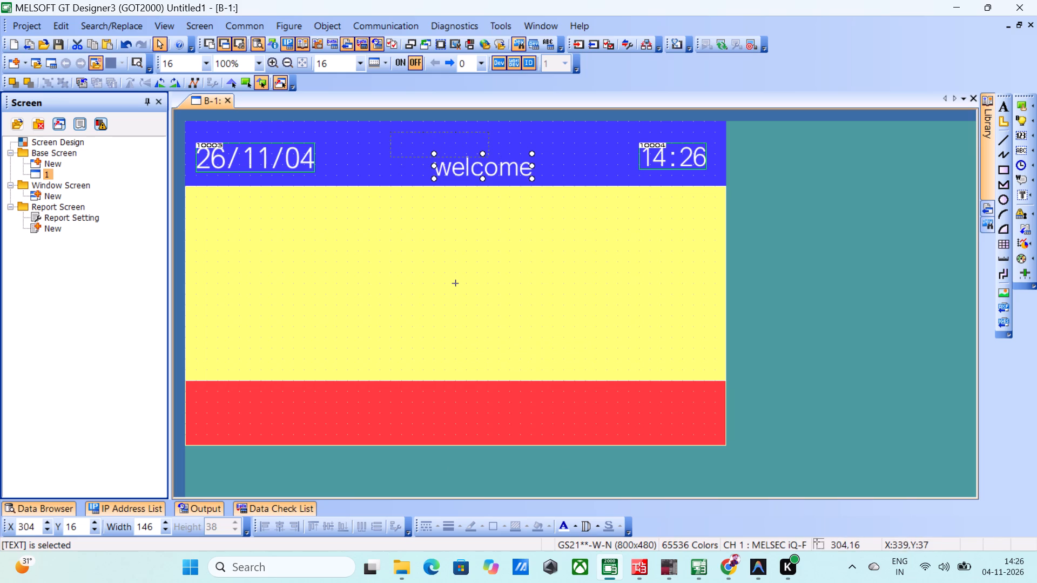
drag(414, 146, 384, 145)
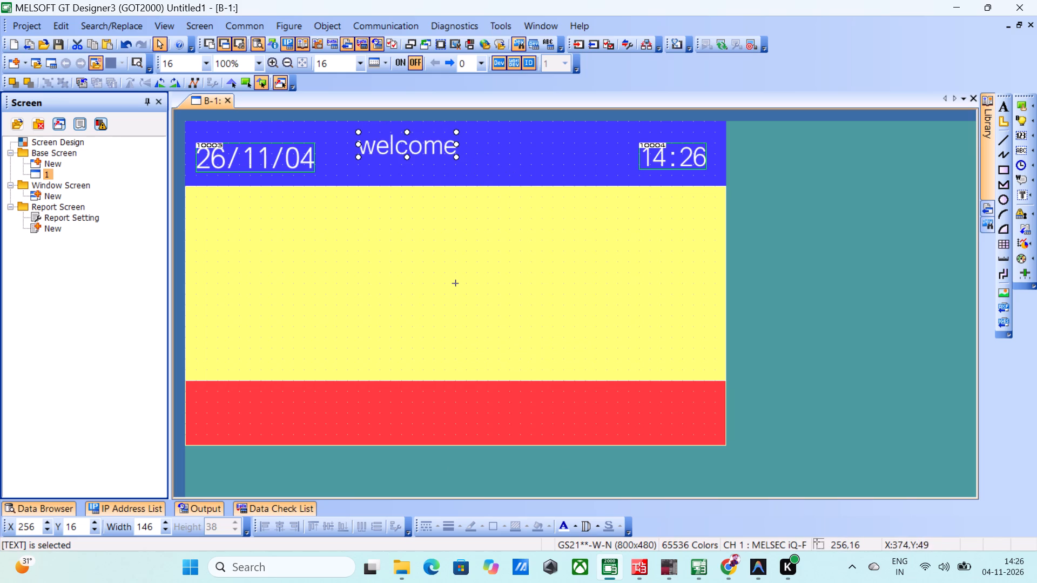
drag(455, 158, 595, 174)
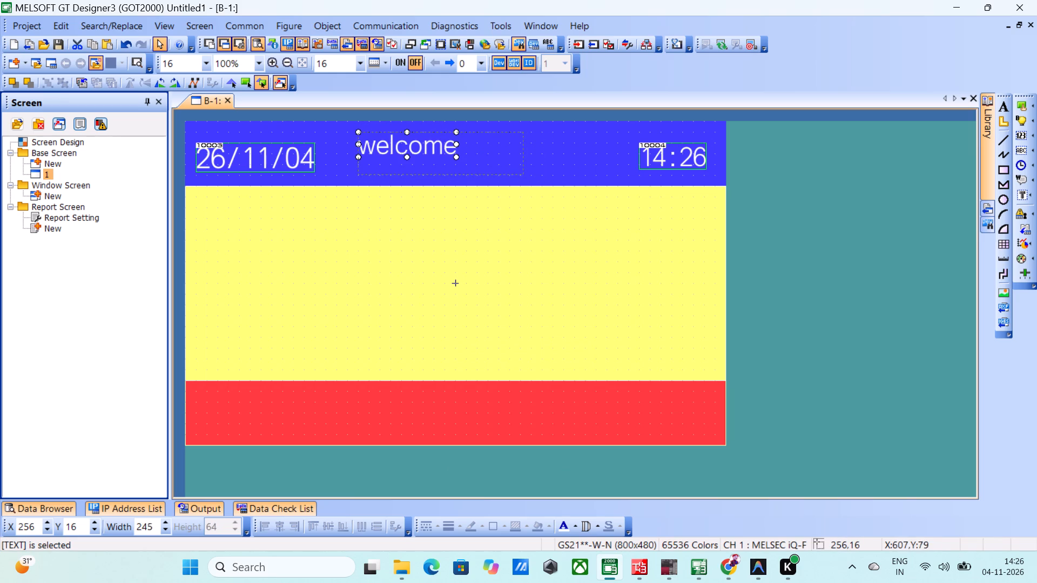
drag(595, 174, 595, 173)
drag(519, 152, 555, 150)
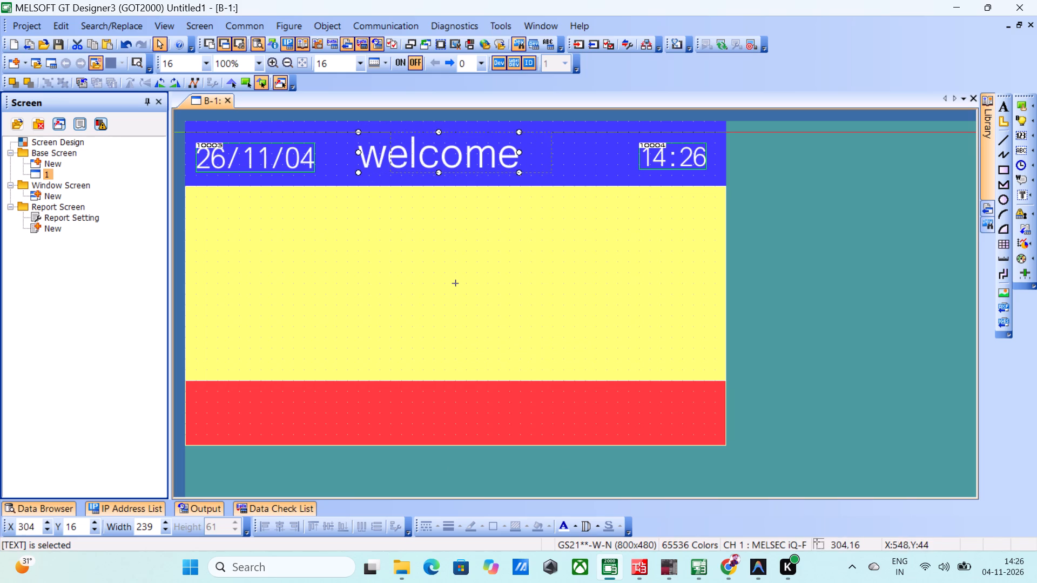
drag(555, 150, 562, 153)
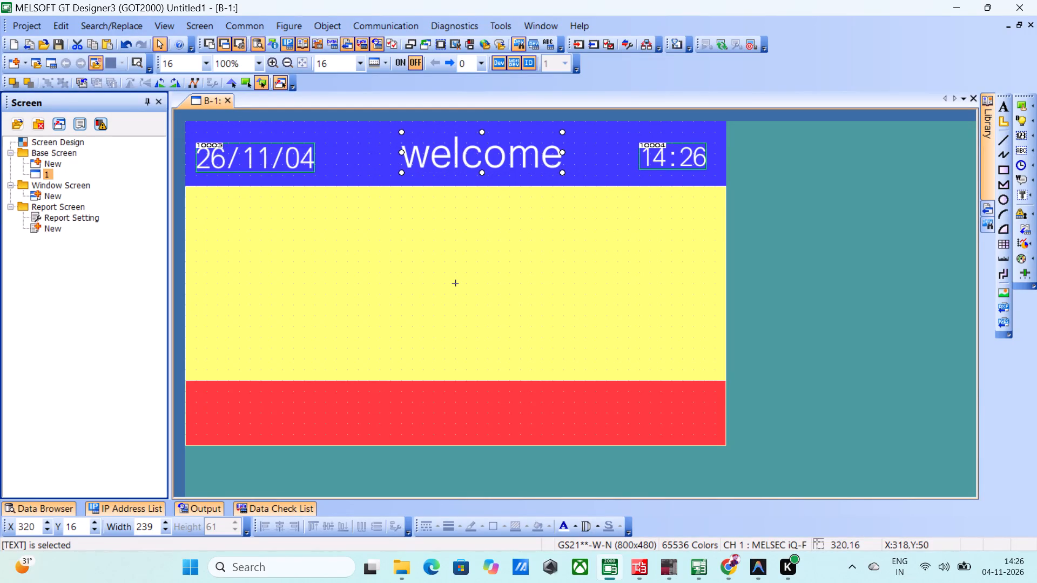
drag(401, 170, 376, 182)
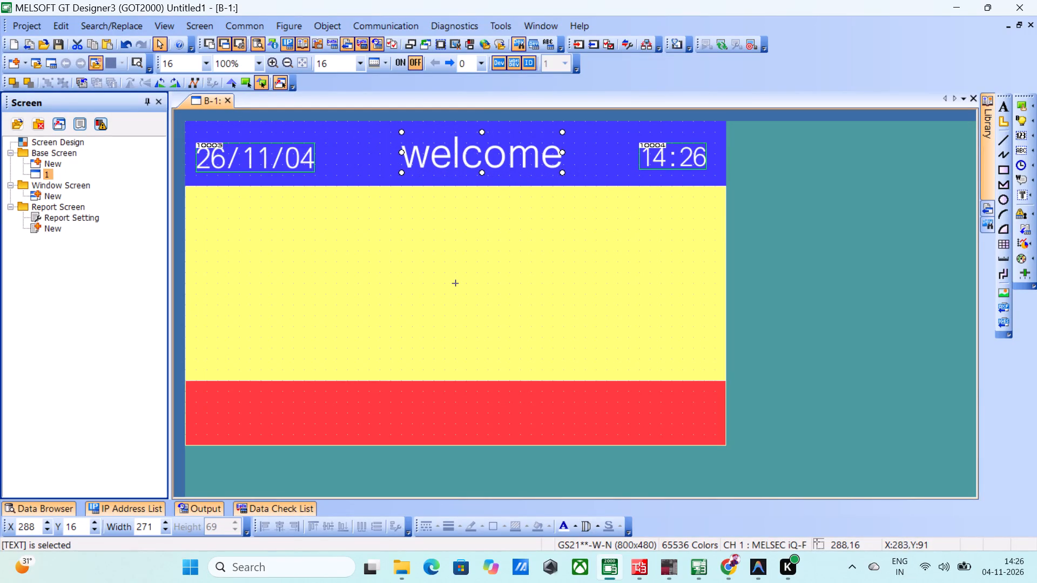
drag(376, 182, 356, 181)
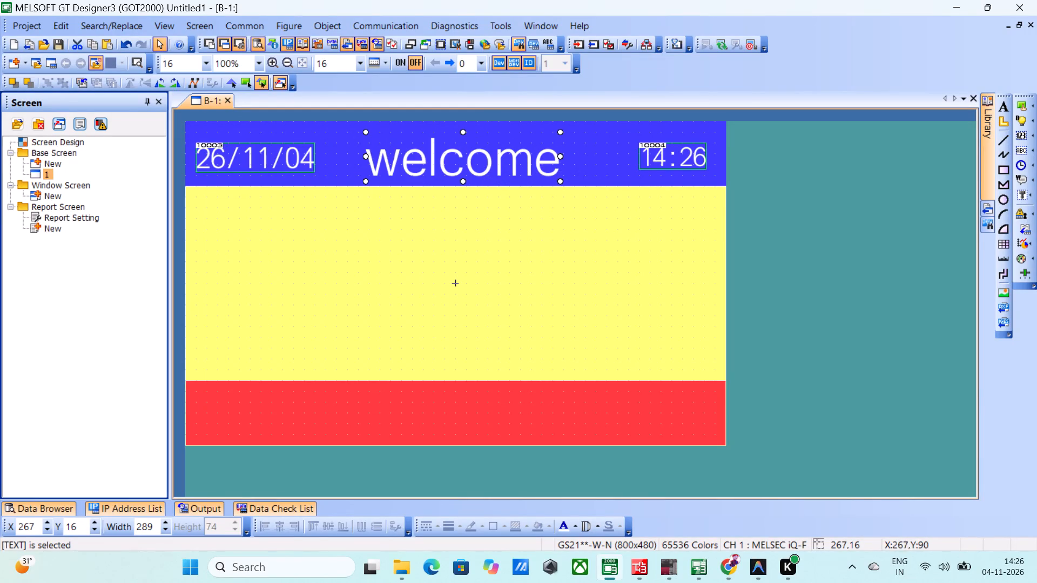
click(434, 167)
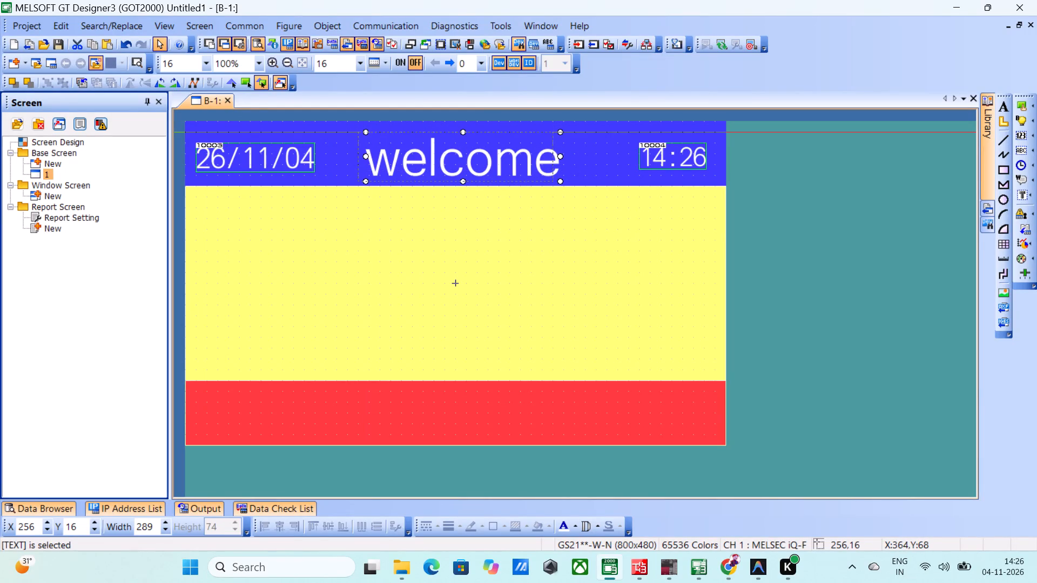
Change the wording of the header text to "WELCOME" in capitals, keeping the Outline font.
double_click(440, 164)
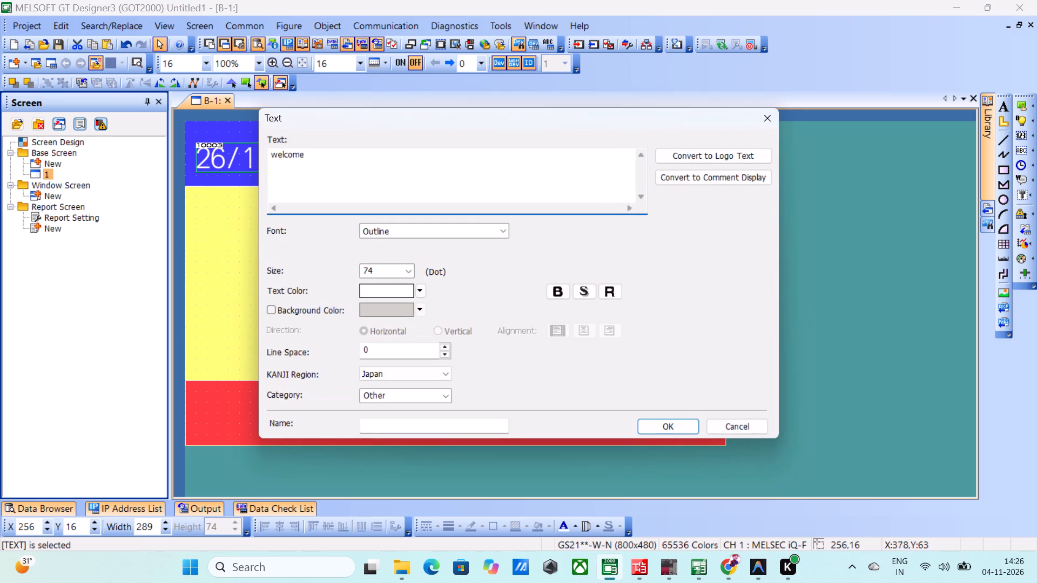
key(BackSpace)
key(BackSpace)
key(BackSpace)
key(BackSpace)
key(BackSpace)
key(BackSpace)
key(BackSpace)
key(BackSpace)
key(BackSpace)
key(BackSpace)
key(BackSpace)
key(BackSpace)
key(BackSpace)
key(BackSpace)
key(BackSpace)
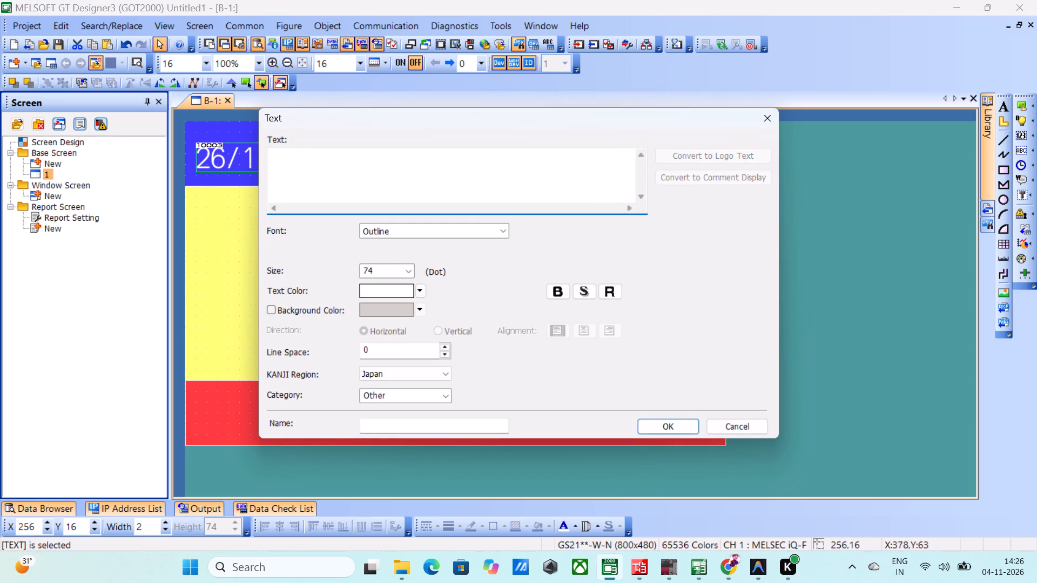
text(WELCOME)
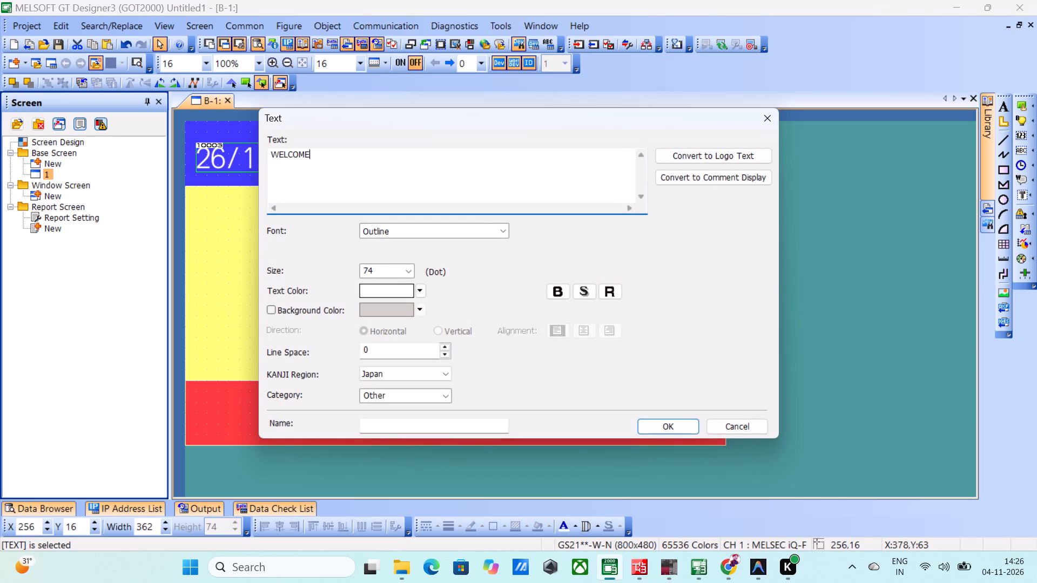
click(500, 234)
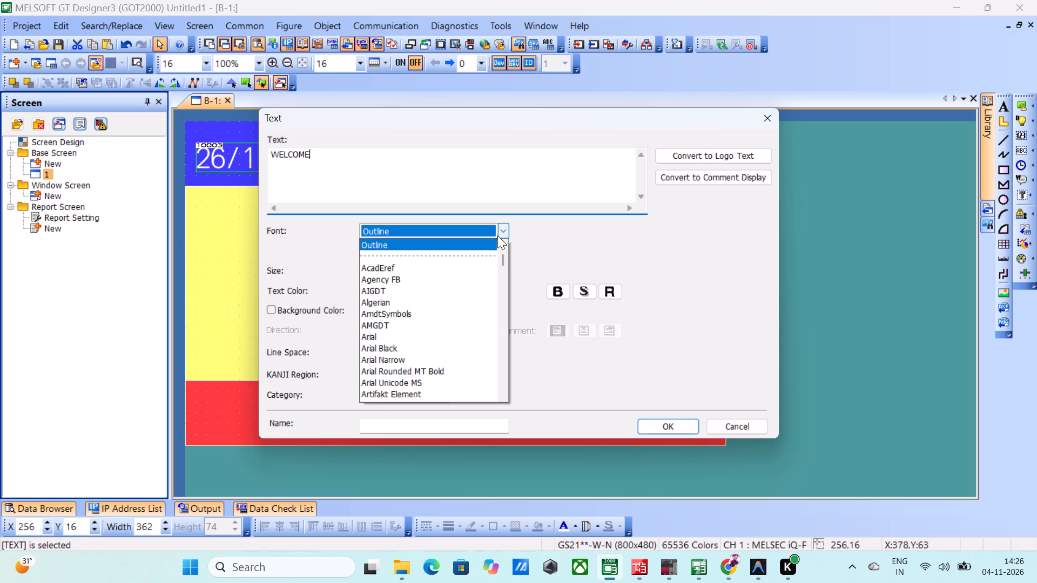
click(507, 223)
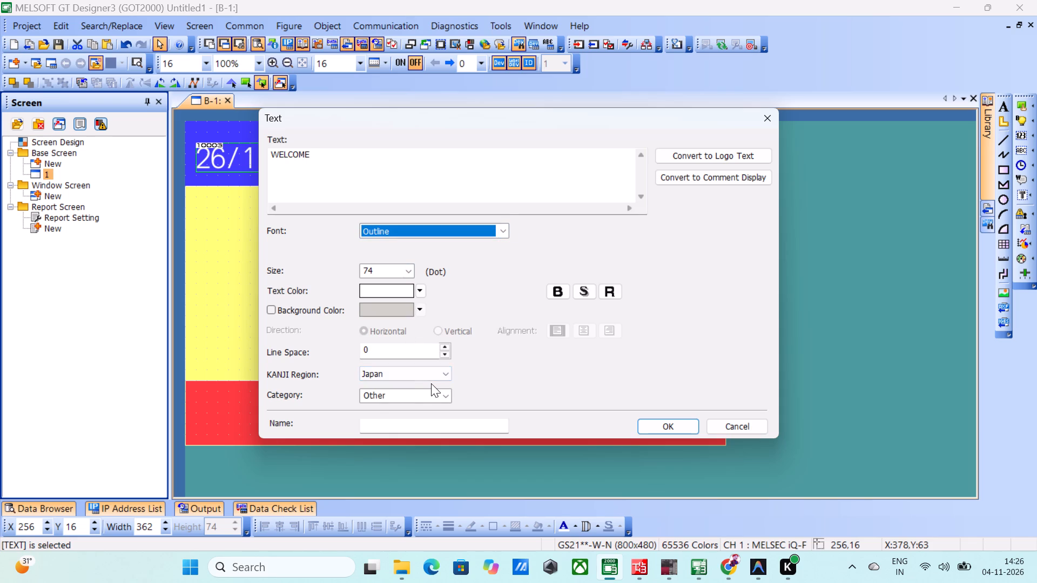
double_click(443, 372)
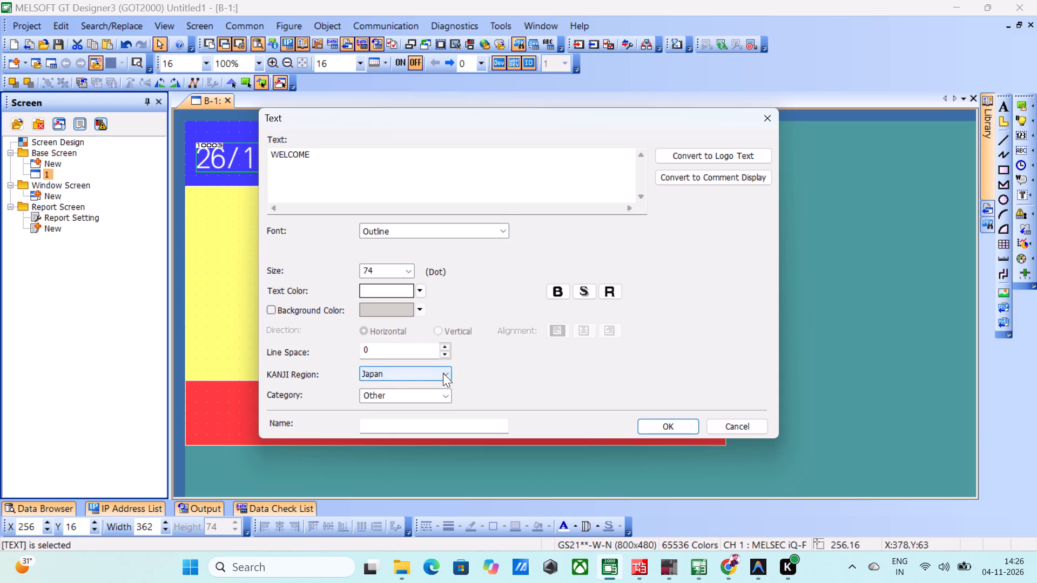
click(443, 373)
click(443, 374)
click(440, 386)
click(439, 390)
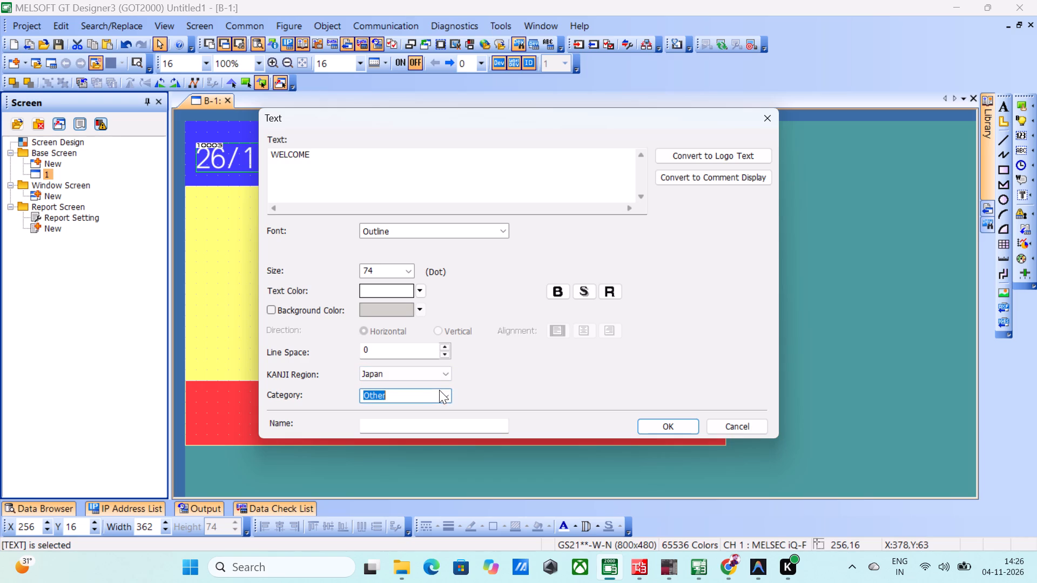
click(450, 391)
click(446, 391)
click(430, 416)
click(647, 429)
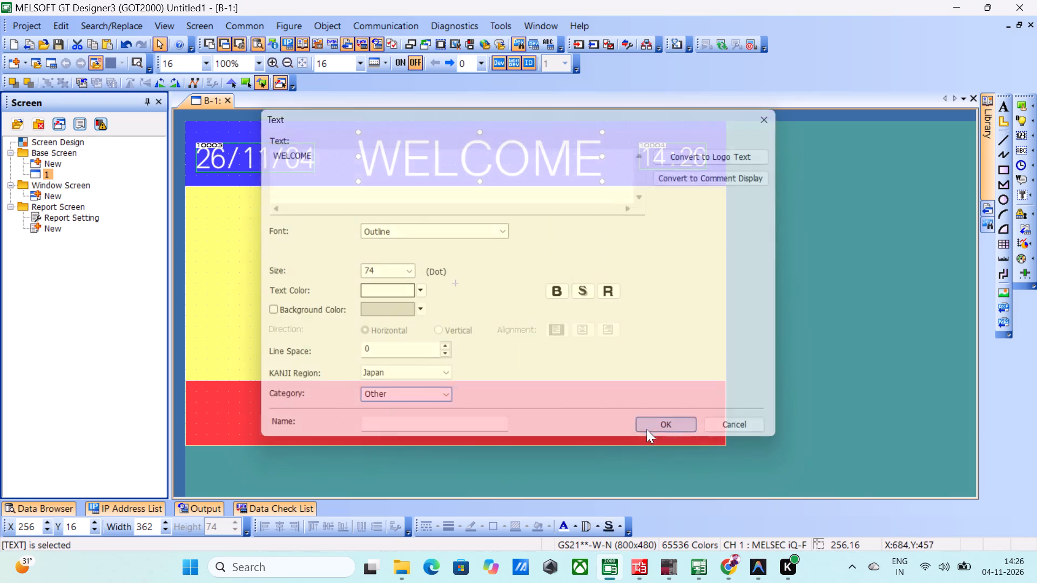
Move the WELCOME text to about X 224, Y 16, between the date and time displays.
drag(502, 170, 486, 165)
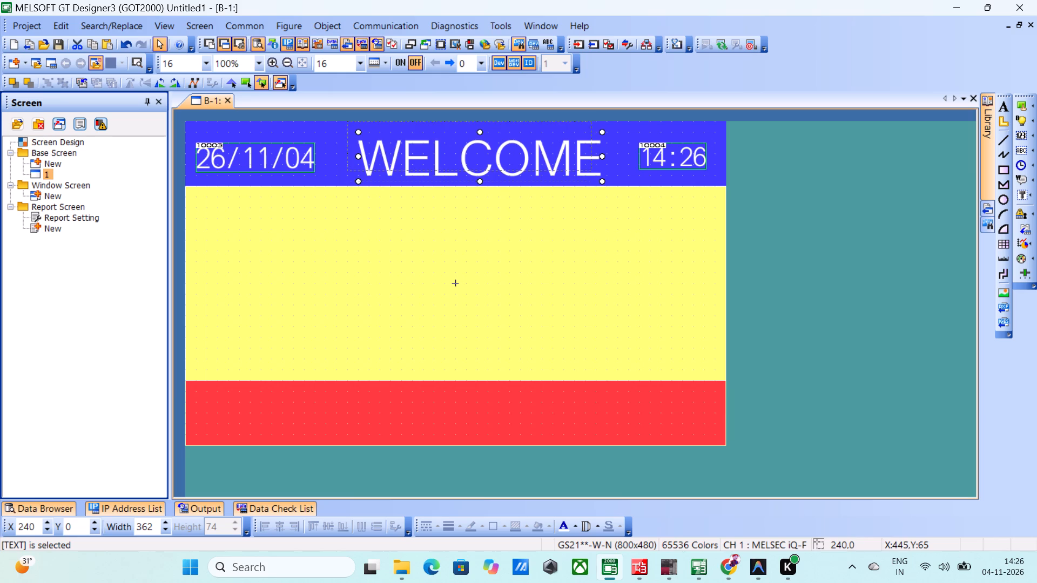
drag(486, 165, 484, 164)
drag(484, 162, 488, 168)
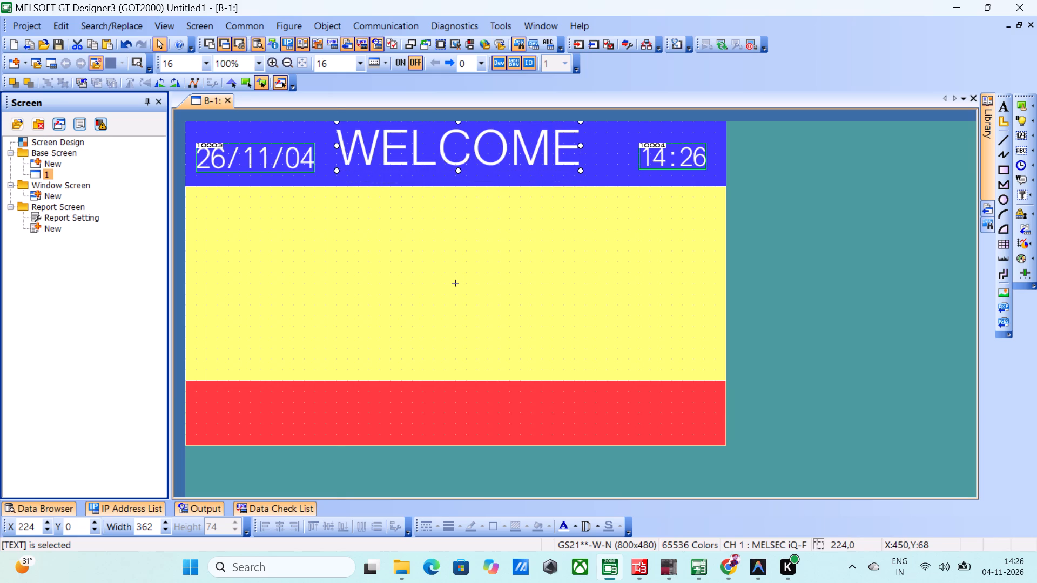
drag(488, 167, 488, 175)
Apply the raised (R) style to the WELCOME text with a bright yellow solid color.
click(486, 161)
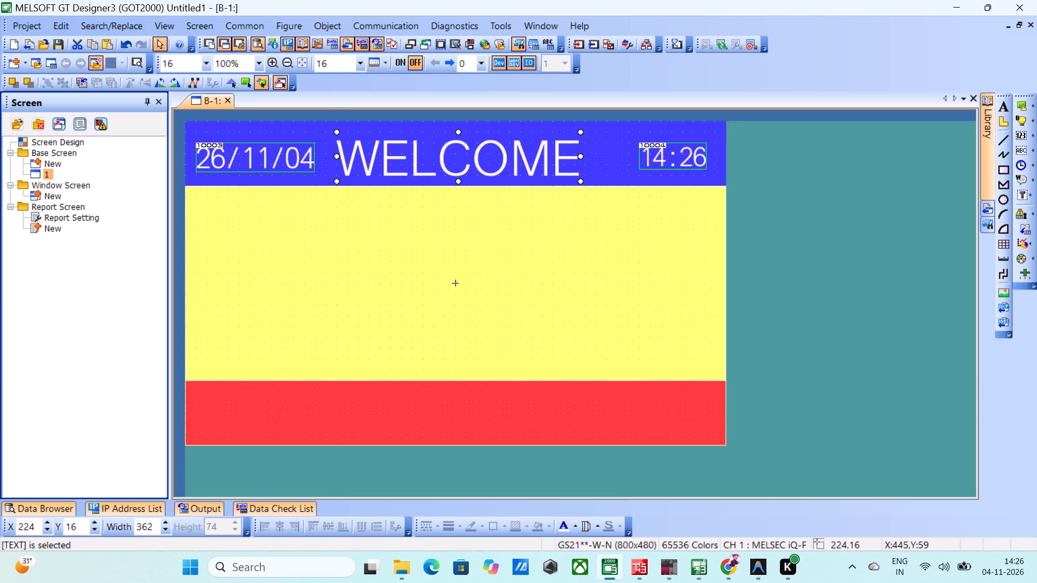
double_click(486, 161)
click(592, 288)
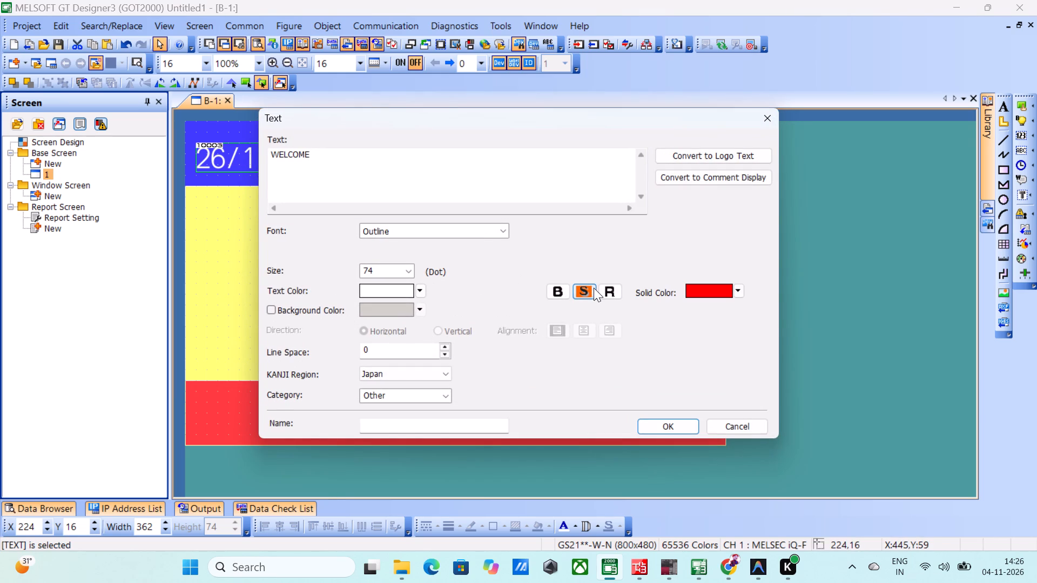
click(600, 289)
click(737, 291)
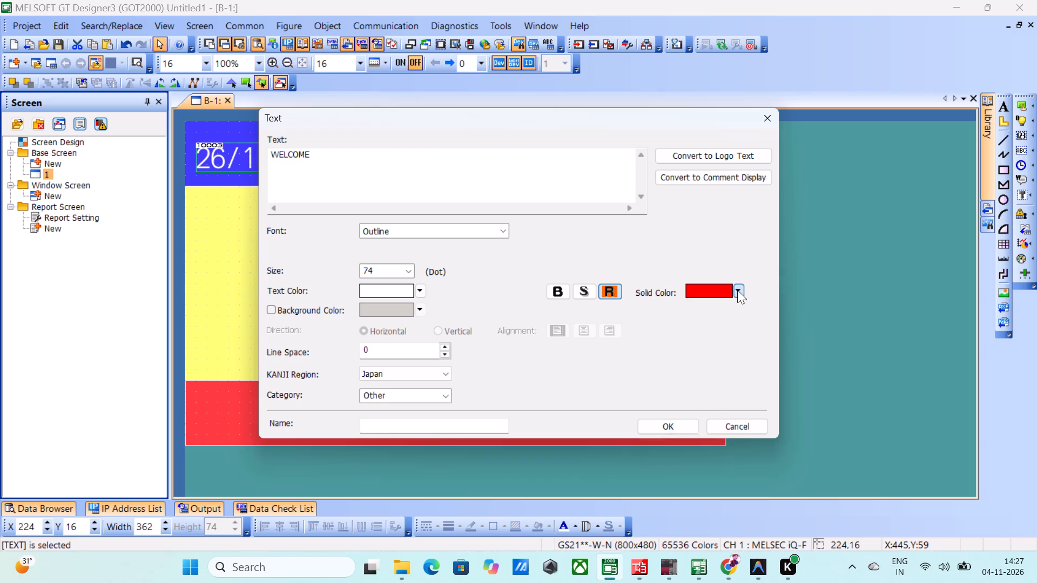
click(736, 339)
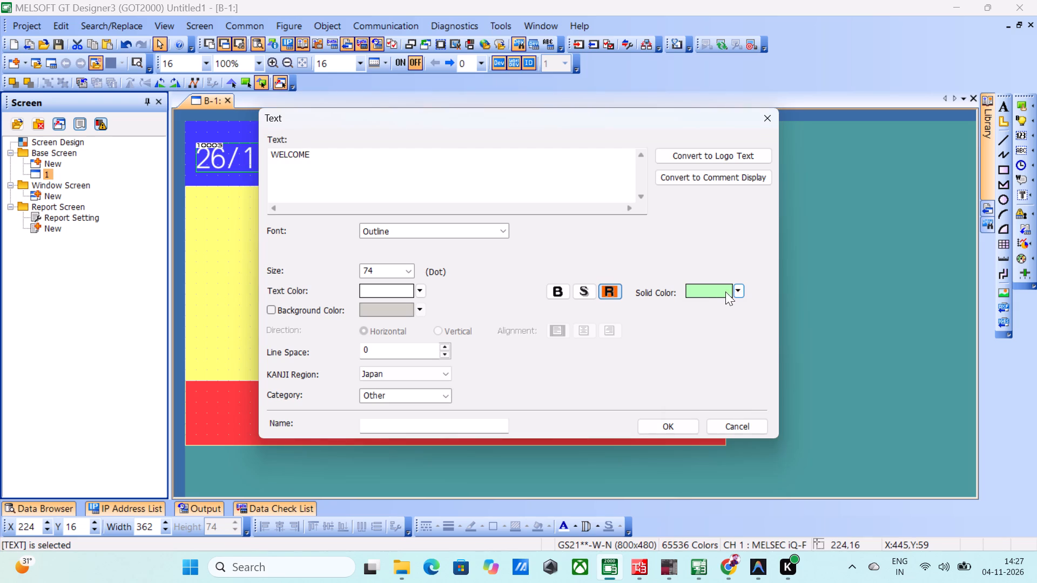
click(738, 290)
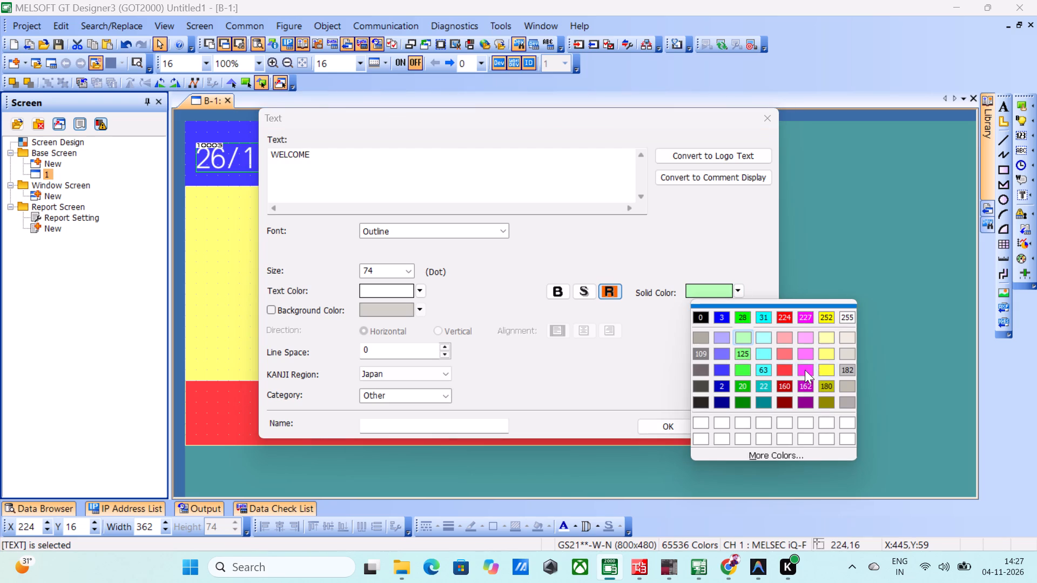
double_click(818, 369)
click(681, 424)
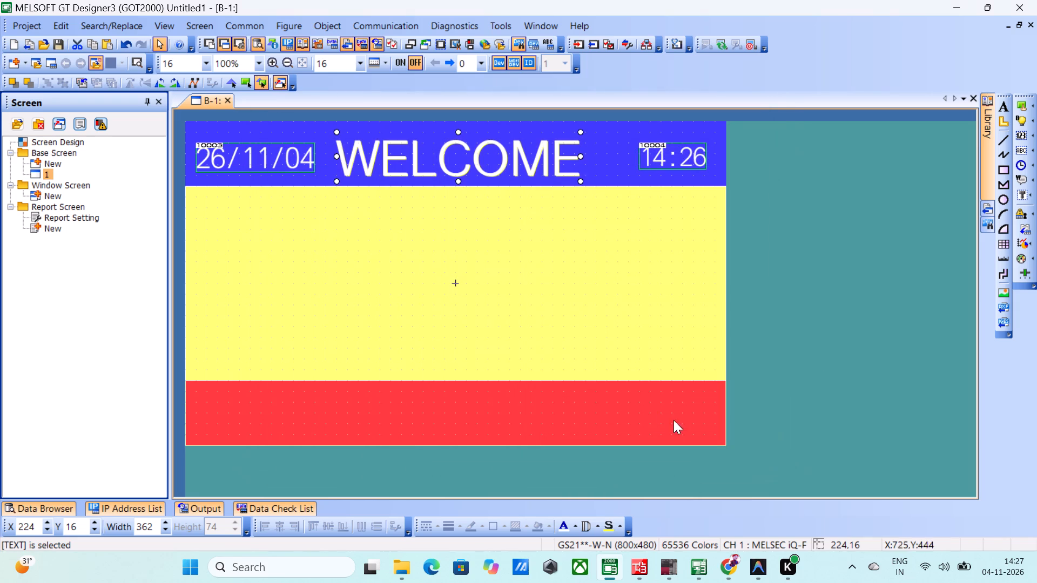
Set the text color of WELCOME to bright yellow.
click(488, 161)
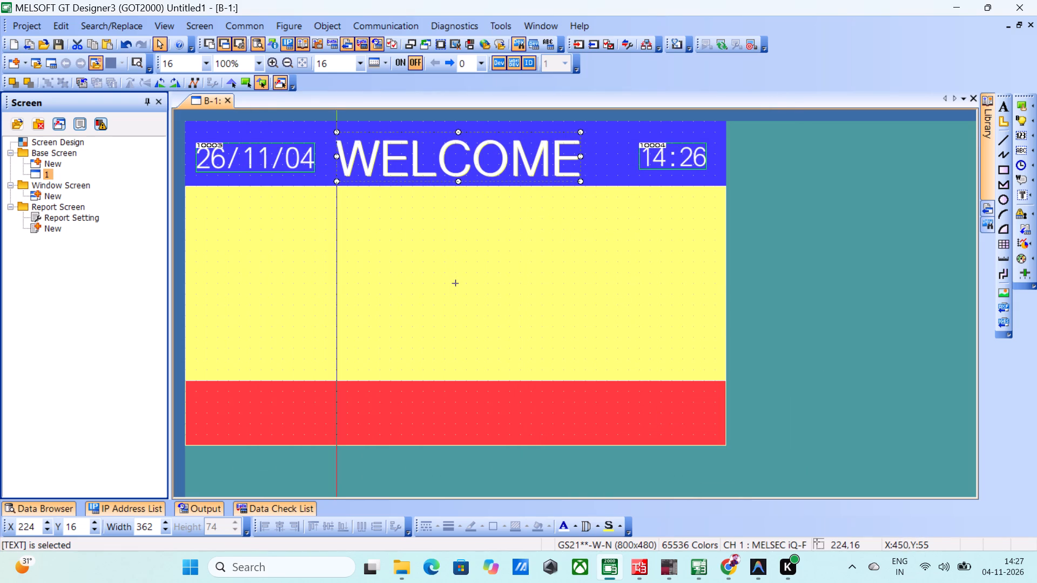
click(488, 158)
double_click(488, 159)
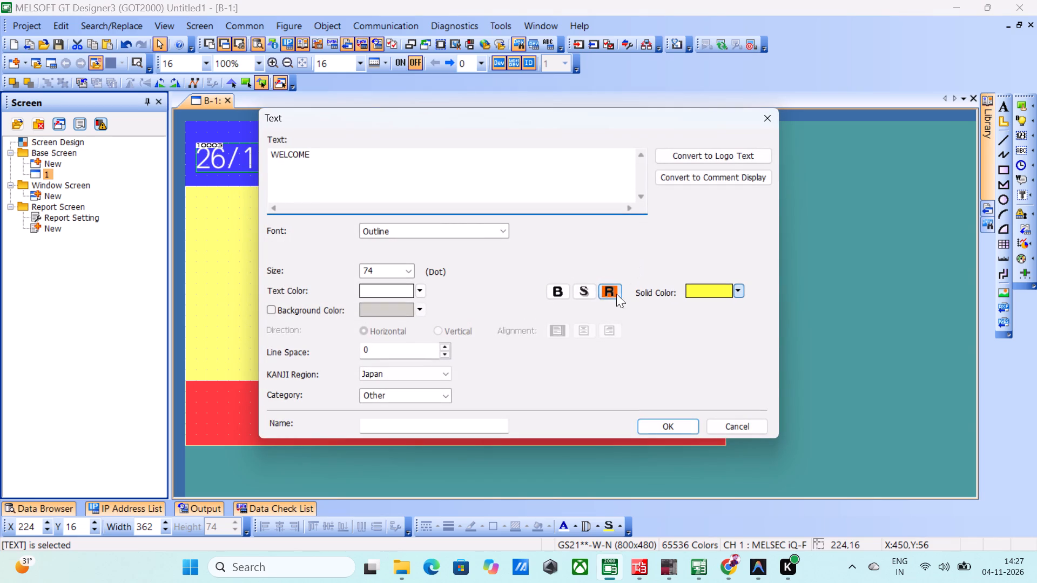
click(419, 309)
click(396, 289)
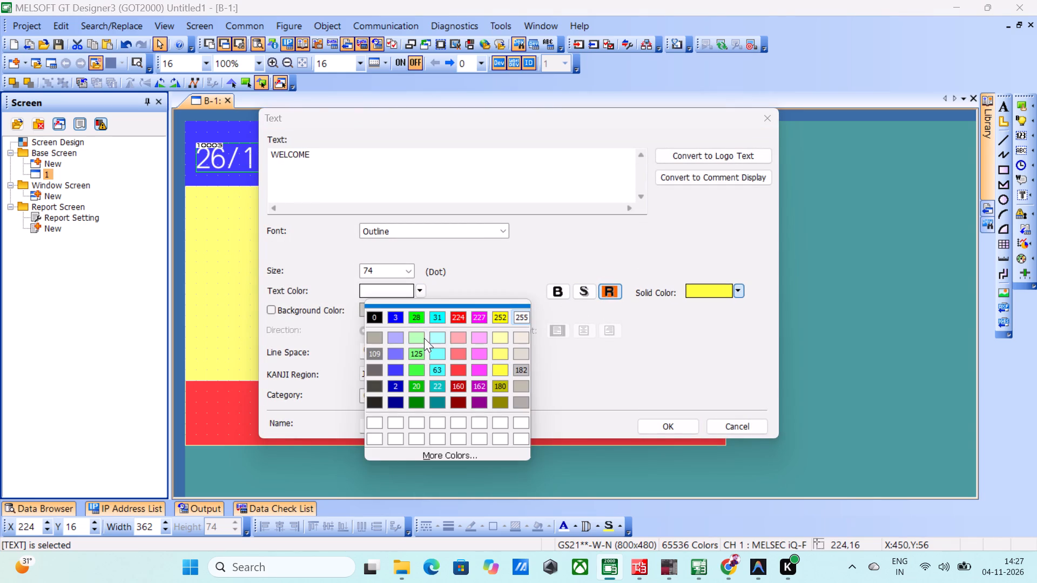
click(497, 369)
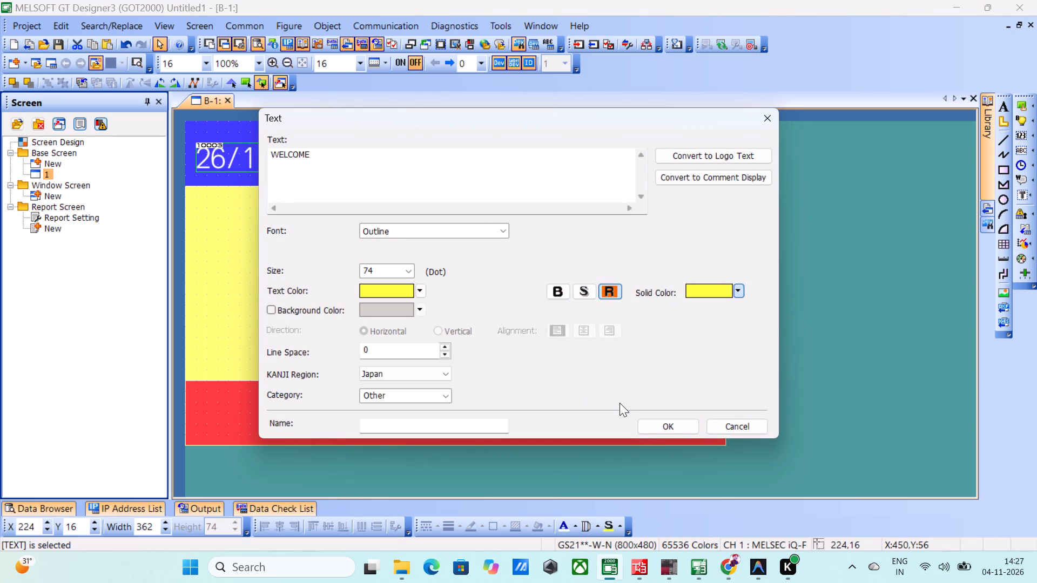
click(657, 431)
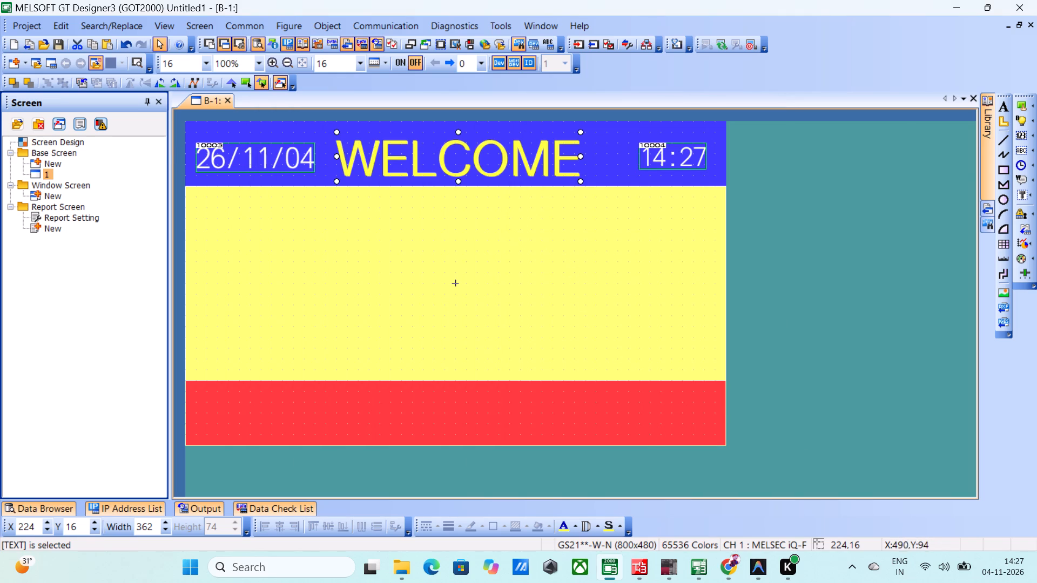
Set the text color of WELCOME to red.
click(494, 152)
triple_click(487, 157)
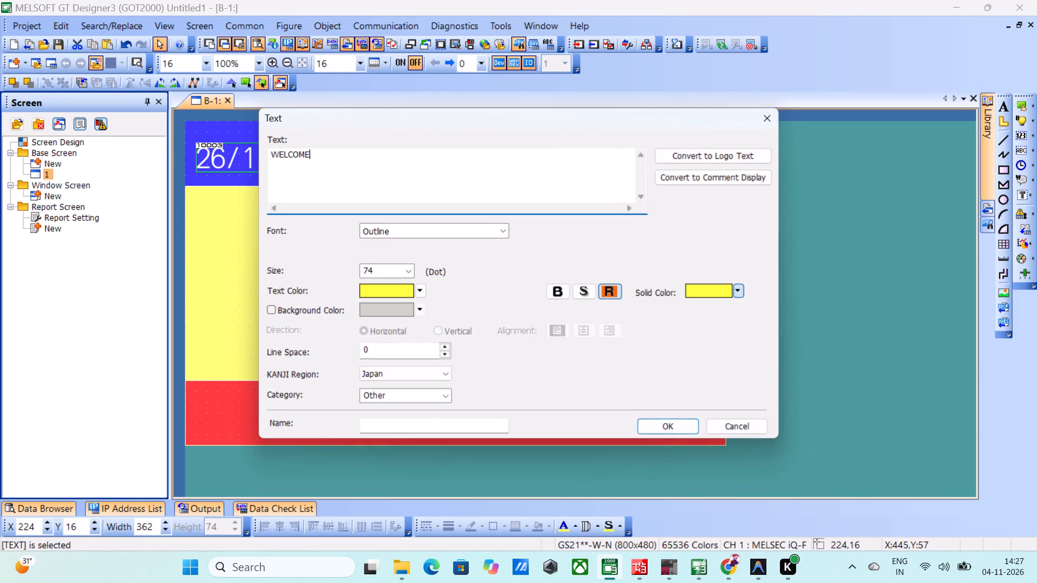
click(413, 288)
click(455, 320)
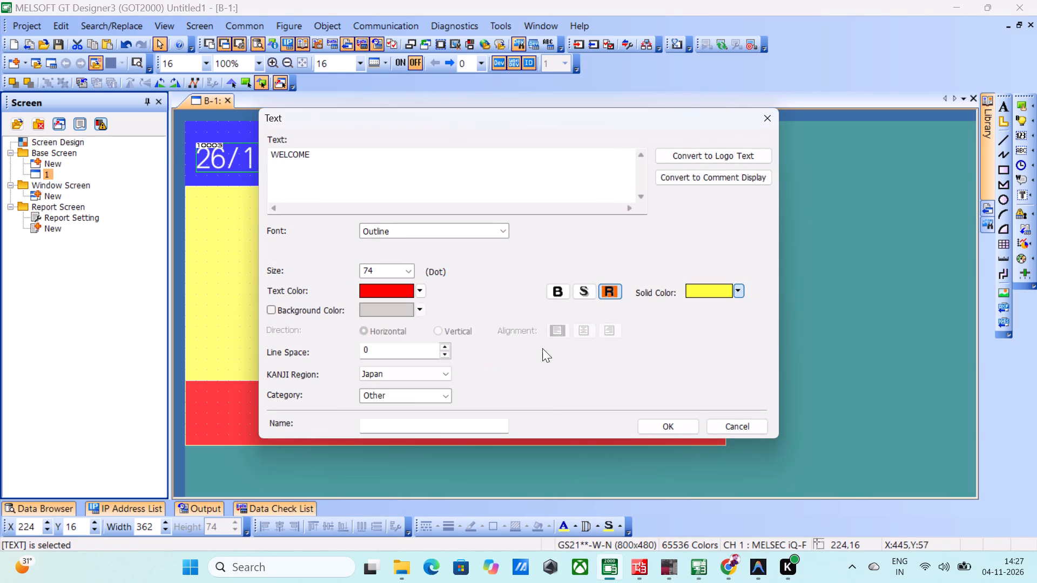
click(652, 421)
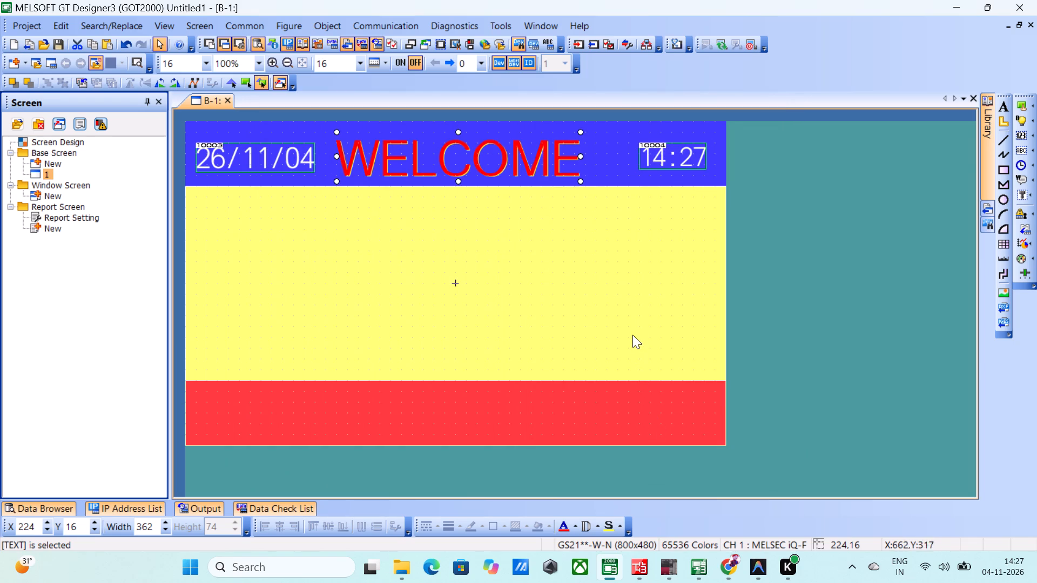
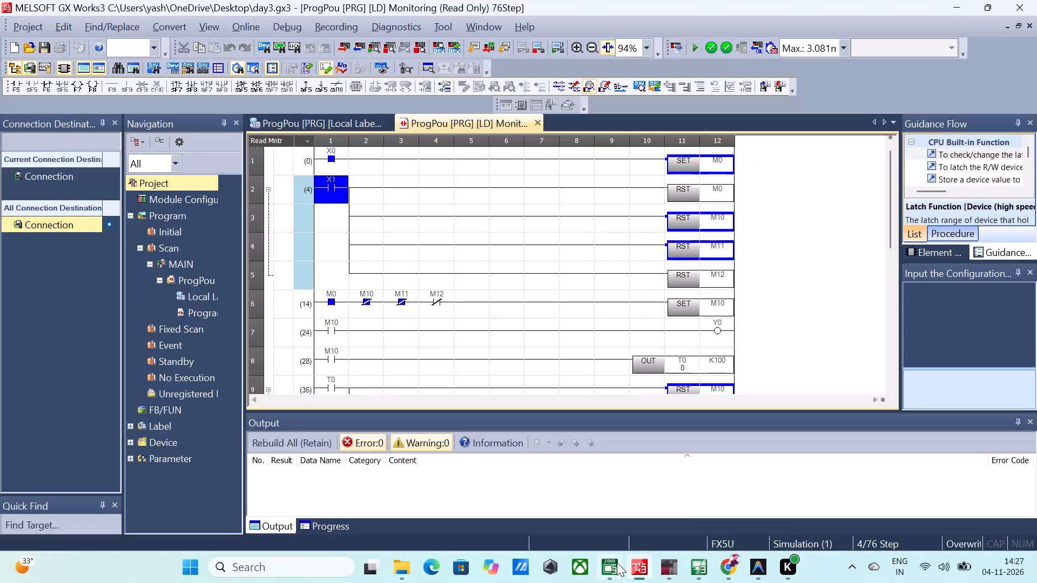
Switch to GT Designer3 and place a switch in the red footer at X 640, Y 400, sized about 129 by 65.
click(617, 562)
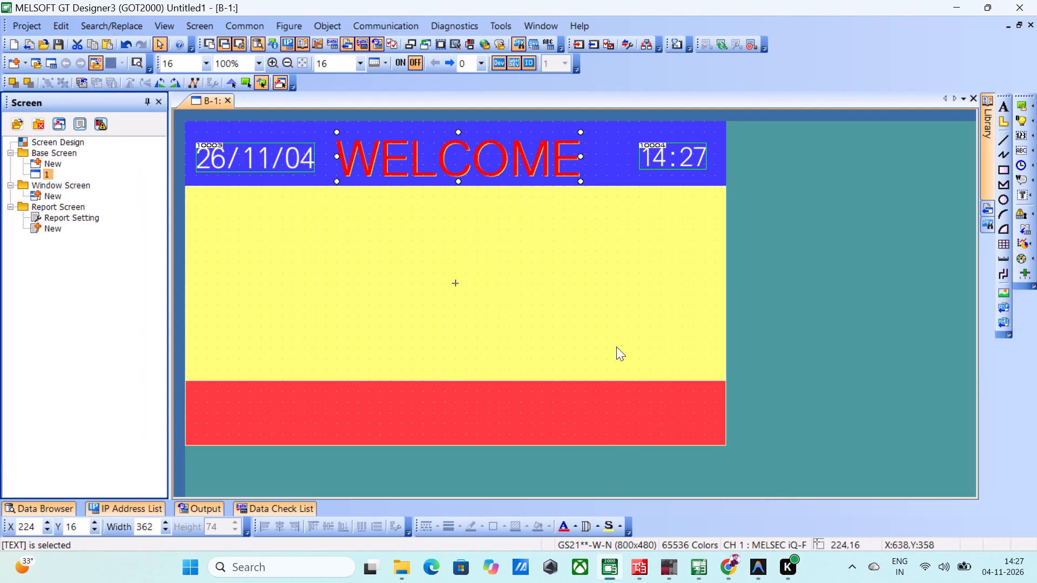
scroll(628, 314, down, 3)
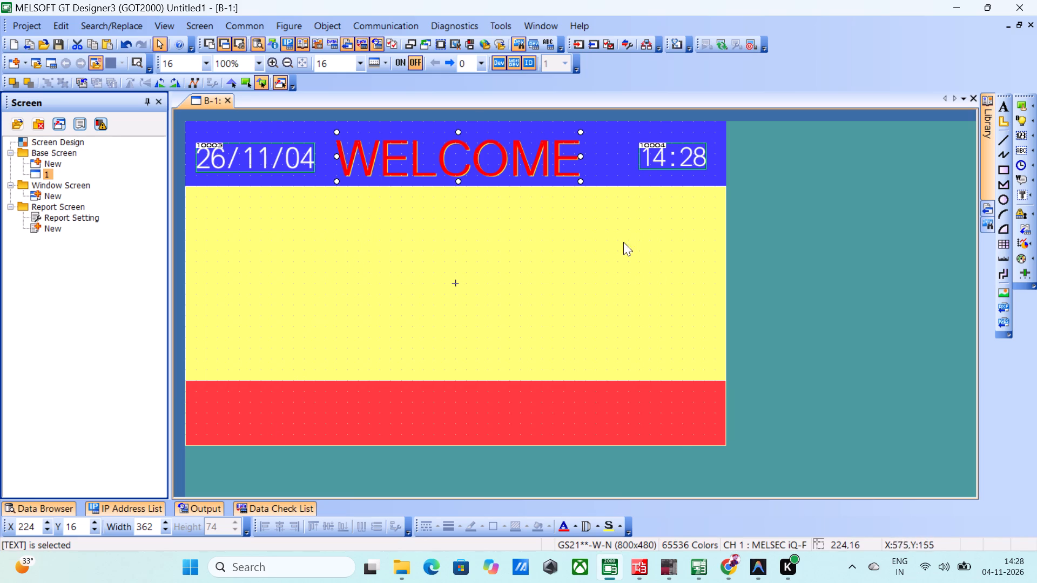
click(671, 418)
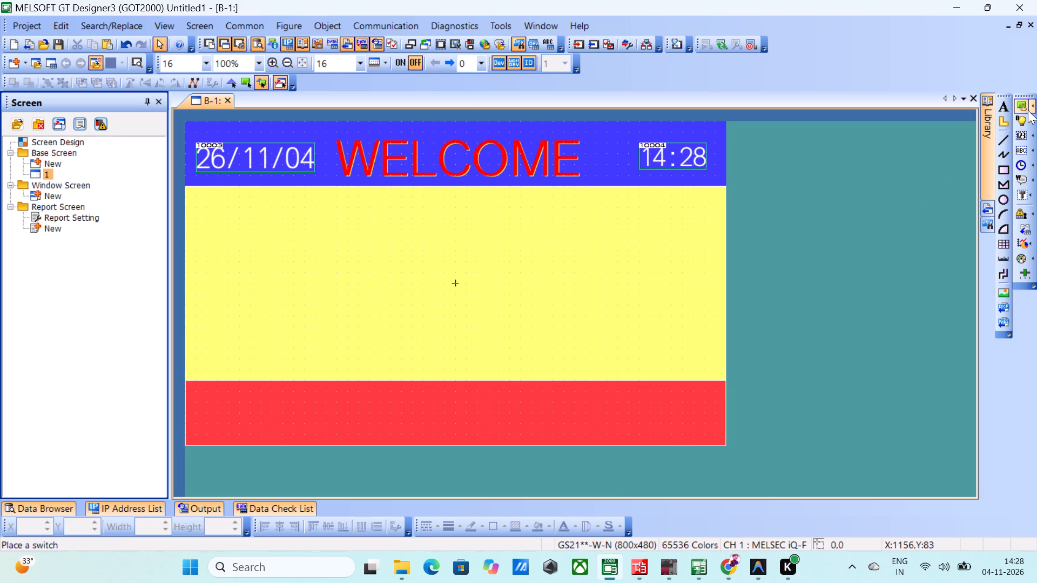
click(1019, 108)
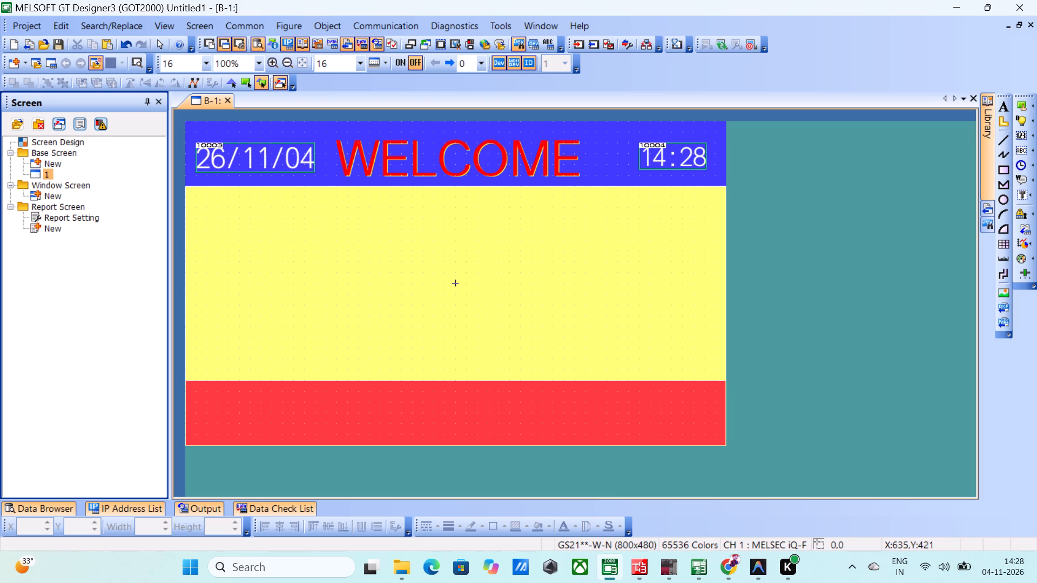
click(618, 405)
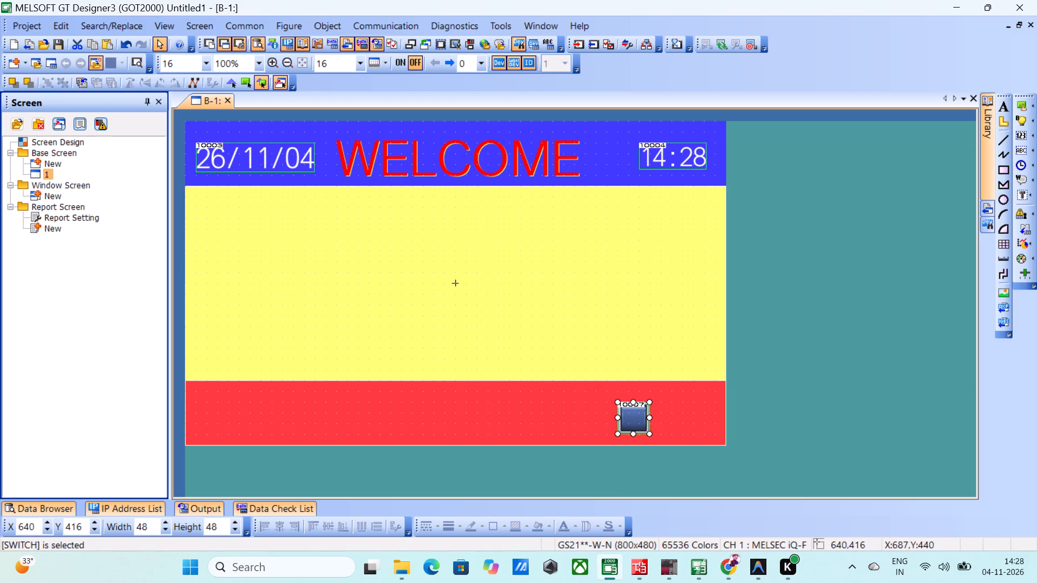
drag(649, 418, 708, 421)
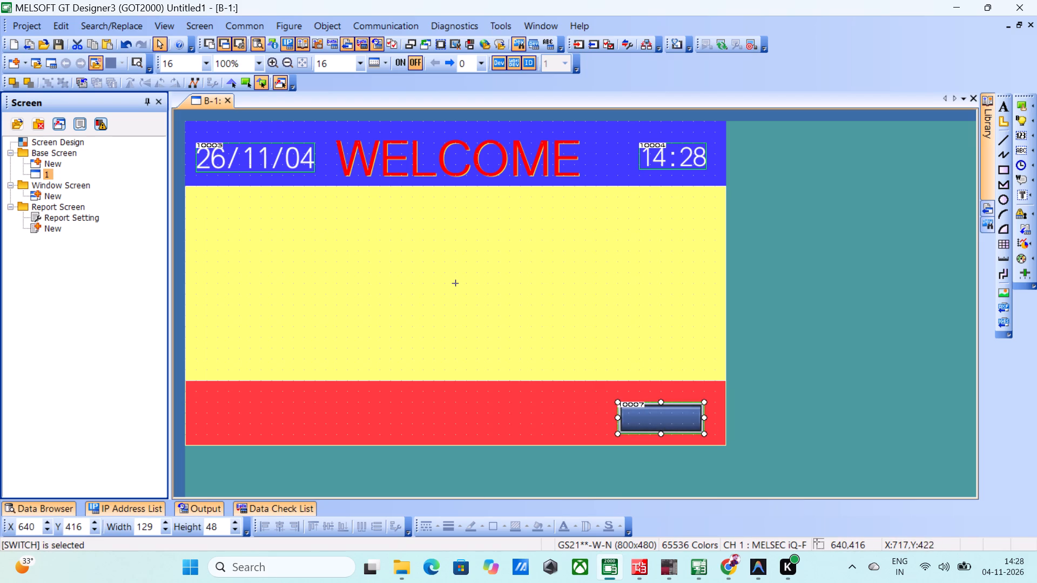
drag(662, 403, 662, 394)
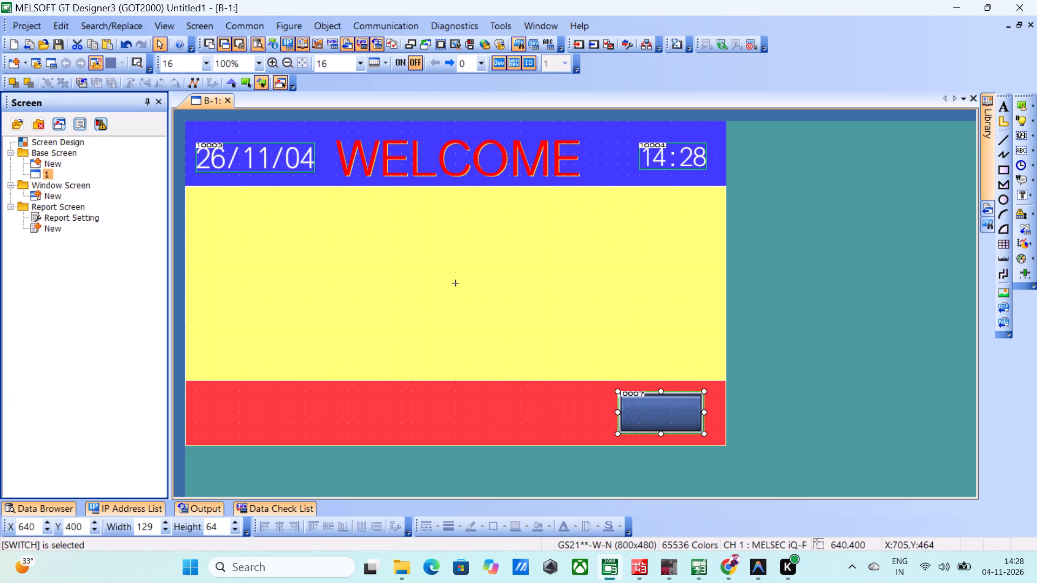
click(662, 434)
click(662, 435)
Set the footer switch's shape color to Purple for both the key touch OFF and ON states.
double_click(662, 418)
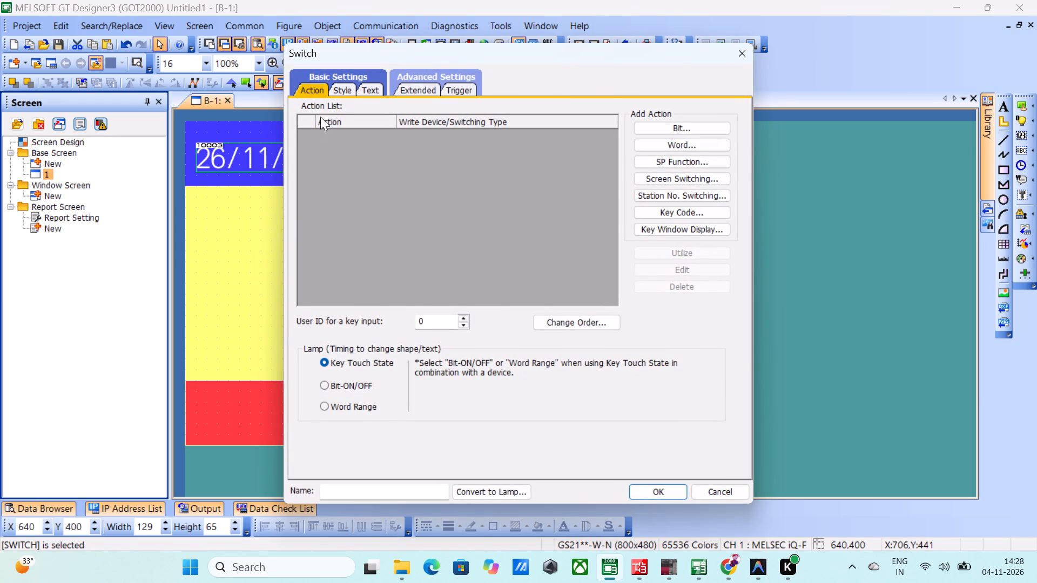
click(333, 95)
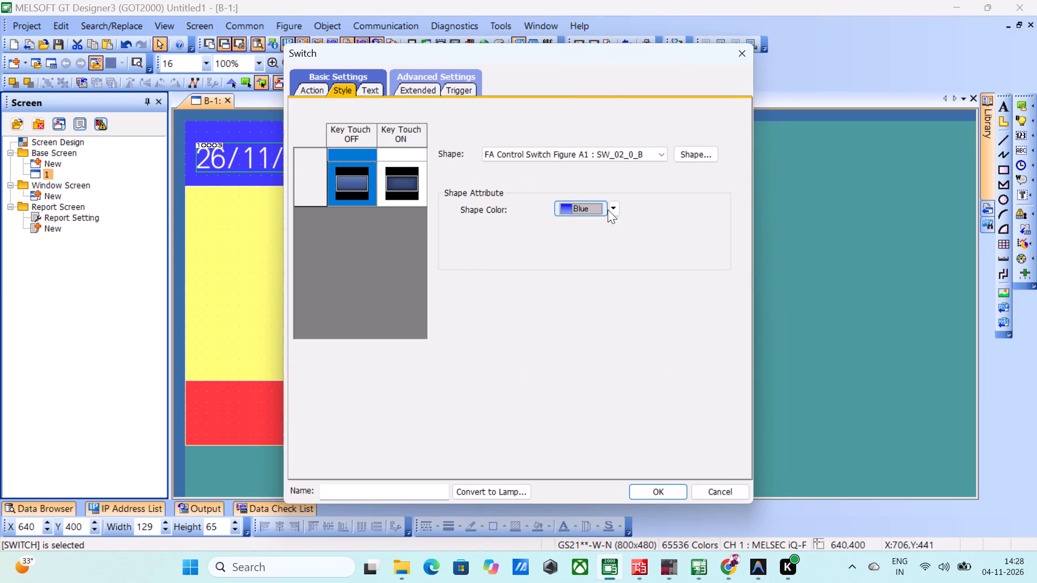
double_click(617, 208)
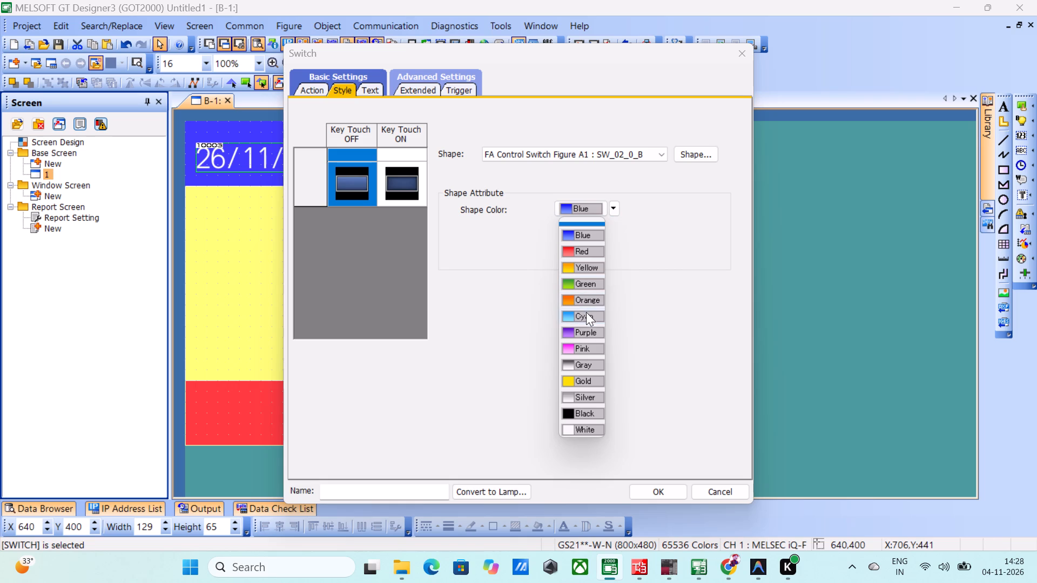
click(586, 327)
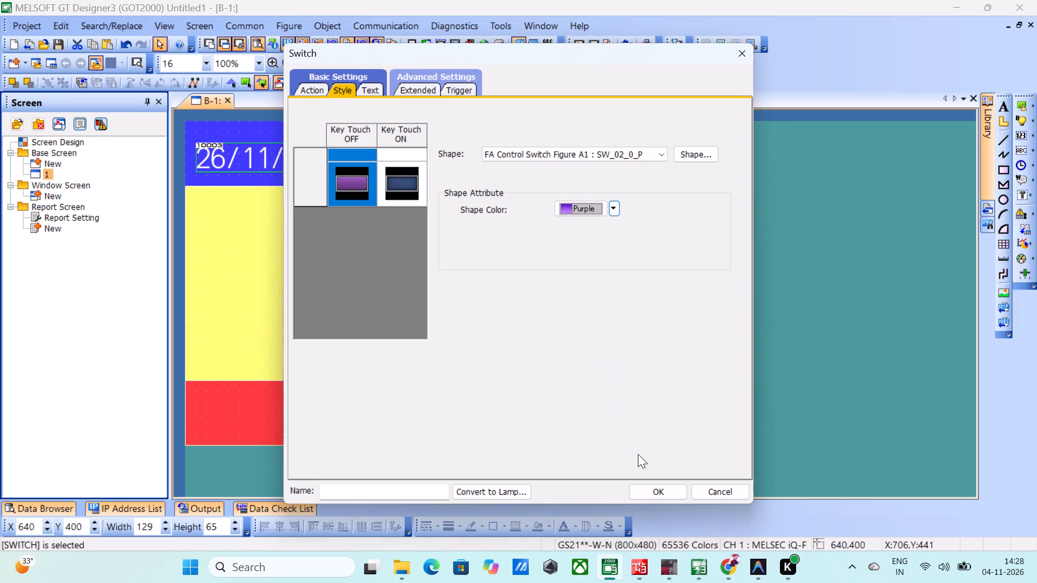
click(396, 187)
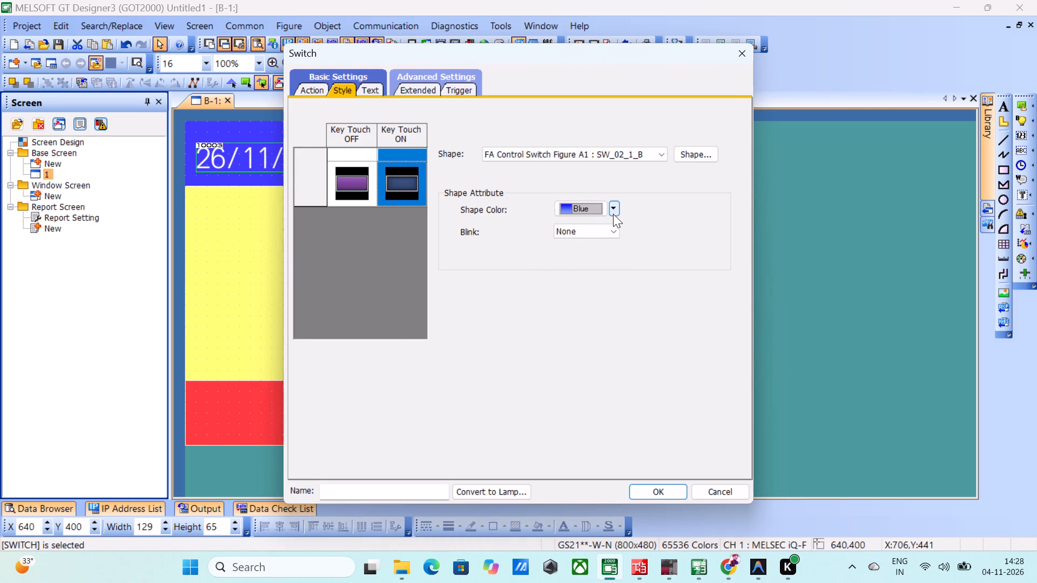
click(613, 214)
click(579, 330)
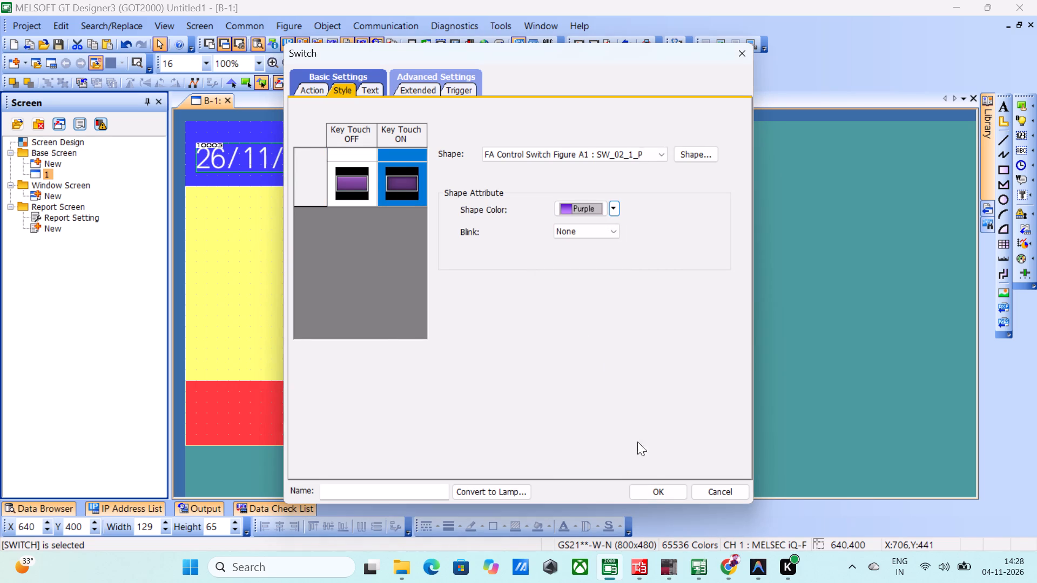
click(653, 498)
Label the purple footer switch with the text "next".
double_click(661, 418)
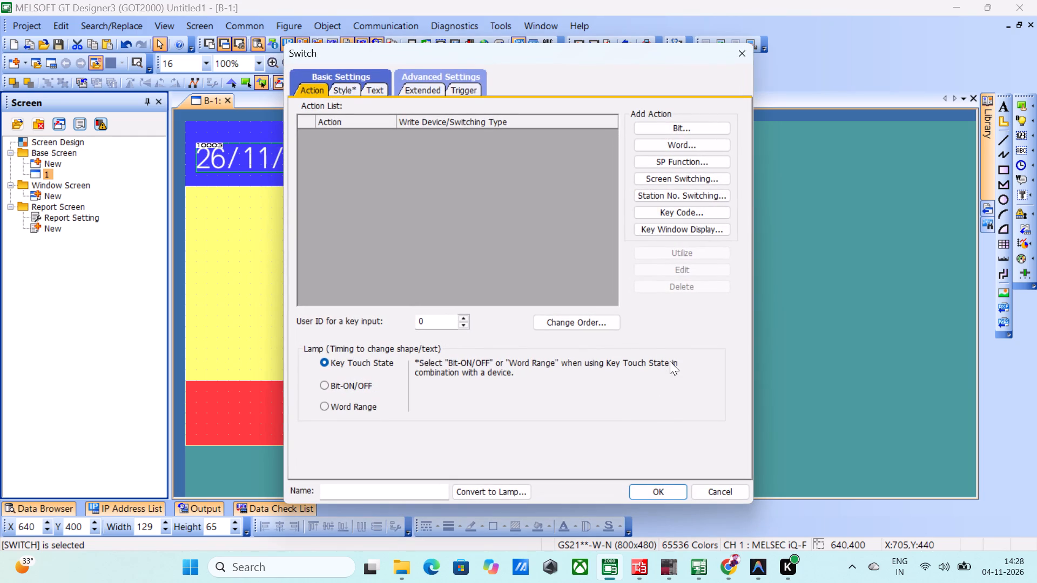
click(696, 141)
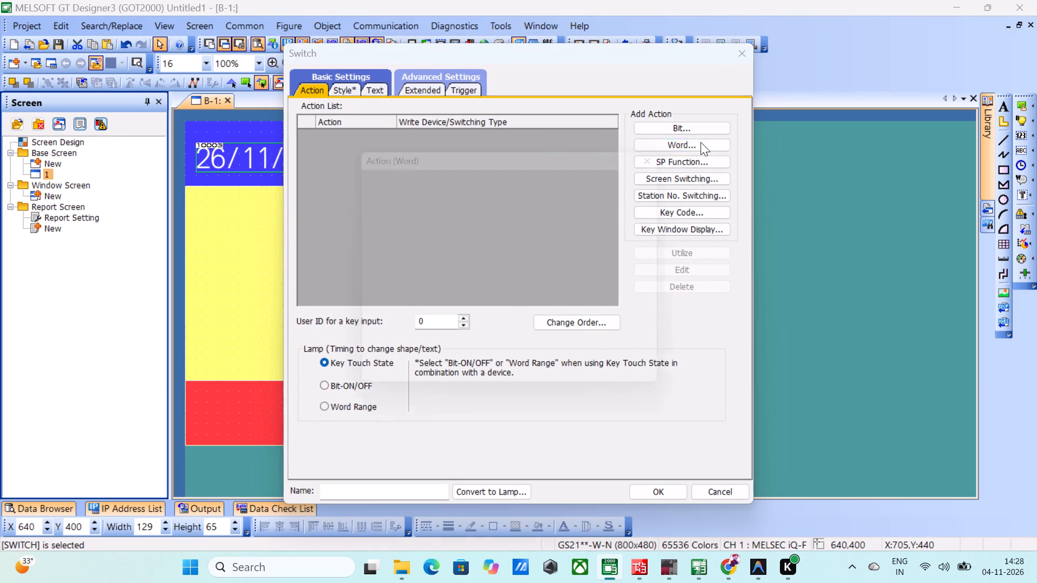
click(684, 155)
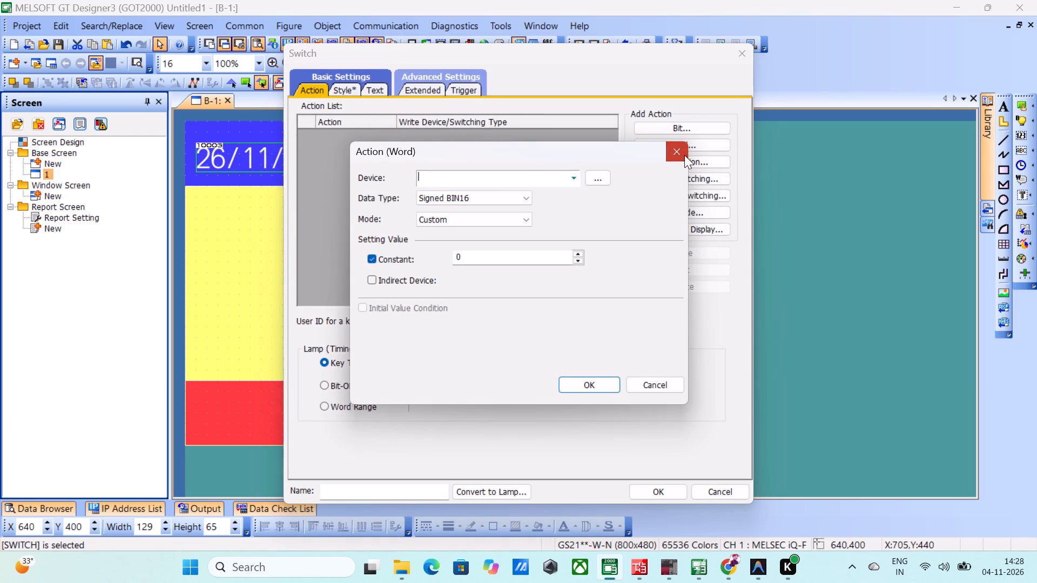
click(373, 90)
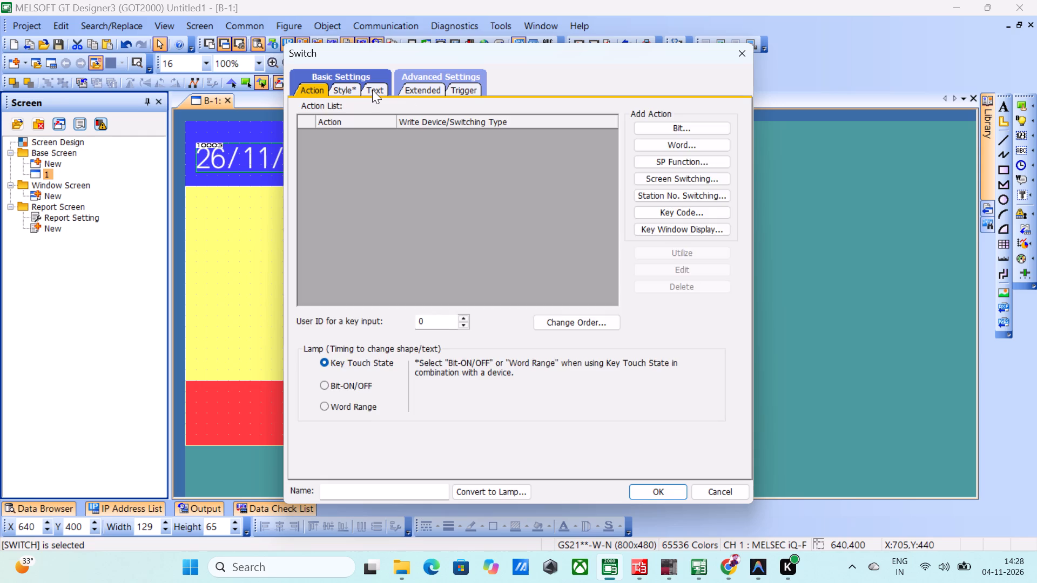
click(555, 118)
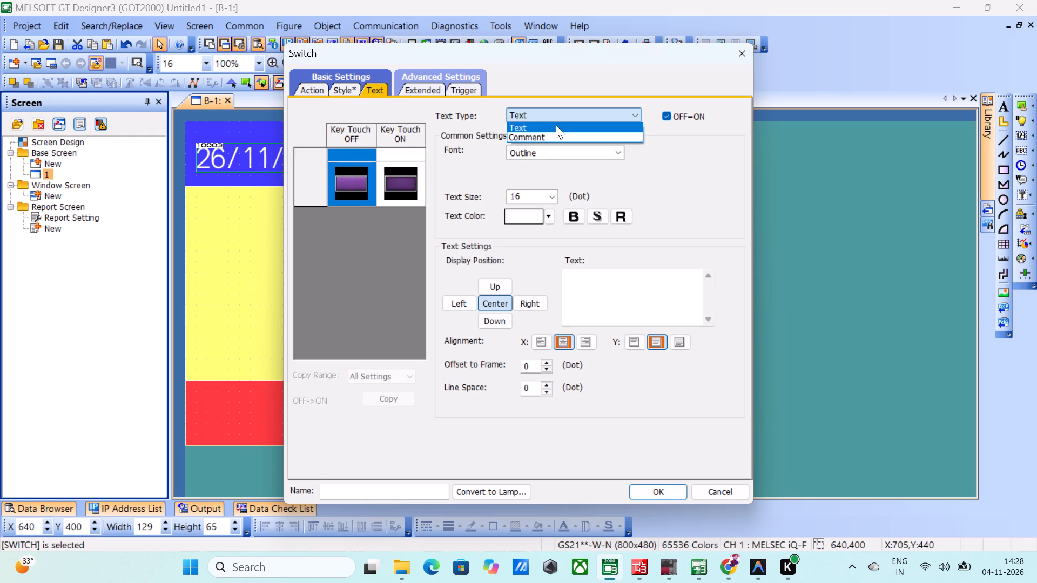
click(558, 116)
click(602, 285)
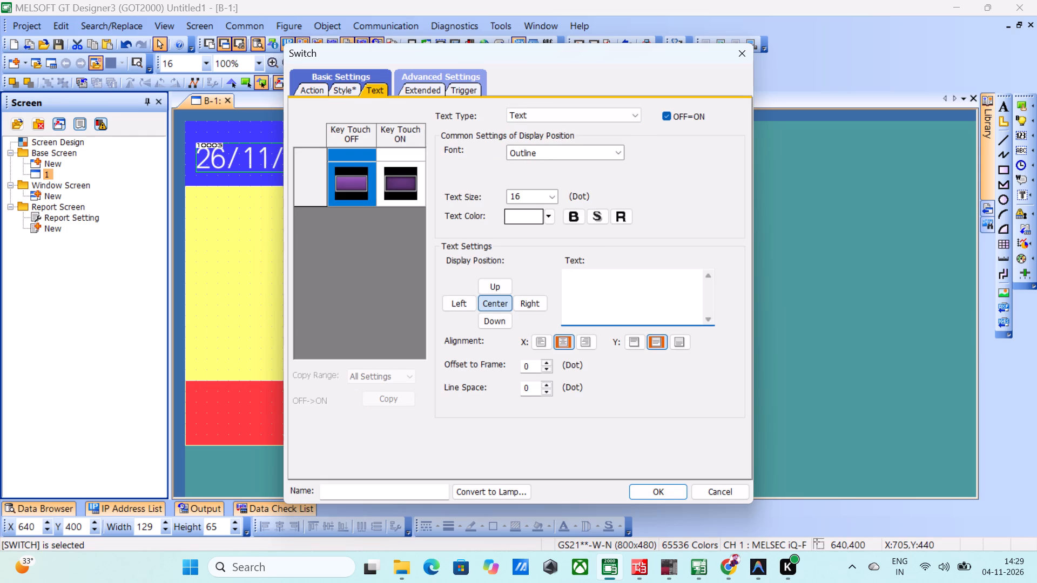
text(next)
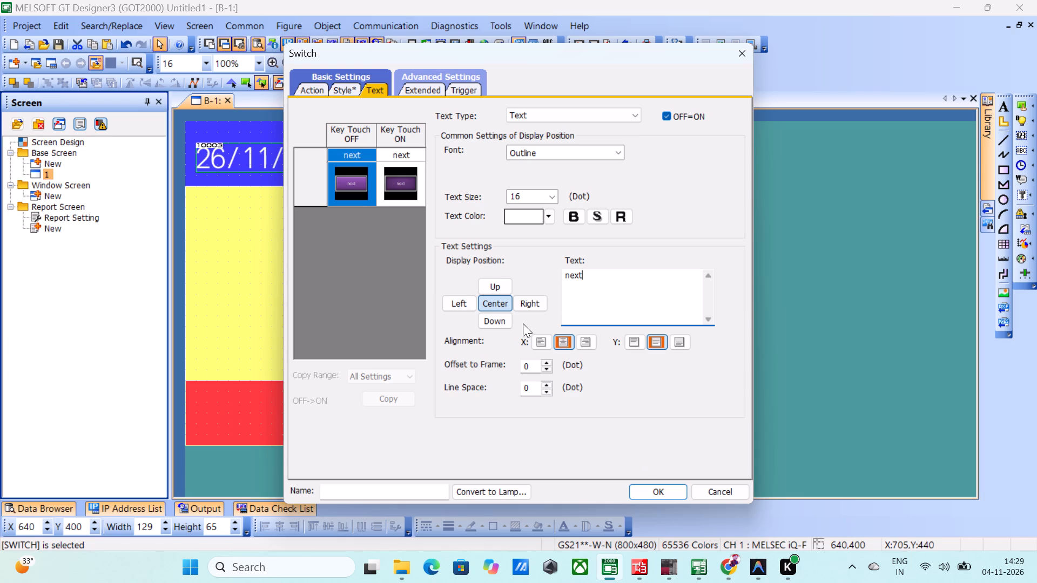
click(658, 485)
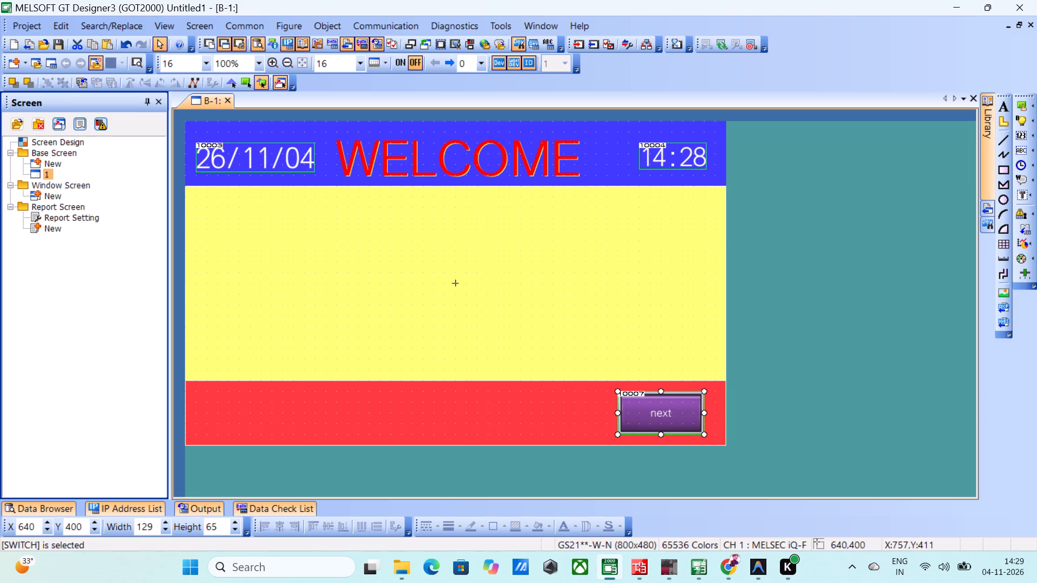
click(651, 420)
Create a new base screen with screen number 2.
click(46, 139)
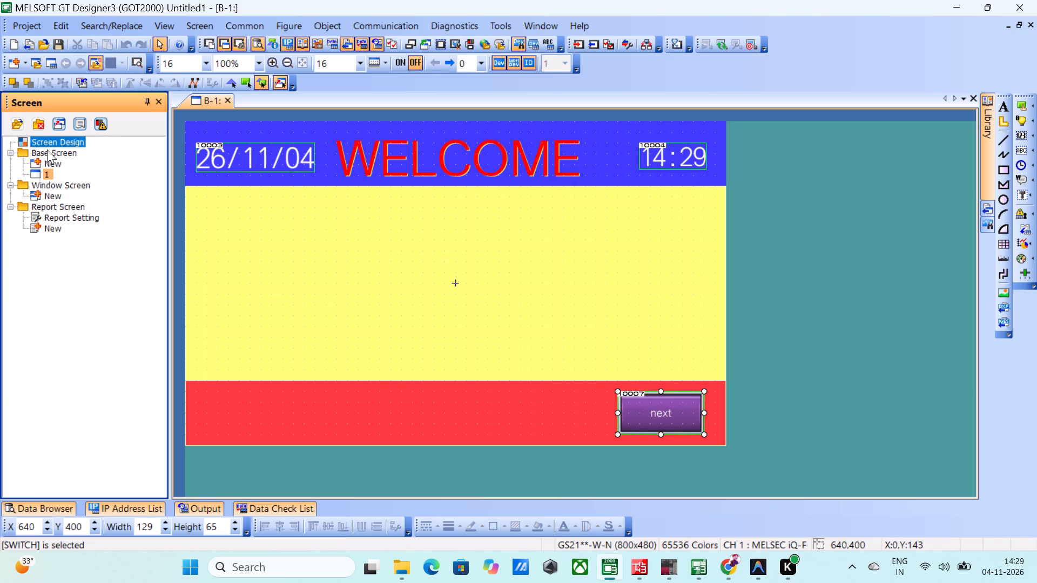
click(39, 162)
click(37, 161)
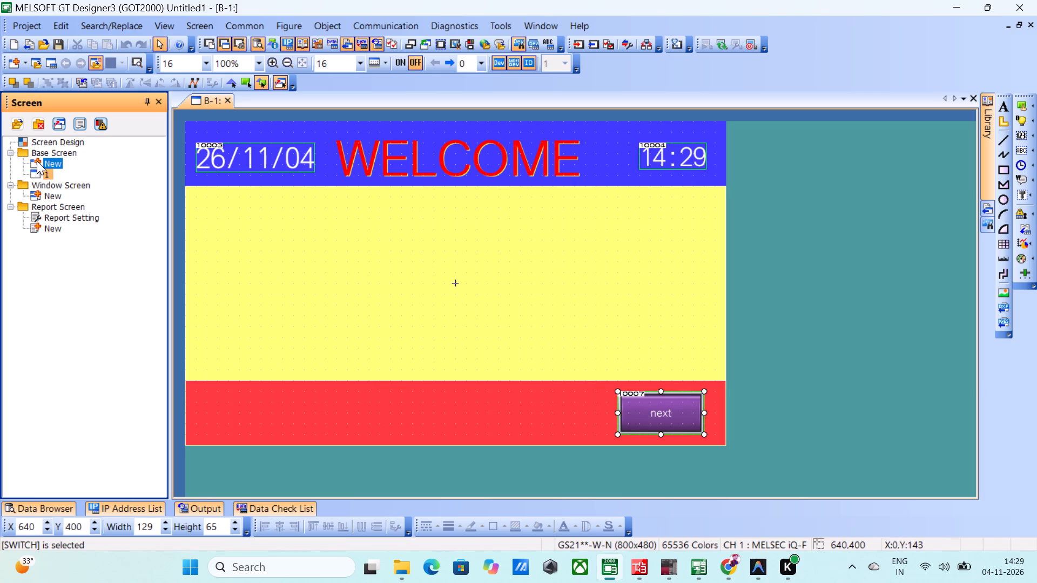
click(32, 157)
double_click(32, 158)
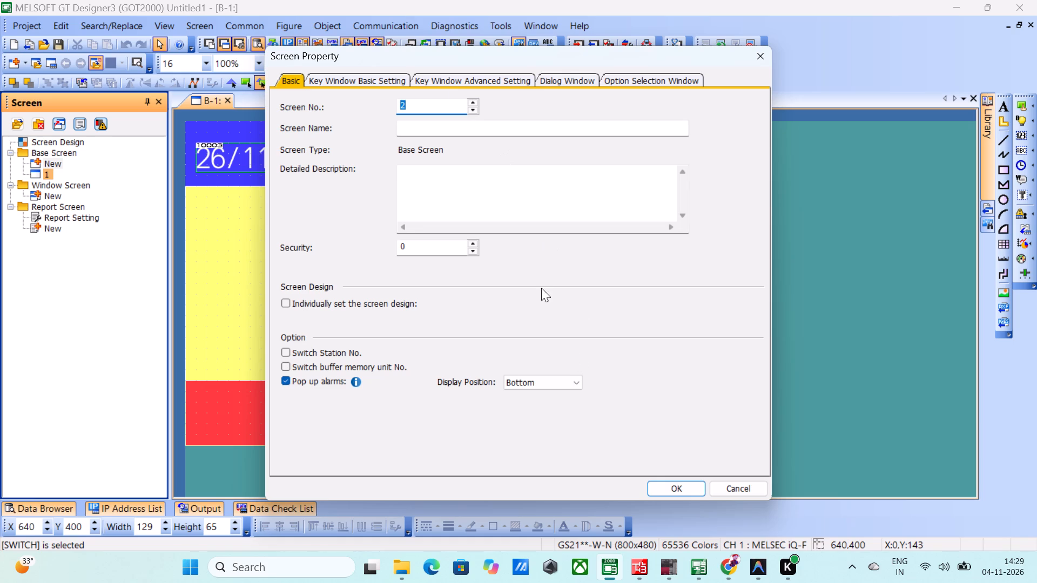
click(679, 485)
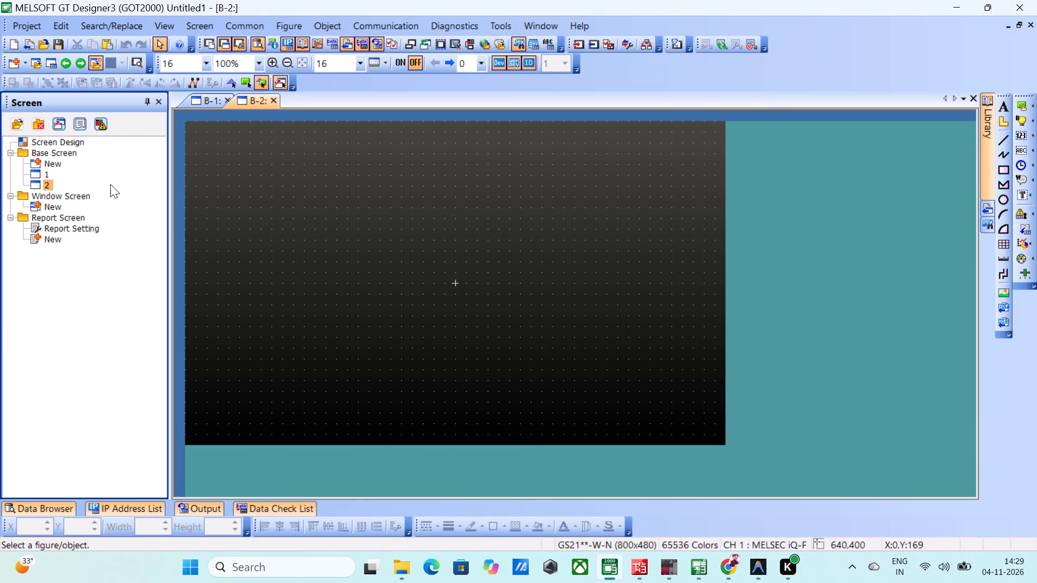
Draw a full-width header rectangle about 801 by 81 from X 0, Y 0 on base screen 2.
double_click(35, 170)
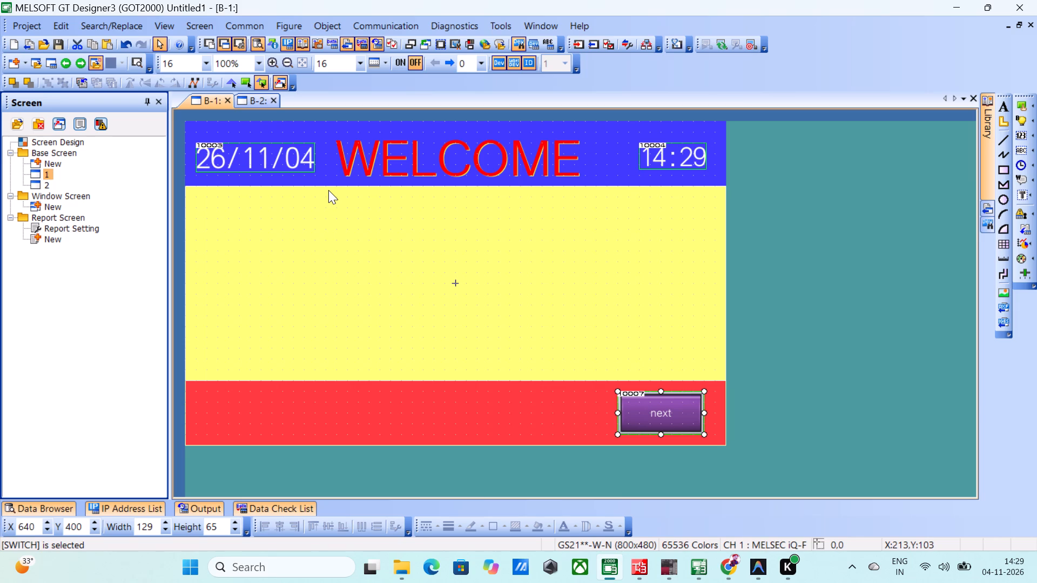
click(40, 186)
double_click(38, 186)
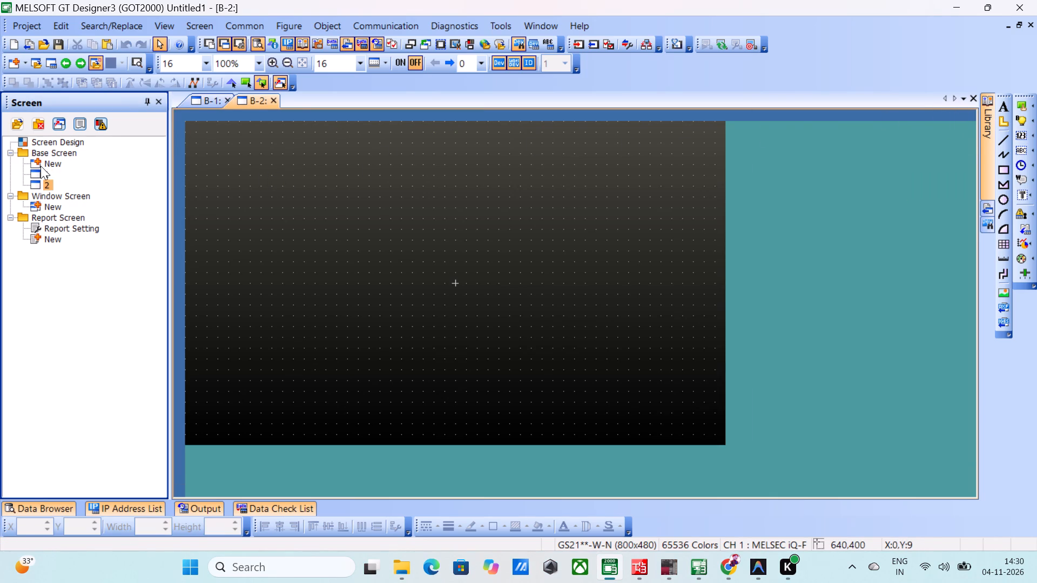
click(1016, 152)
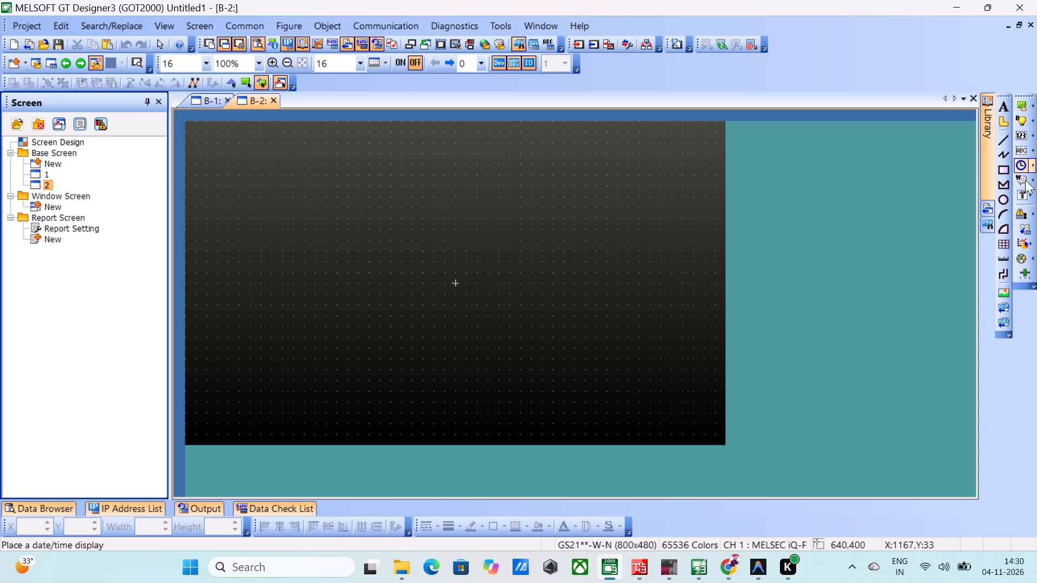
click(1025, 166)
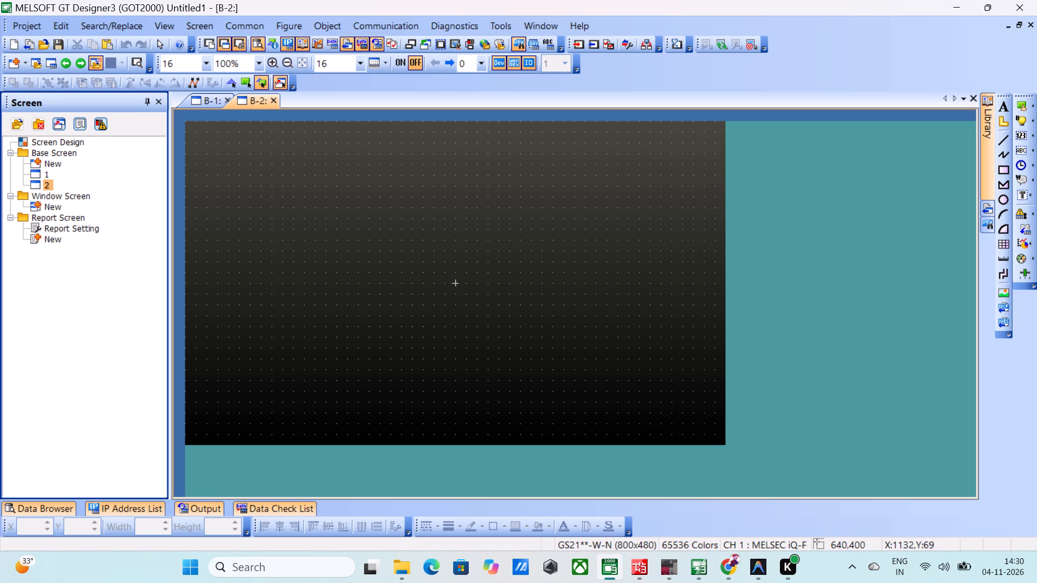
click(1001, 166)
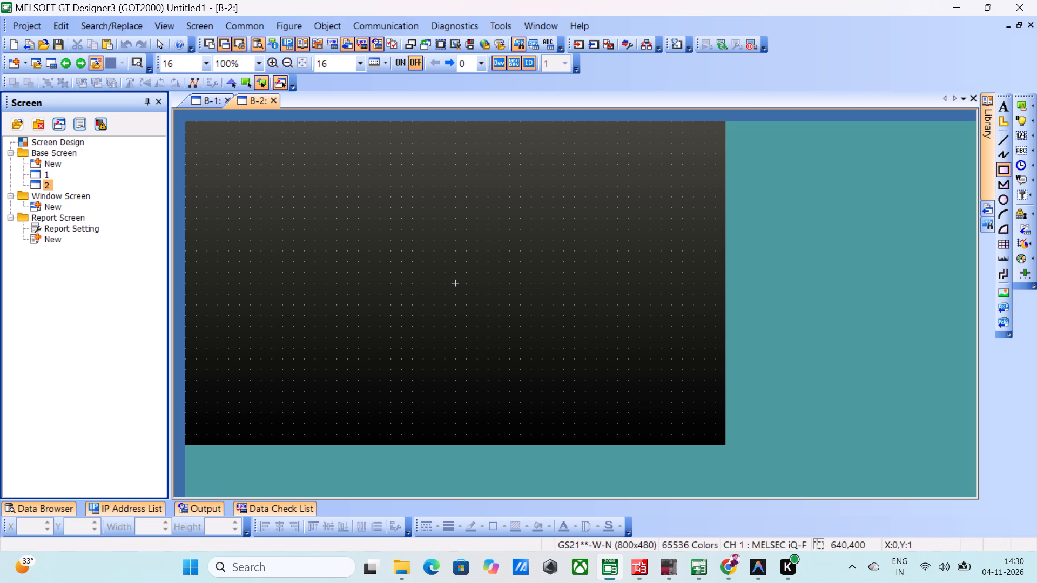
drag(187, 122, 710, 171)
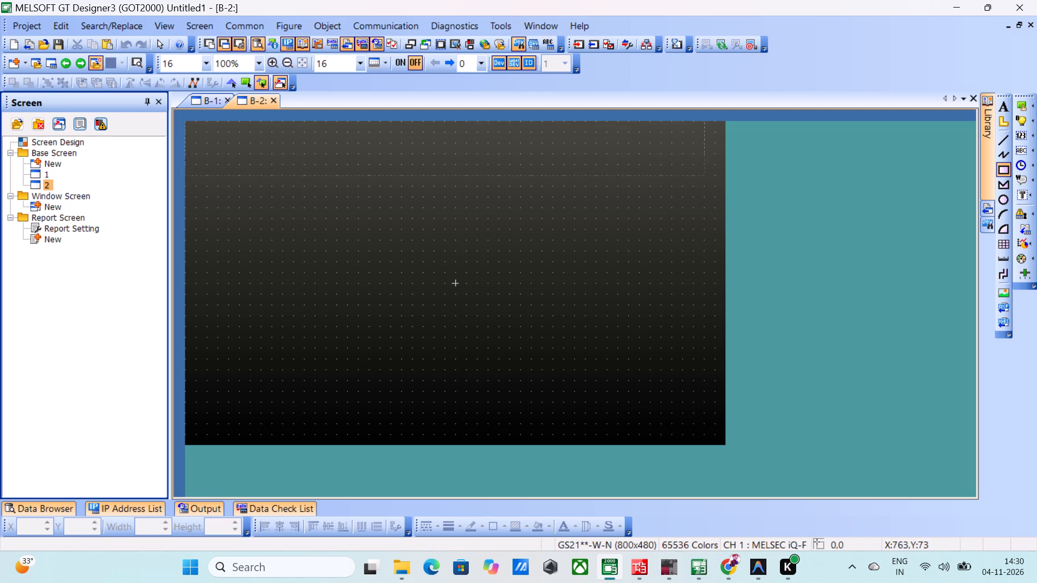
drag(710, 171, 725, 180)
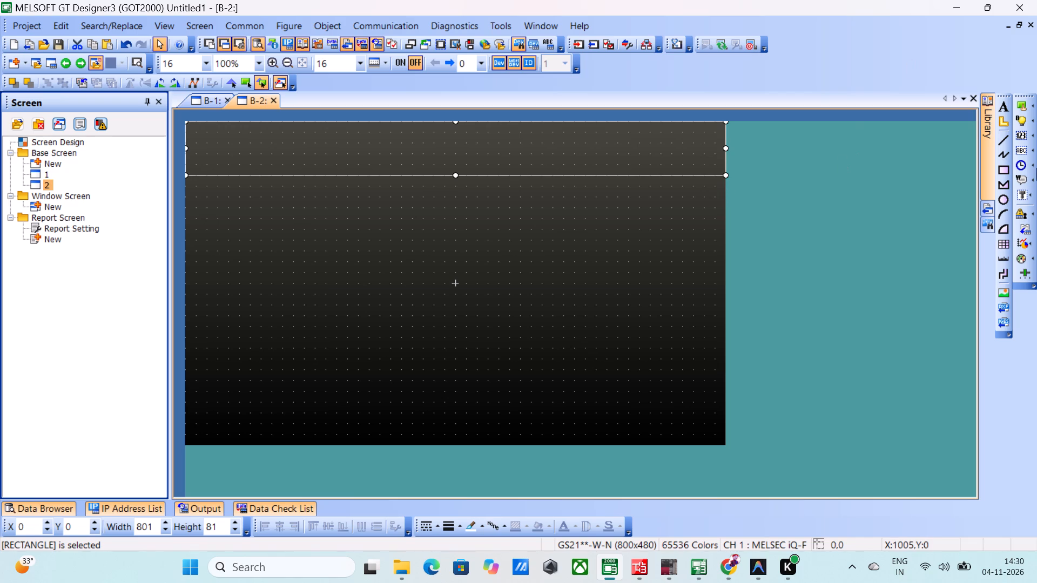
Draw a full-width footer rectangle about 801 by 113 from X 0, Y 368 along the bottom edge of base screen 2.
click(1021, 130)
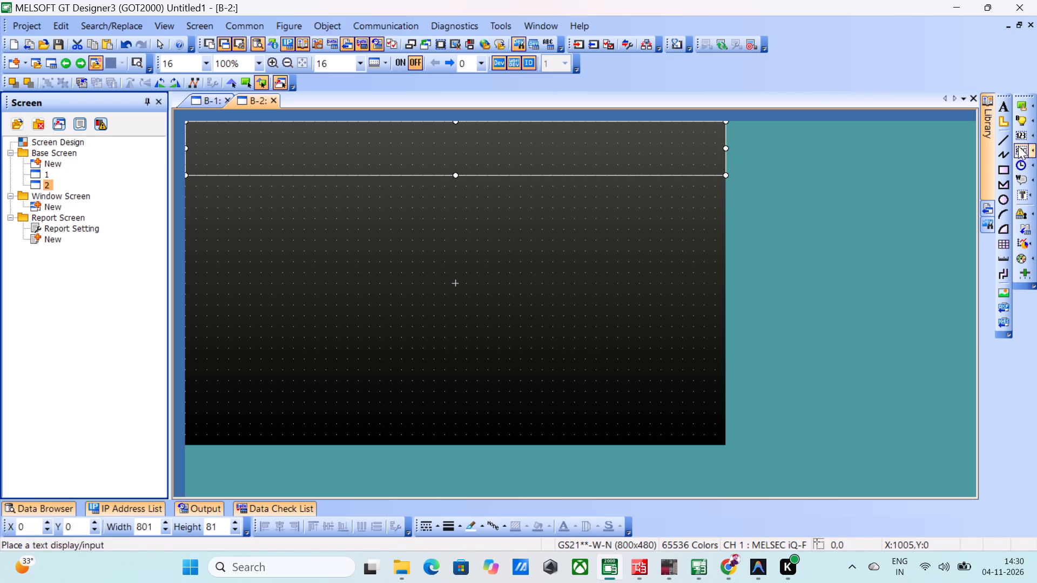
click(1002, 167)
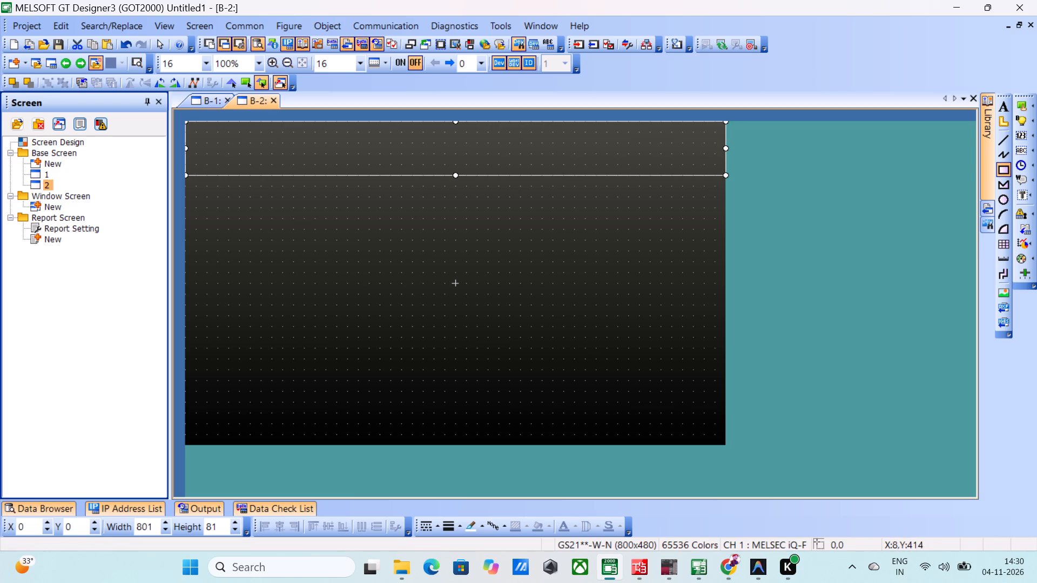
drag(184, 443, 345, 408)
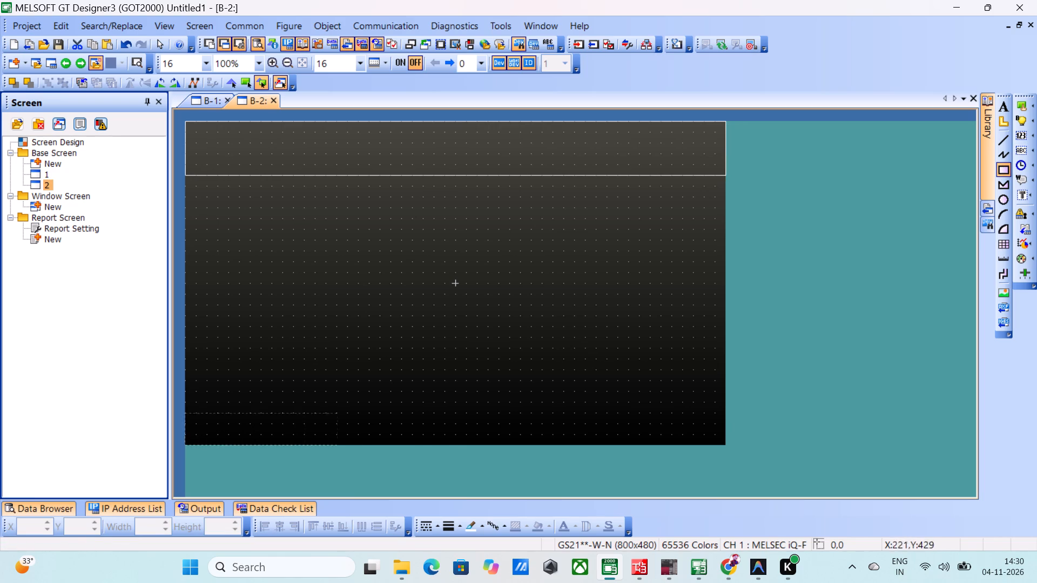
drag(345, 408, 722, 381)
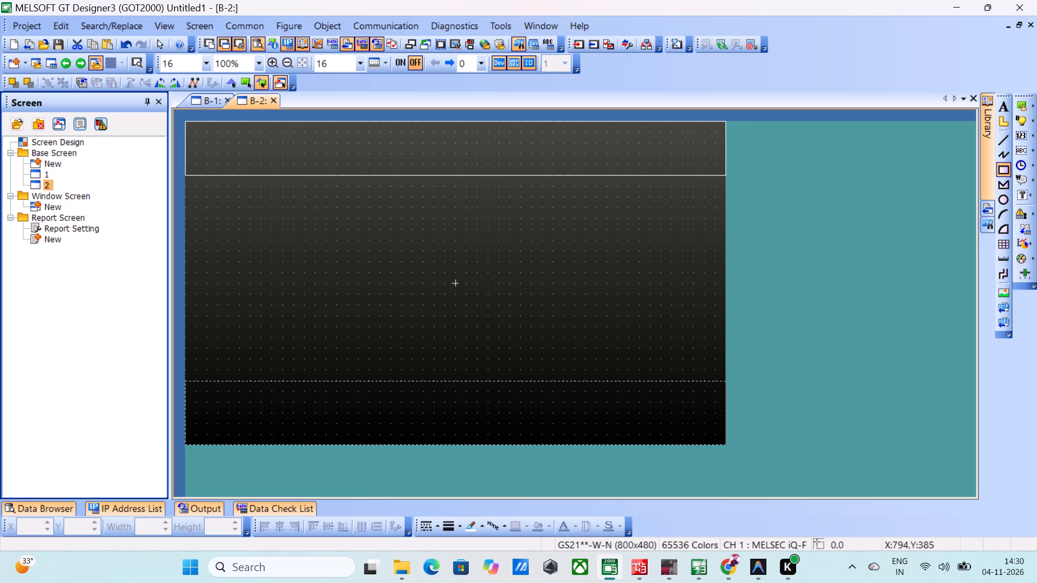
drag(722, 381, 722, 374)
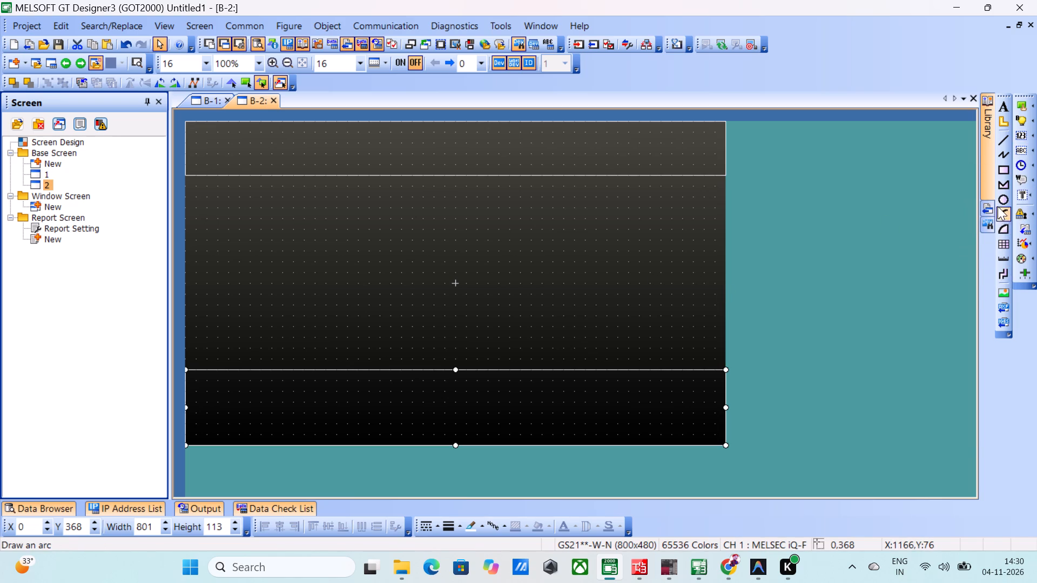
Draw a full-width middle rectangle about 801 by 289 from X 0, Y 80, filling the space between the header and footer rectangles.
click(1002, 175)
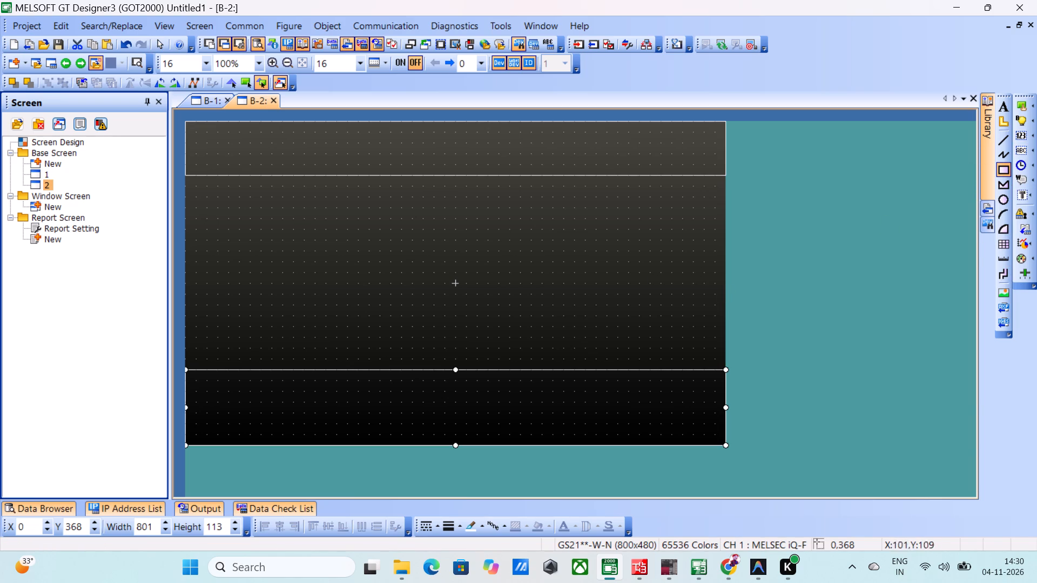
drag(185, 177, 234, 212)
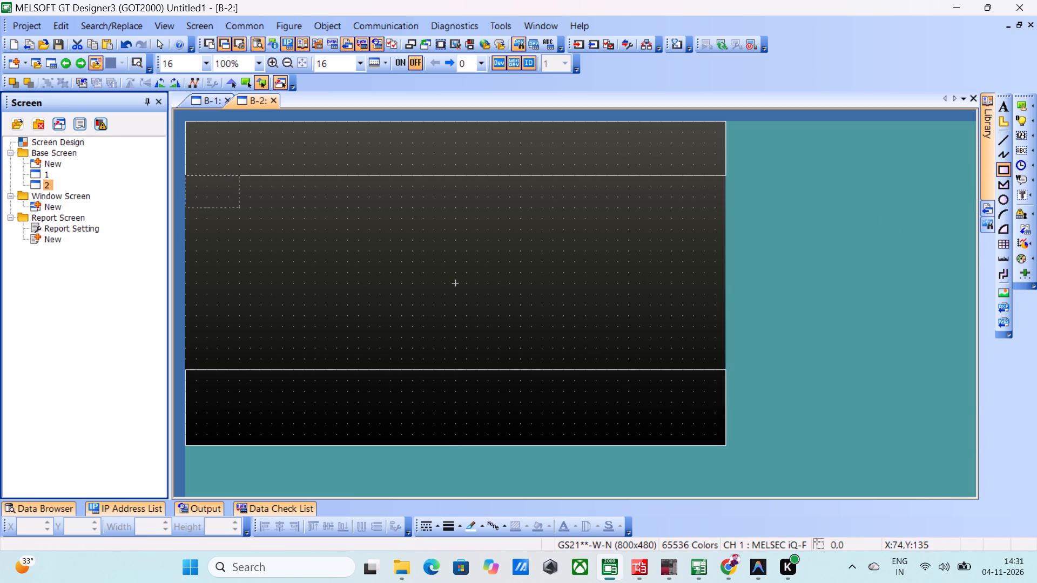
drag(234, 212, 722, 367)
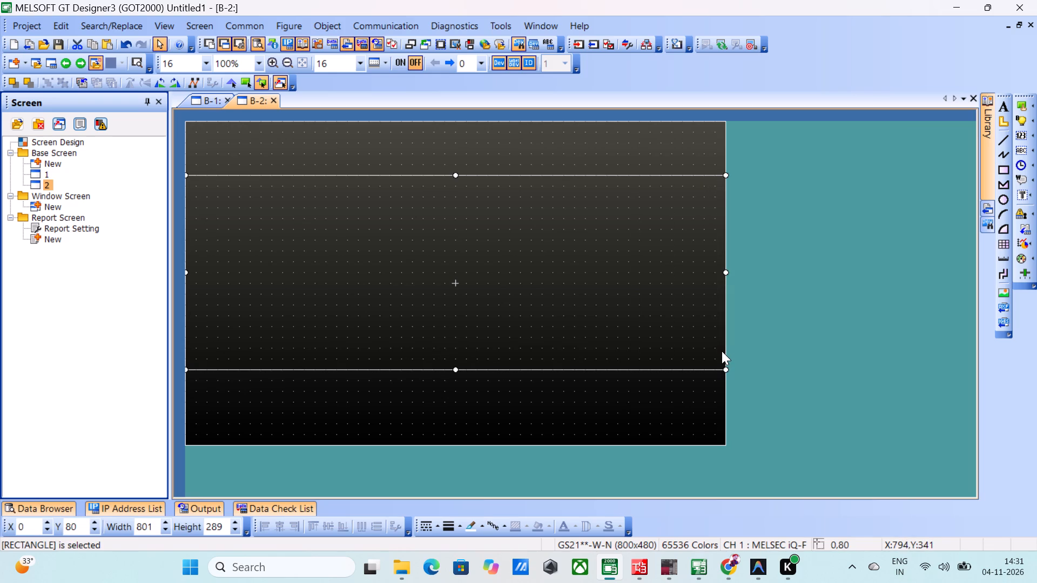
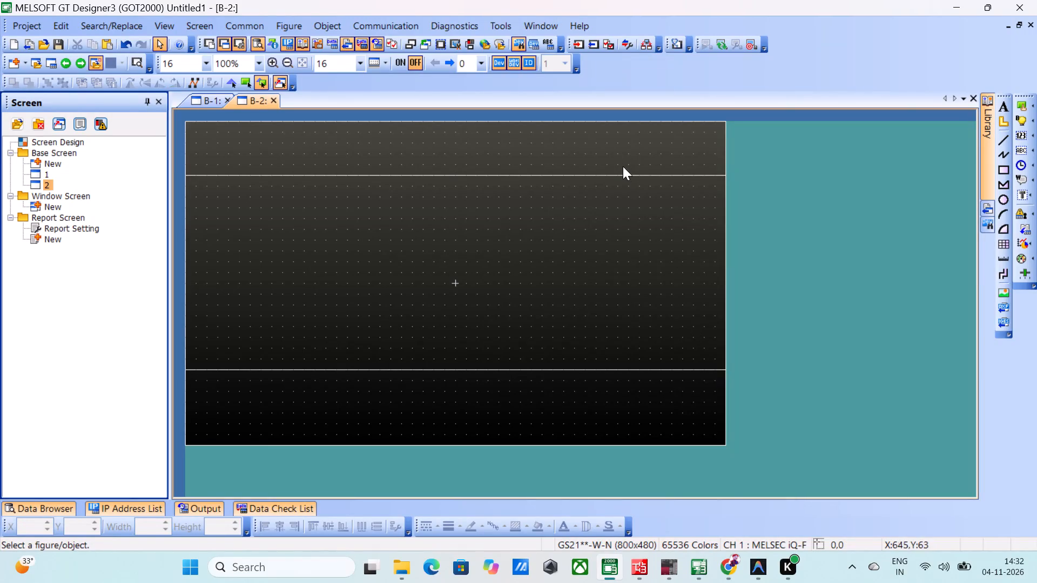
Fill the middle rectangle on base screen 2 using pattern 8 with a magenta shape color.
double_click(625, 174)
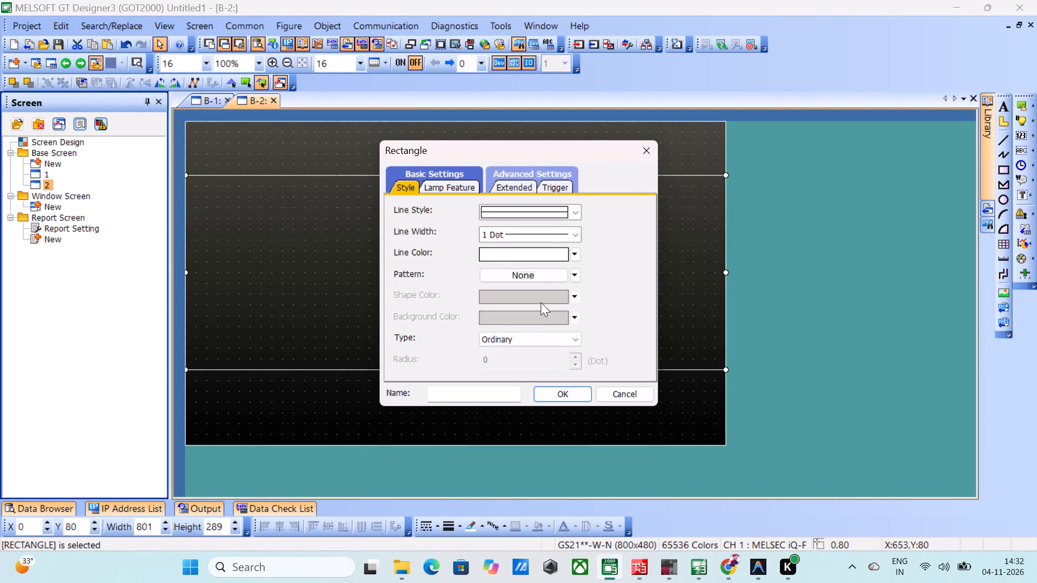
click(565, 270)
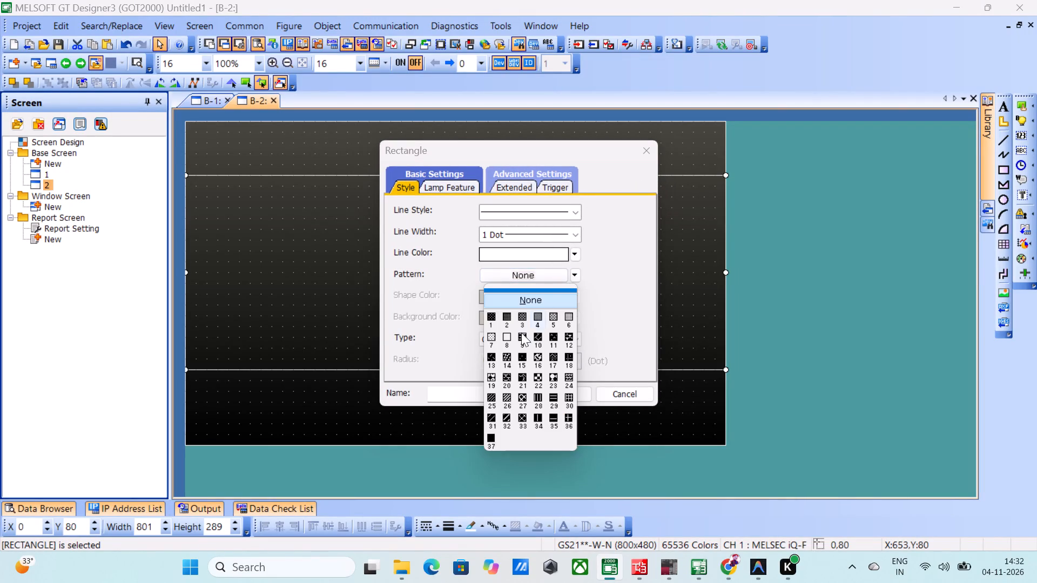
click(507, 335)
click(577, 300)
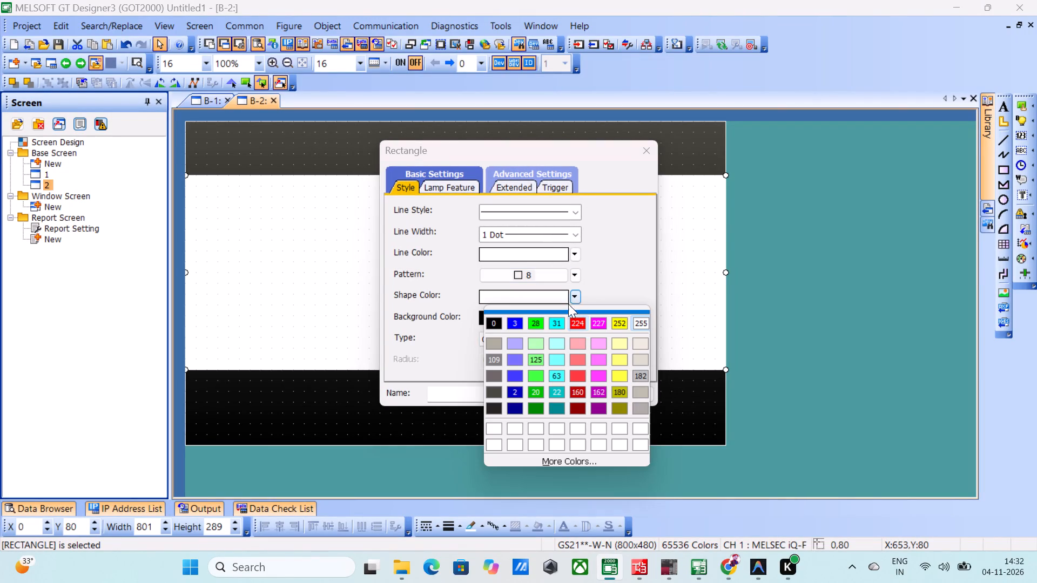
click(577, 376)
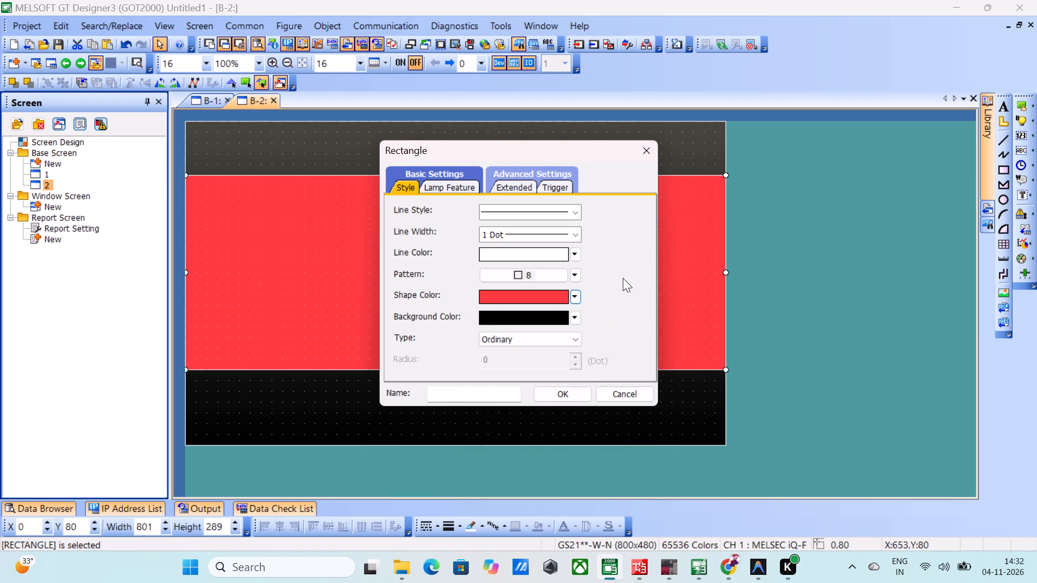
click(570, 297)
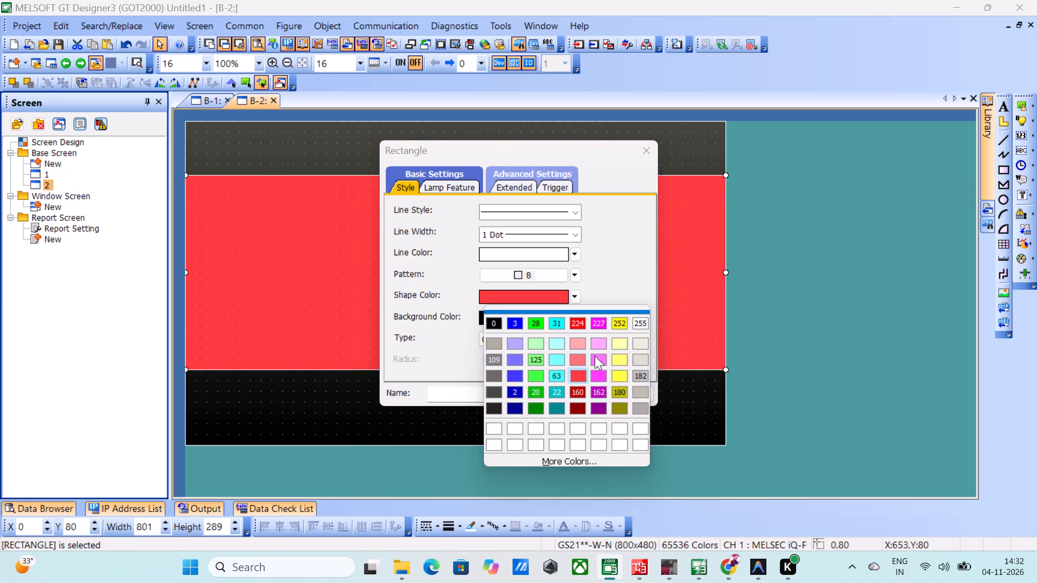
click(598, 371)
click(698, 153)
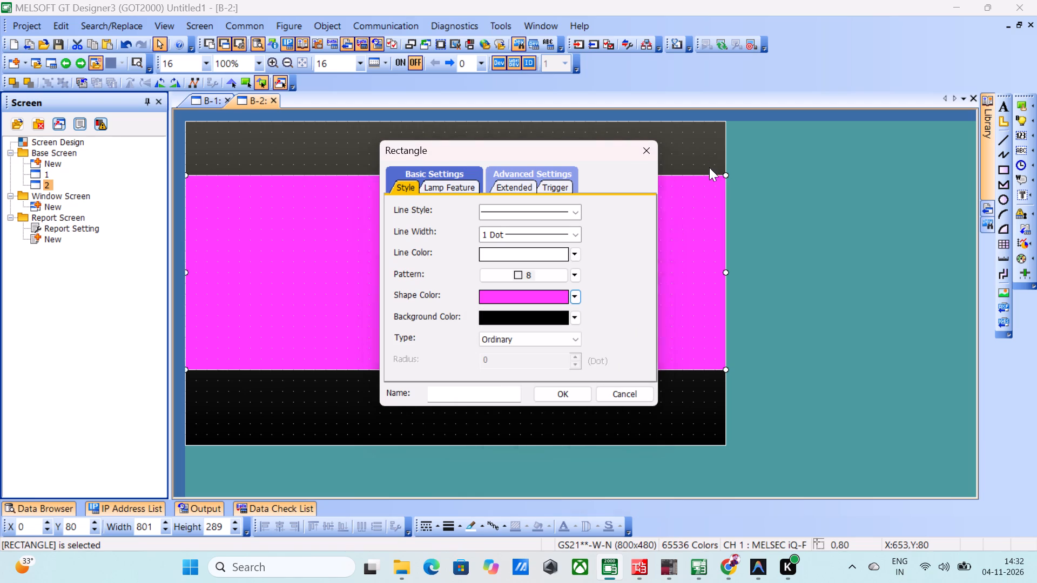
double_click(558, 393)
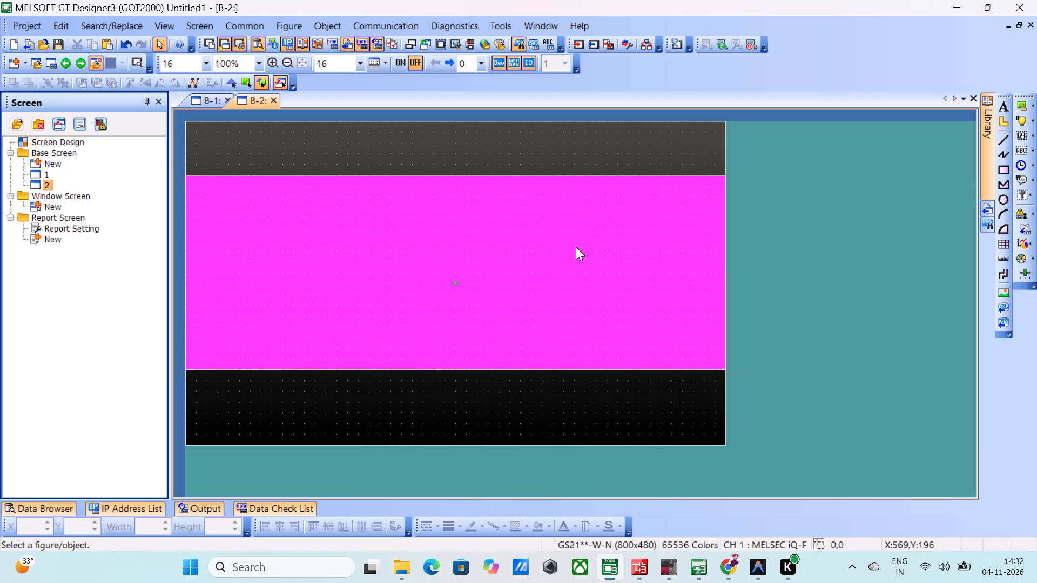
Give the header rectangle on base screen 2 pattern 8 and a red background color.
double_click(692, 121)
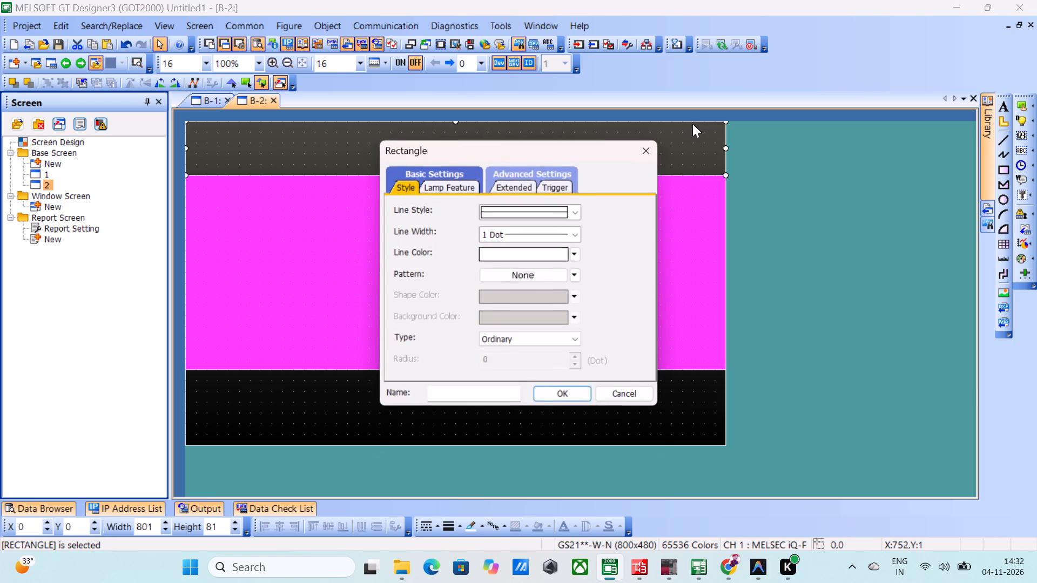
click(573, 273)
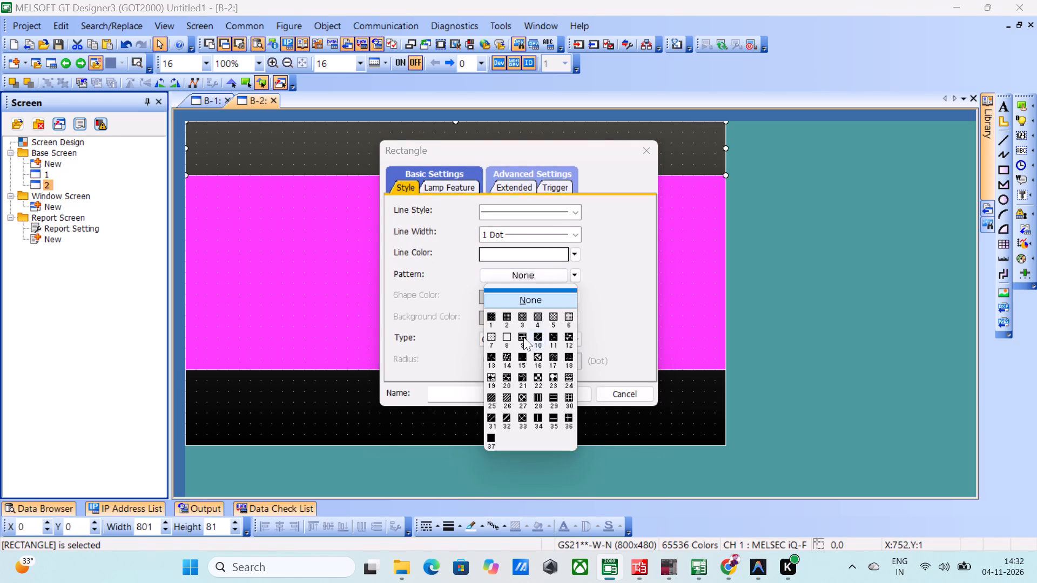
click(503, 338)
click(685, 135)
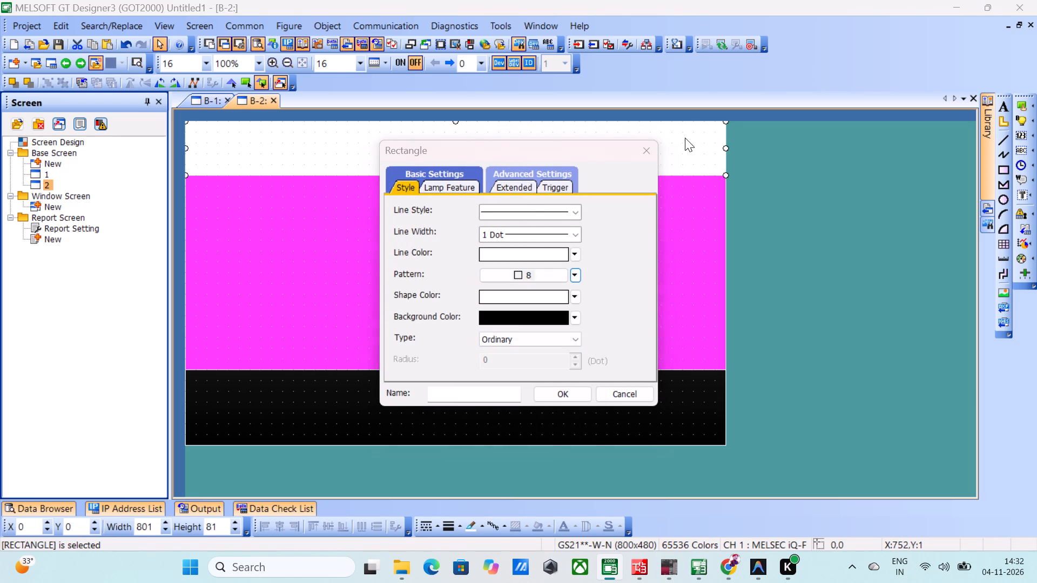
click(567, 312)
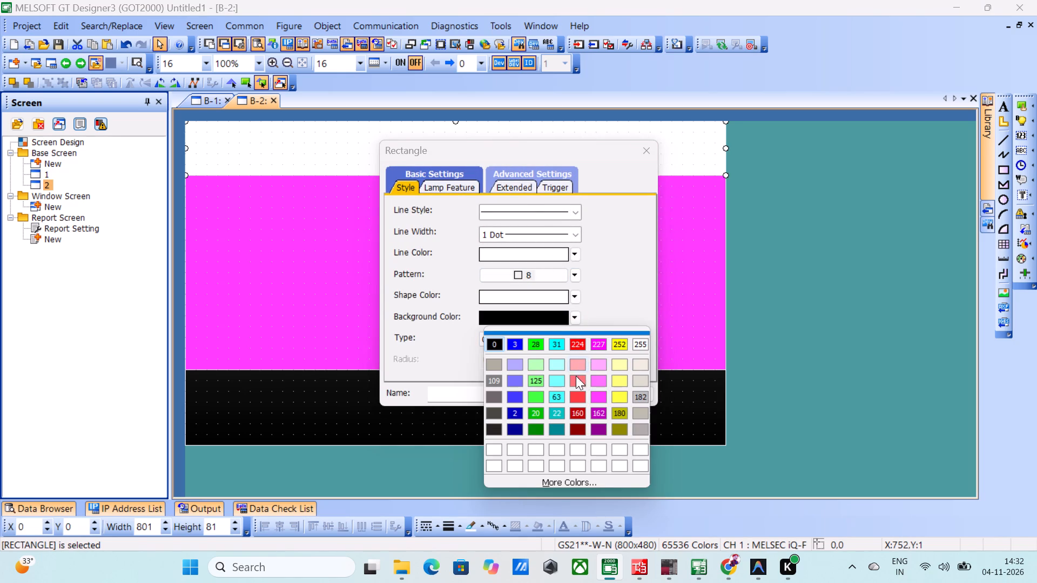
click(572, 392)
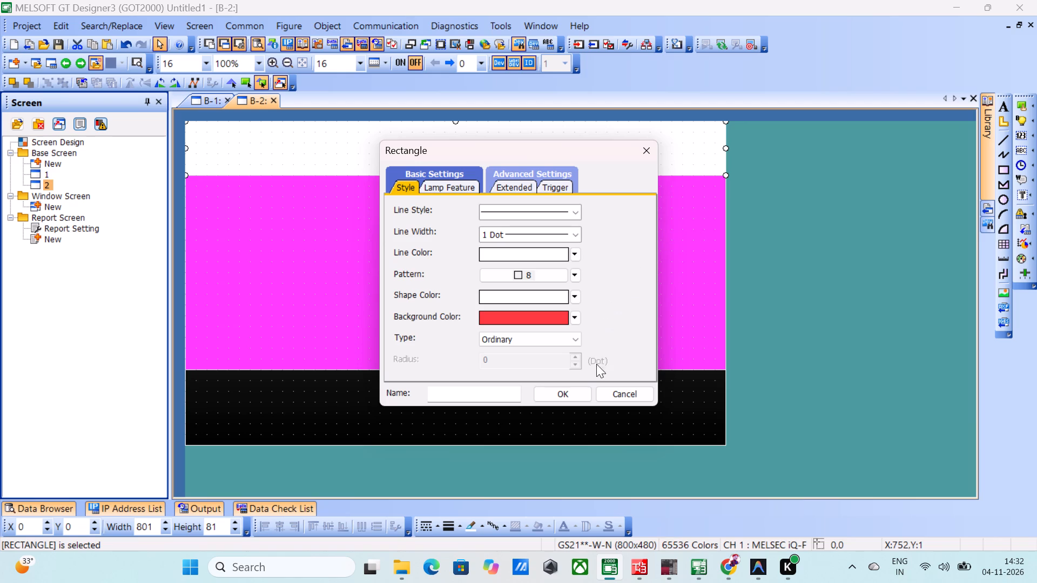
click(569, 389)
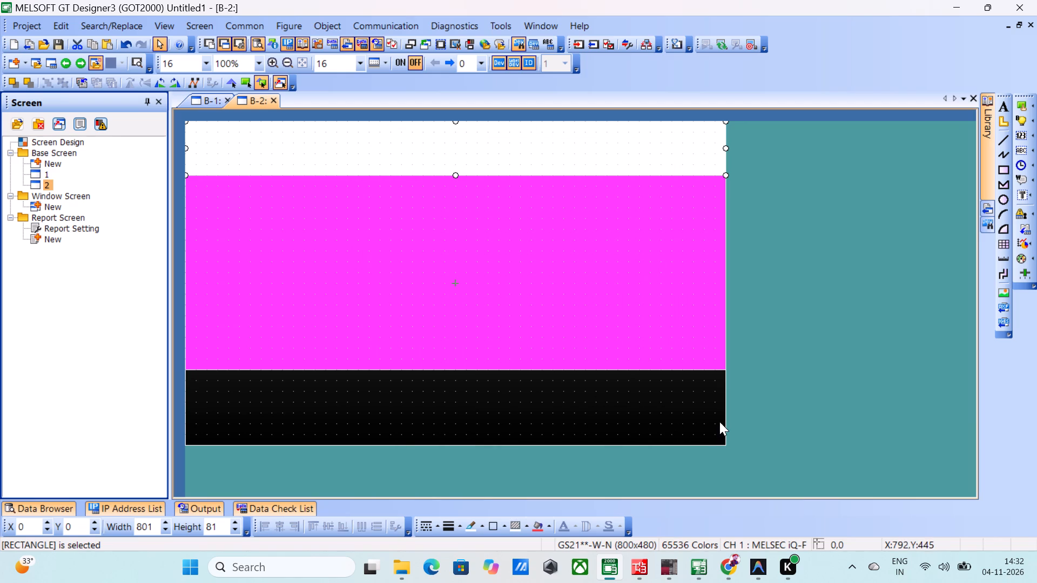
Give the footer rectangle on base screen 2 pattern 8 and a yellow background color.
double_click(726, 426)
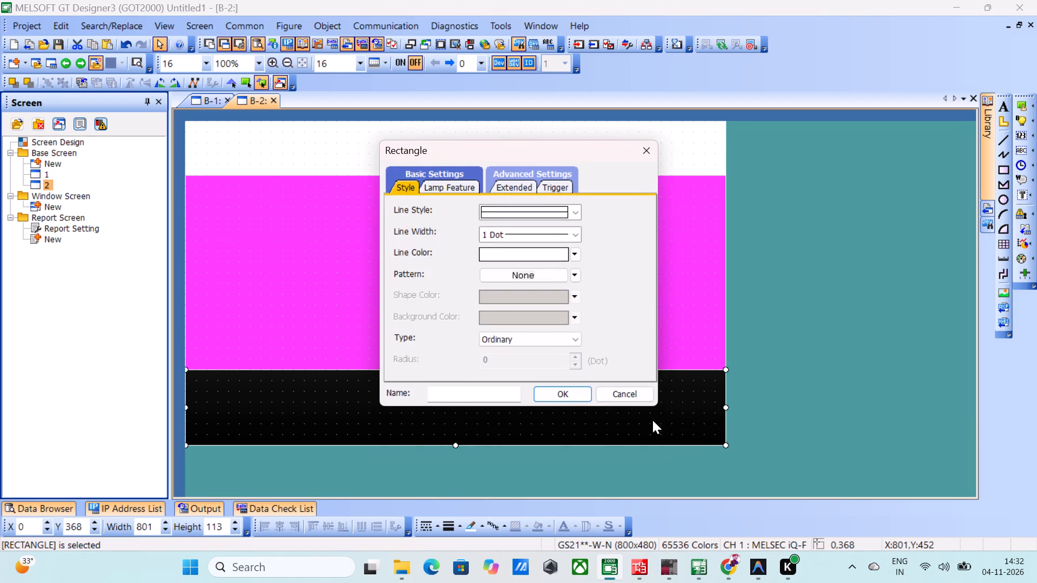
click(575, 254)
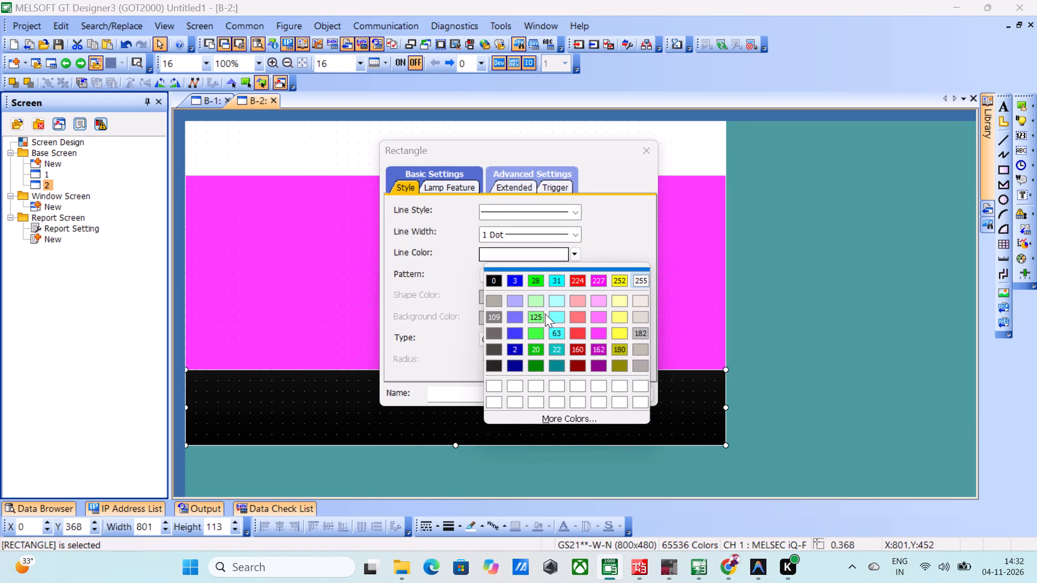
double_click(501, 252)
click(436, 282)
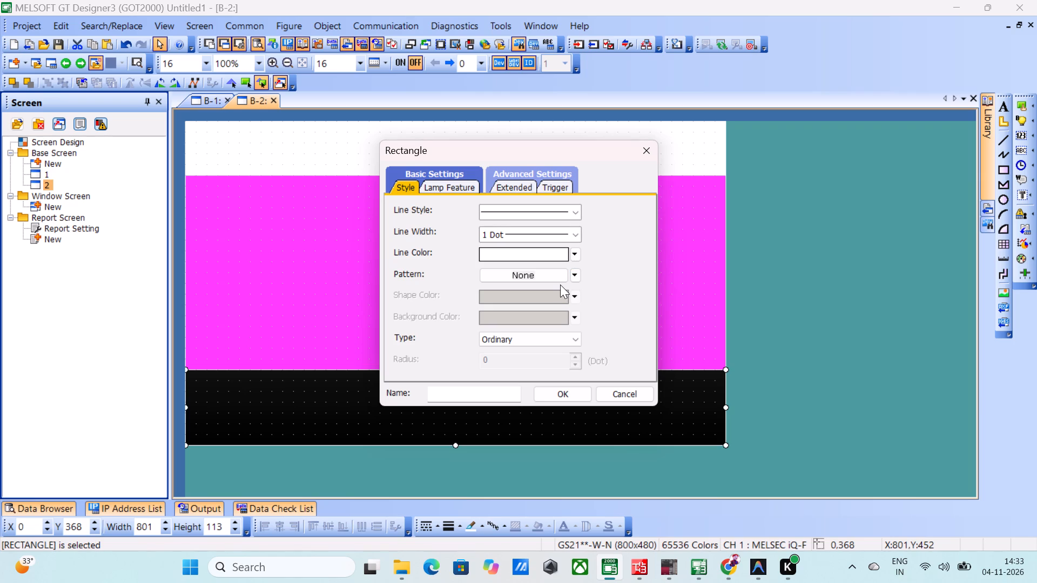
click(570, 256)
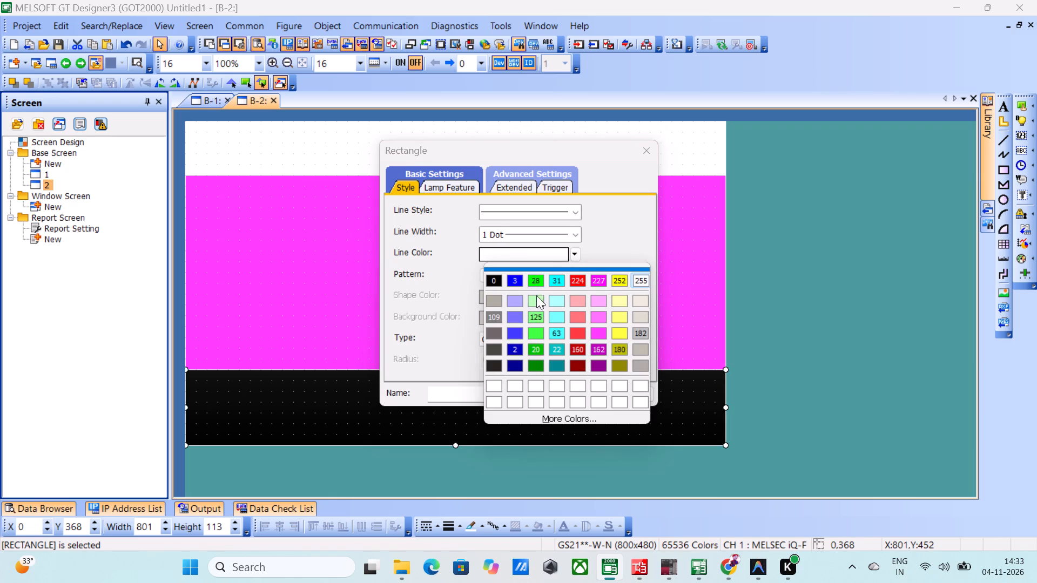
click(620, 240)
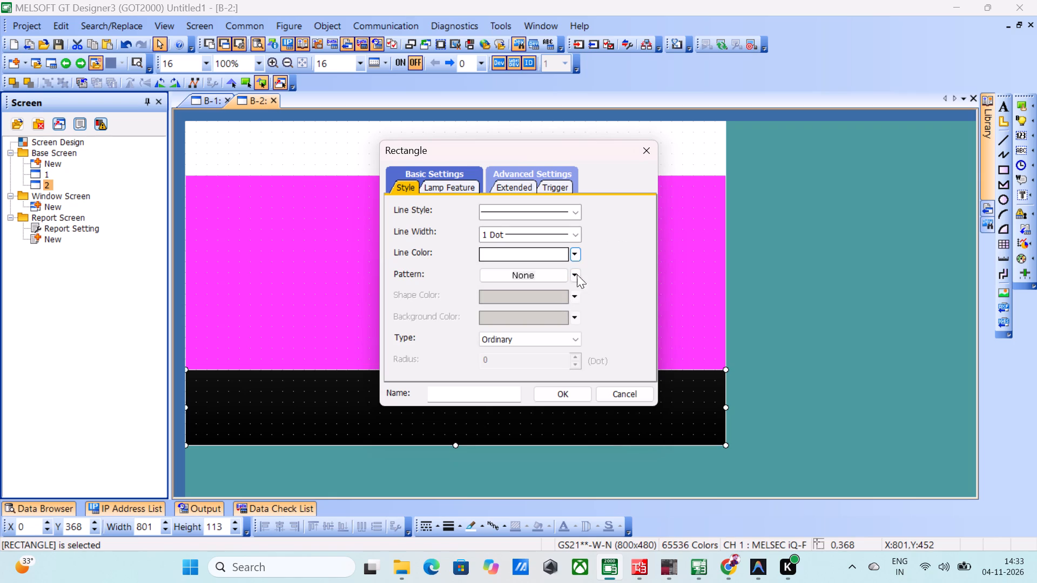
click(573, 281)
click(508, 334)
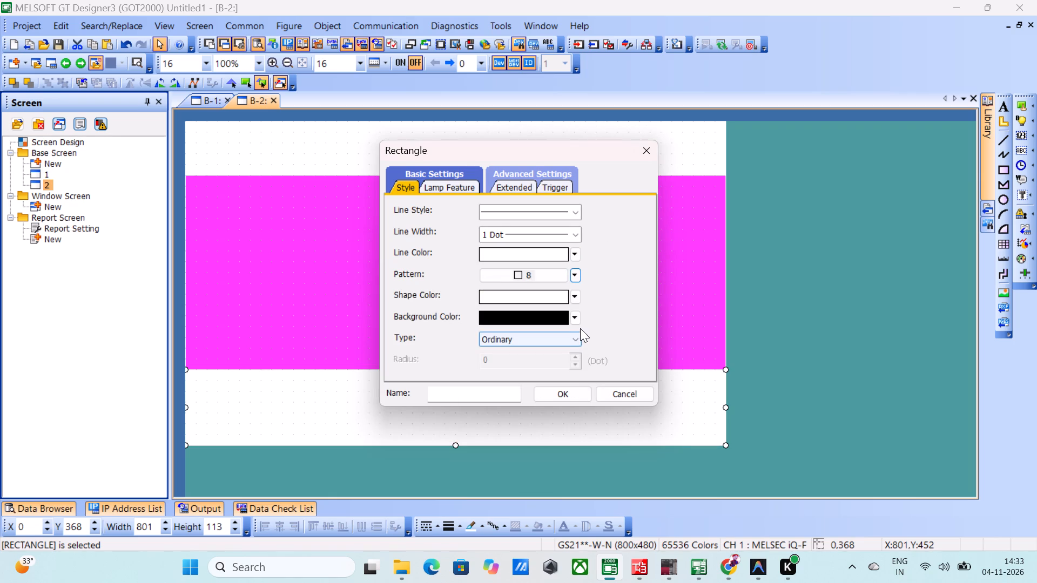
click(575, 321)
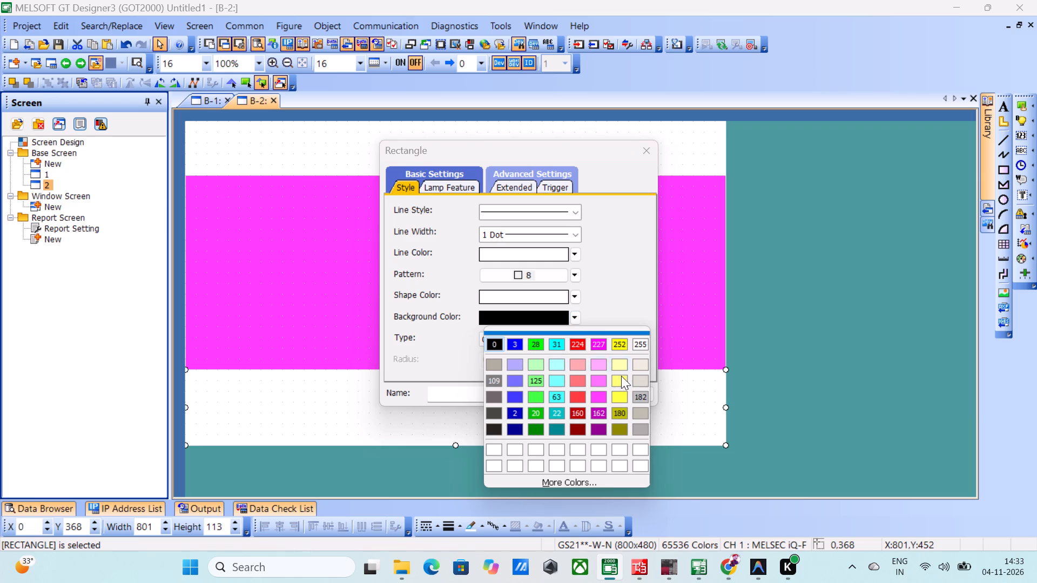
click(620, 395)
click(574, 390)
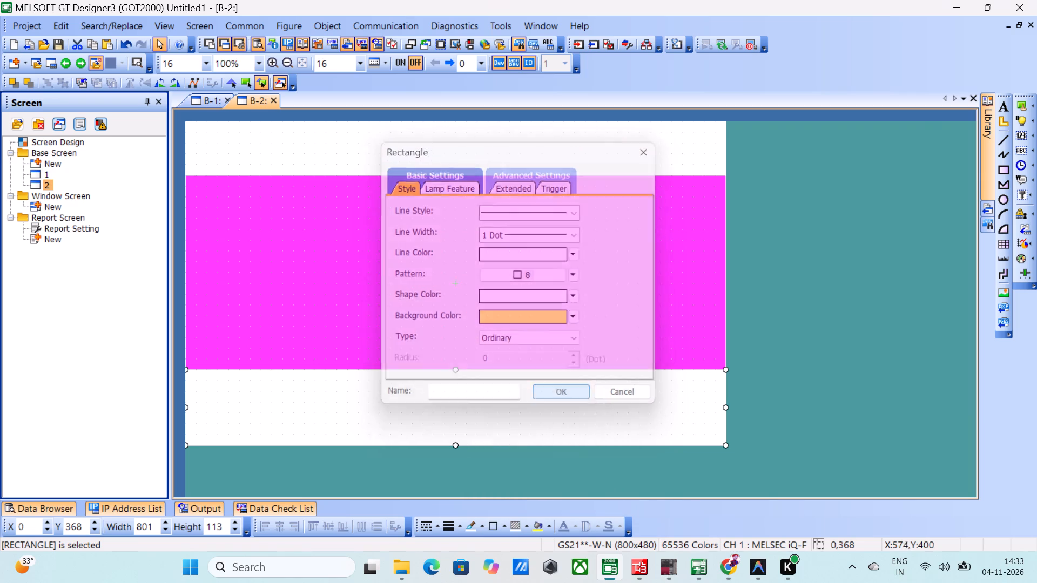
Set the footer rectangle's shape color to the same yellow as its background color.
double_click(648, 399)
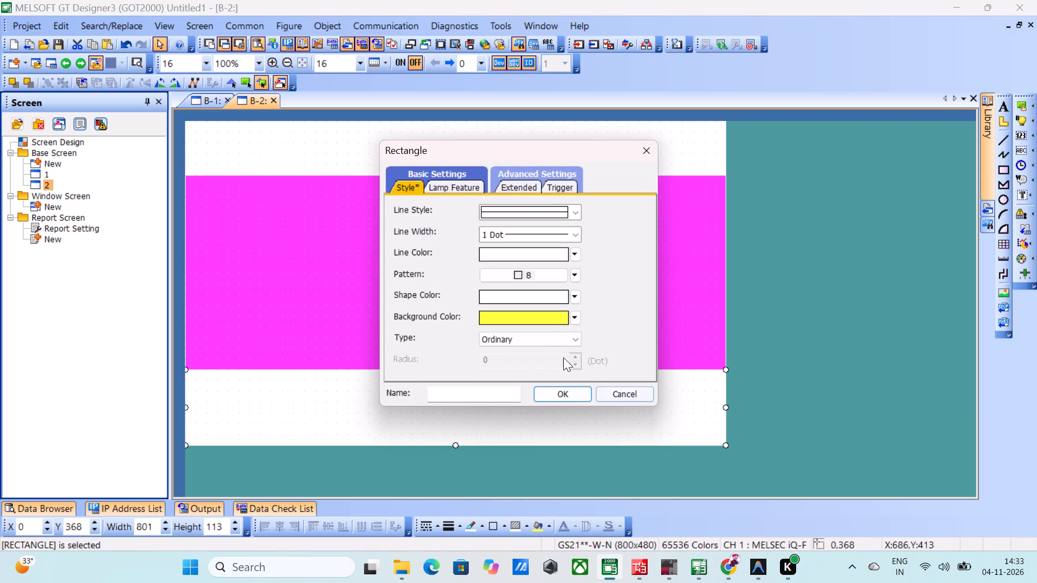
click(578, 298)
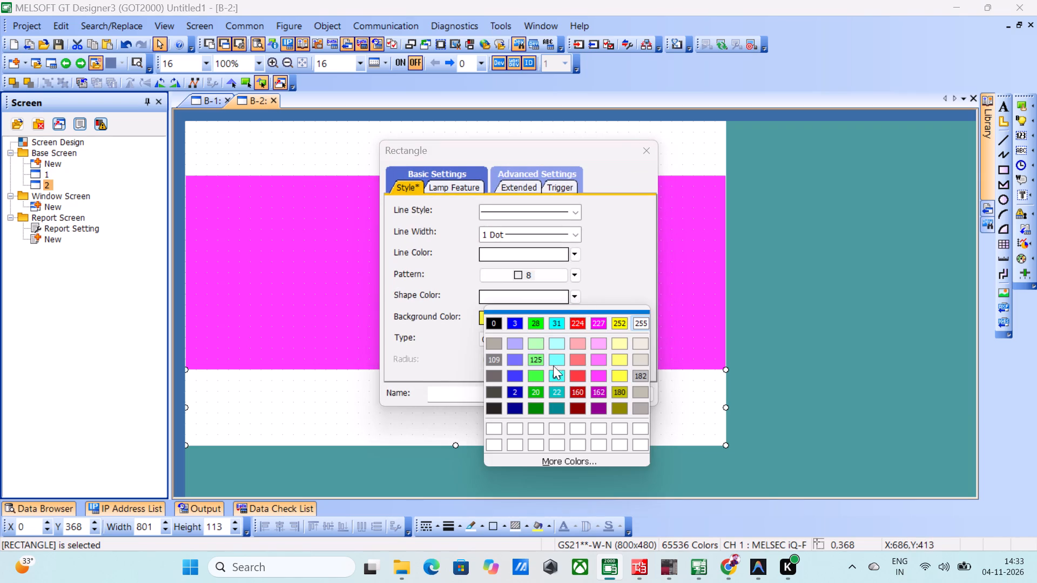
click(622, 376)
click(704, 164)
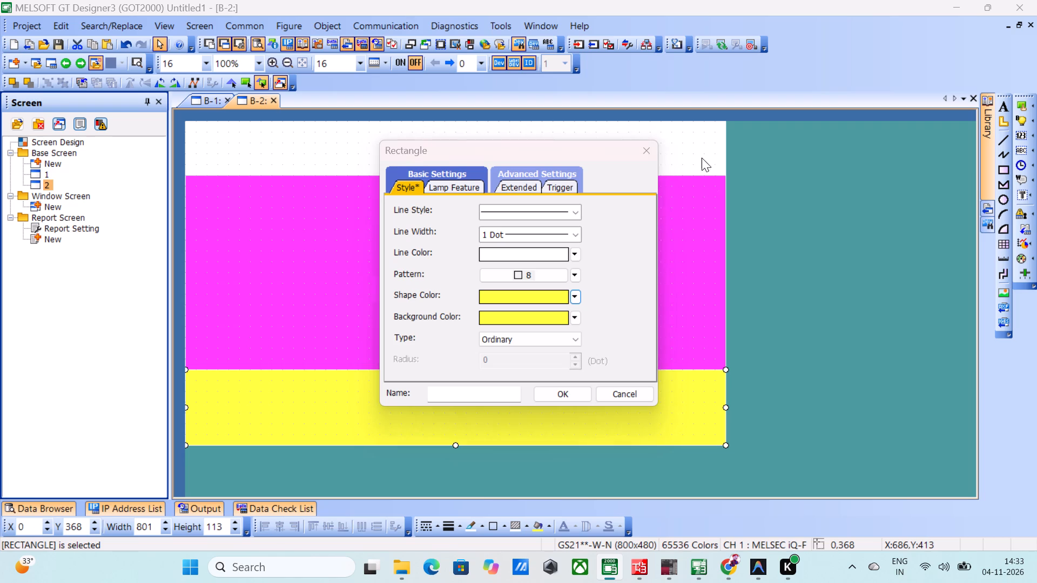
click(571, 399)
Set the header rectangle's shape color to the same red as its background color.
double_click(688, 139)
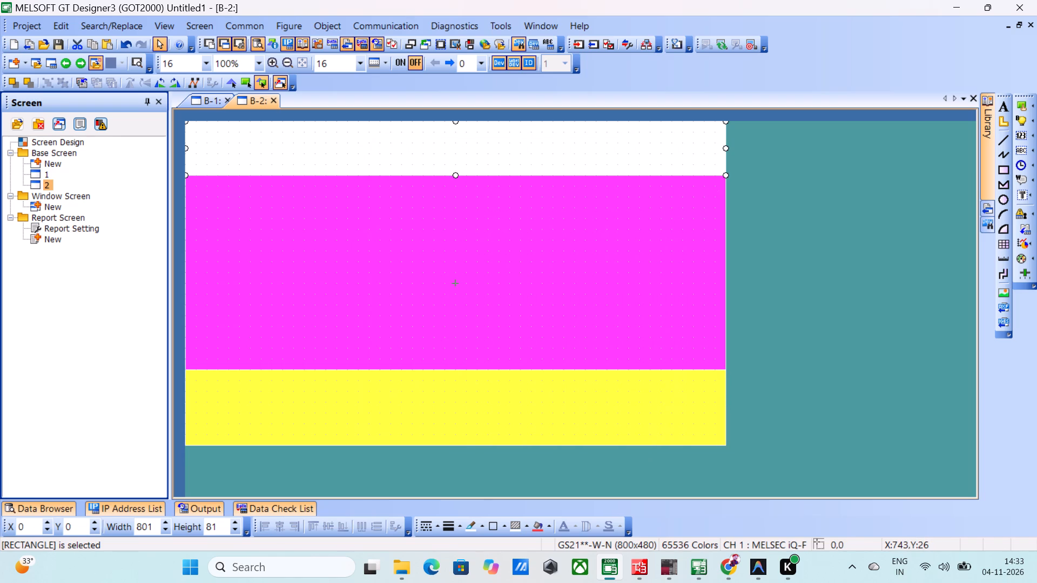
click(576, 317)
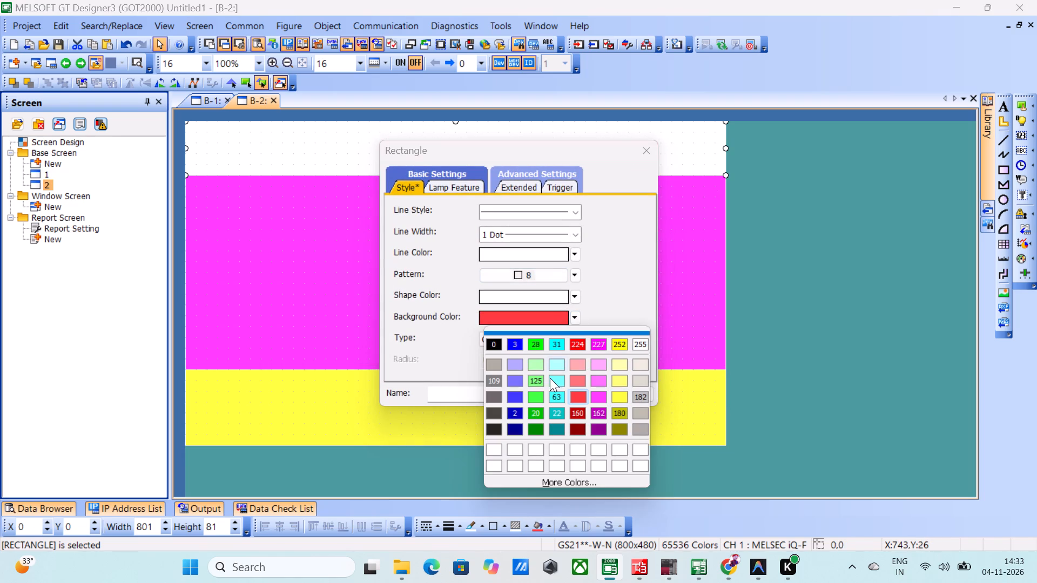
click(571, 290)
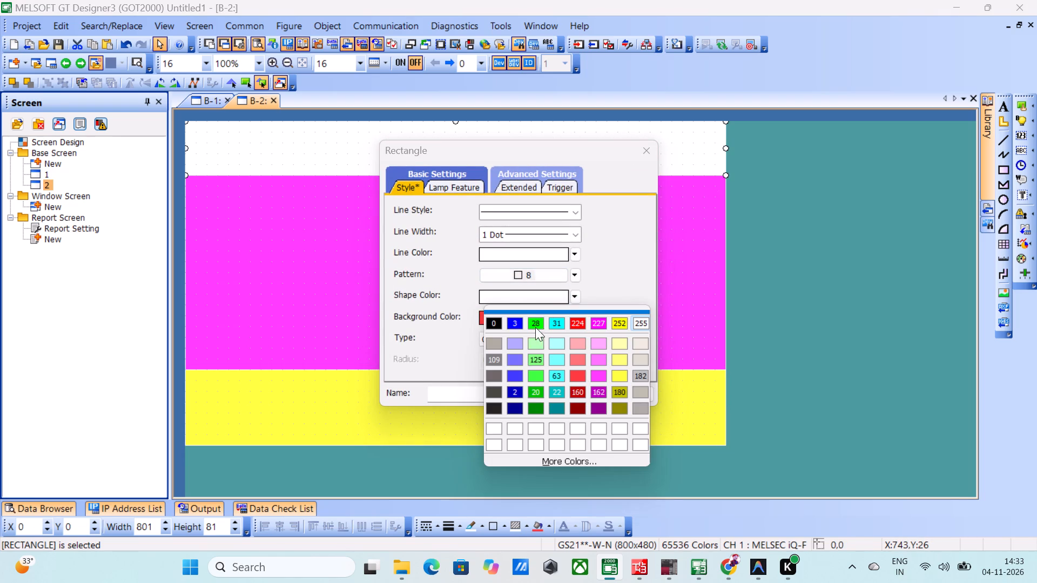
click(579, 374)
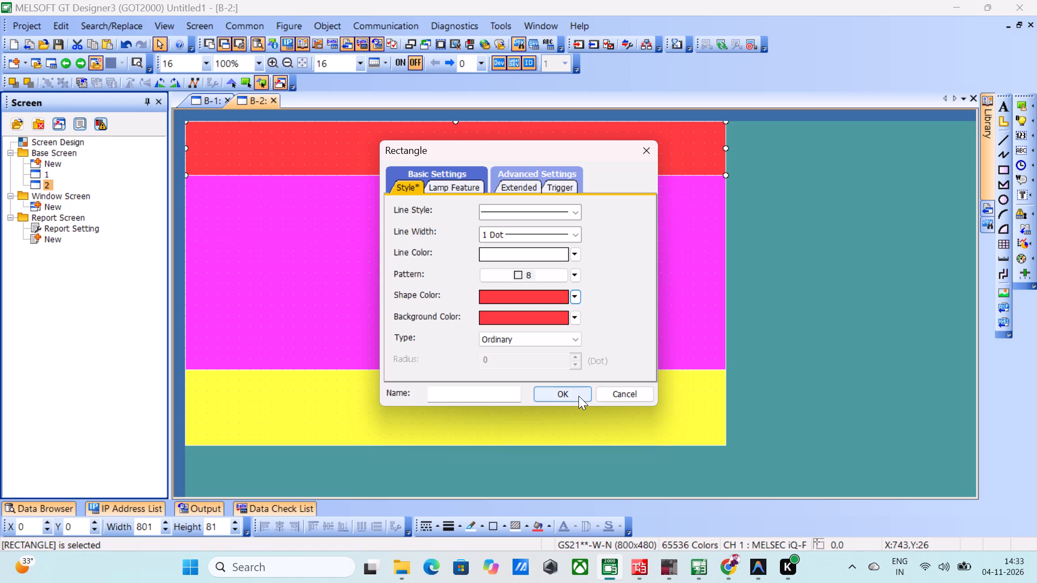
click(578, 396)
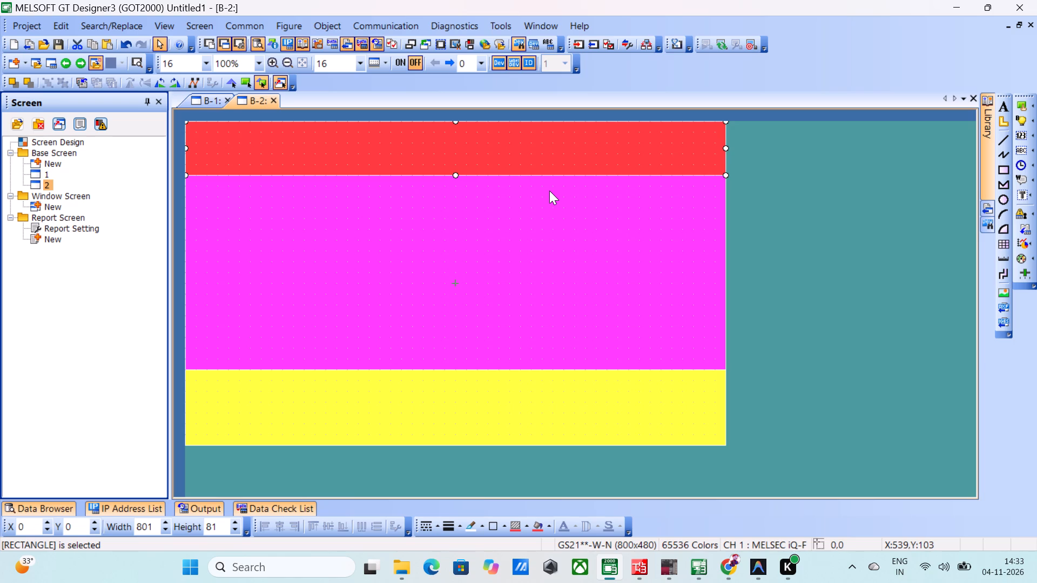
double_click(443, 147)
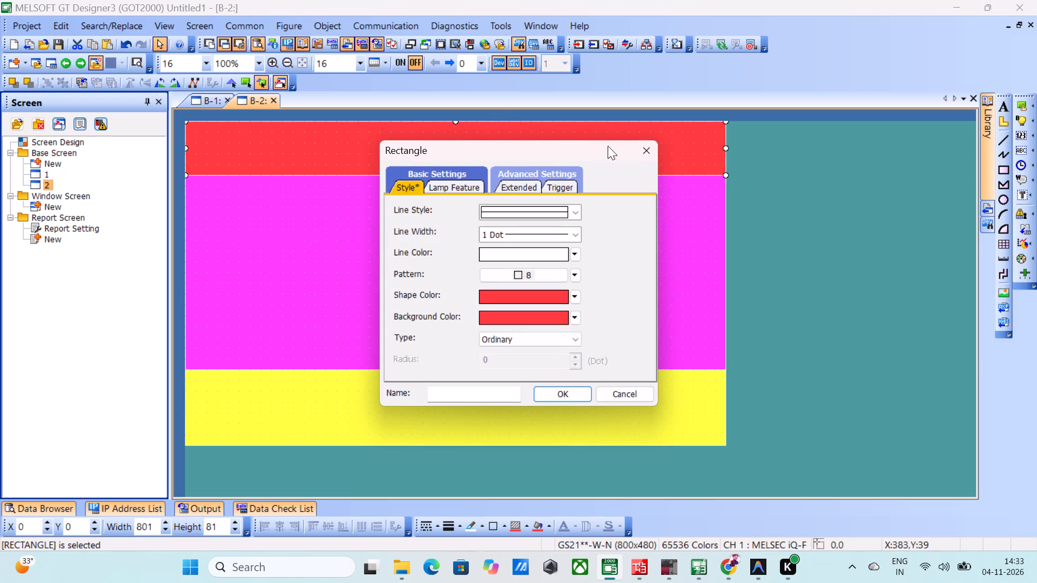
click(648, 148)
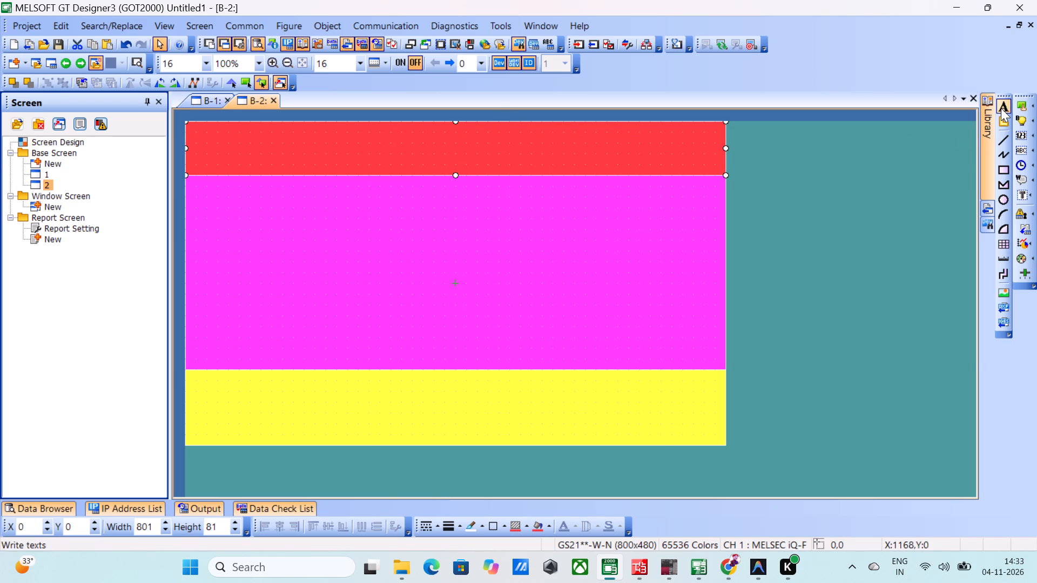
Place the text "ADDITION" followed by a line break in the header rectangle at about X 384, Y 32.
click(1001, 108)
double_click(449, 141)
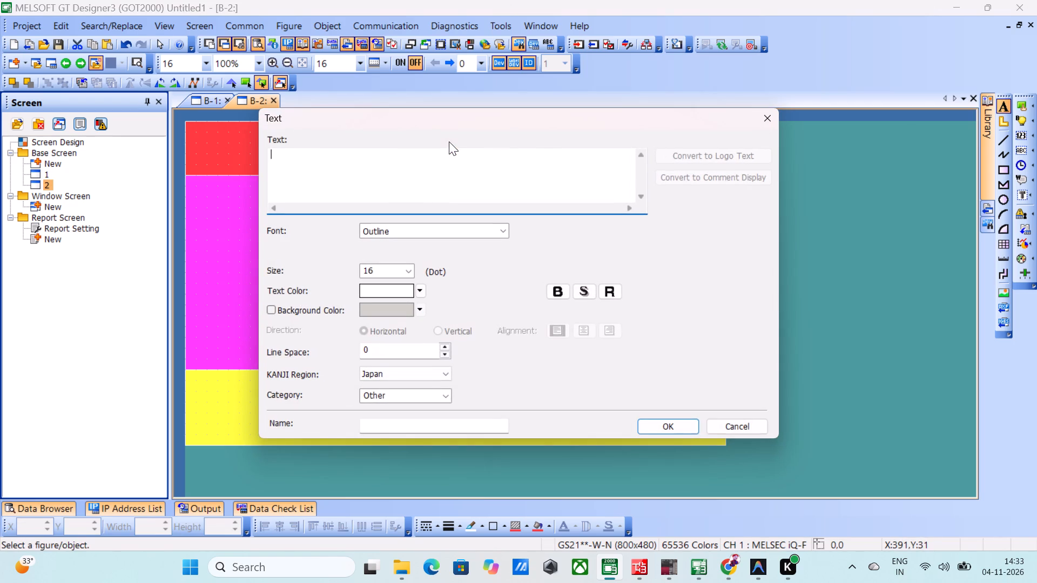
text(ADD)
text(ITION)
key(Return)
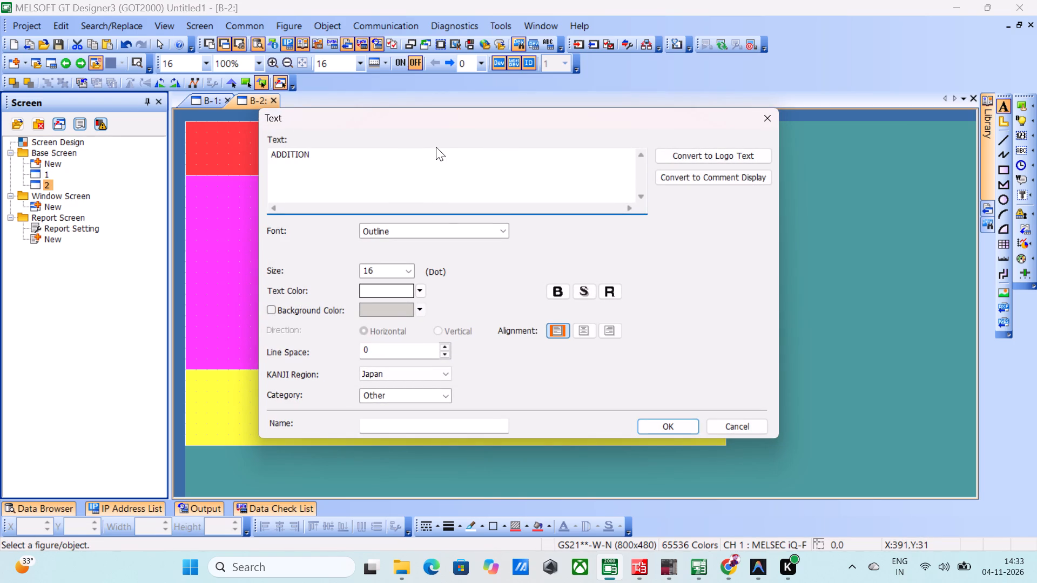
click(668, 432)
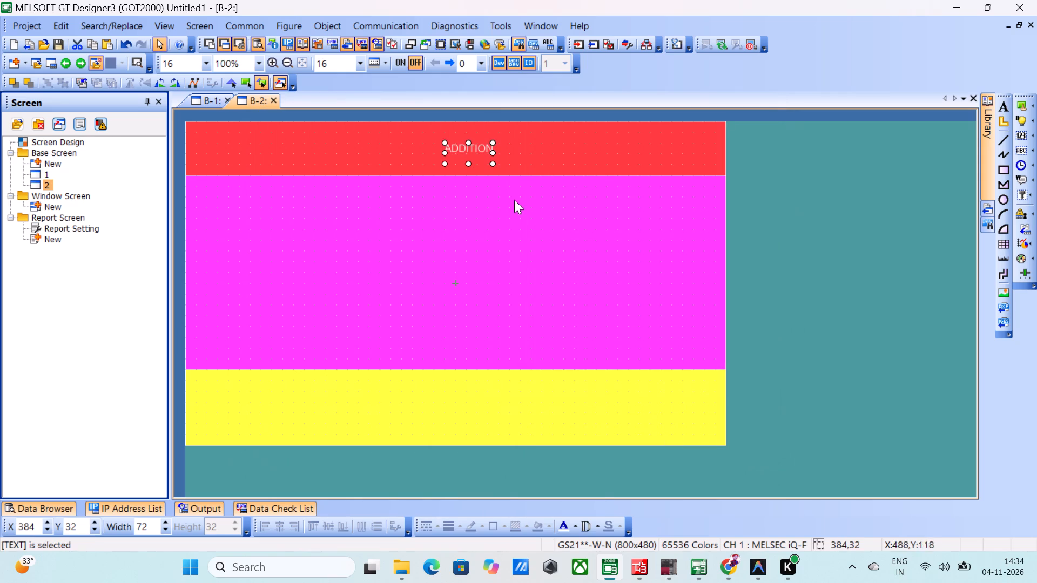
Enlarge the "ADDITION" text in the header of base screen 2 to a width of about 255.
drag(494, 161, 677, 180)
drag(489, 154, 407, 137)
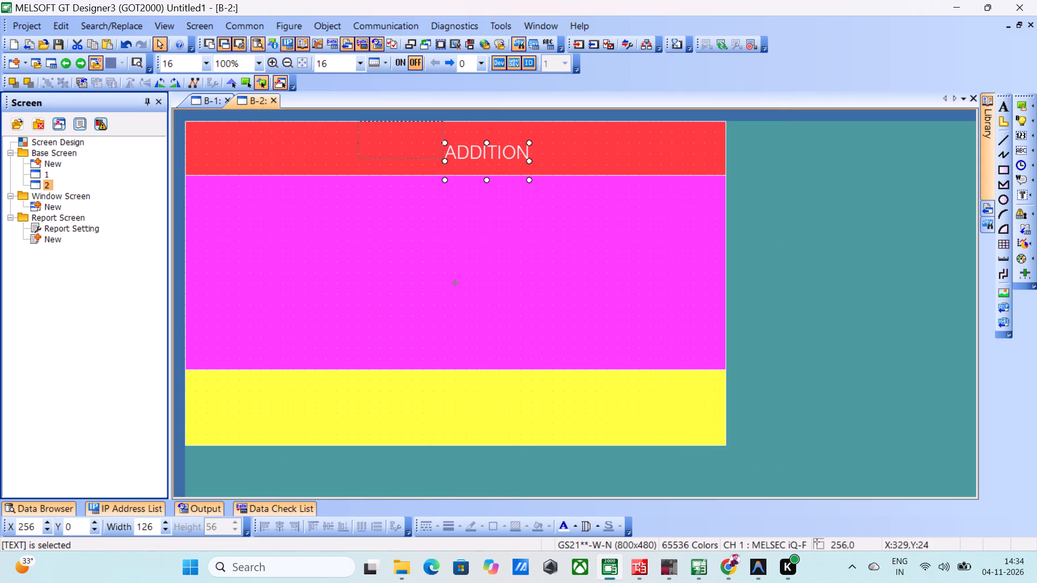
drag(407, 137, 394, 138)
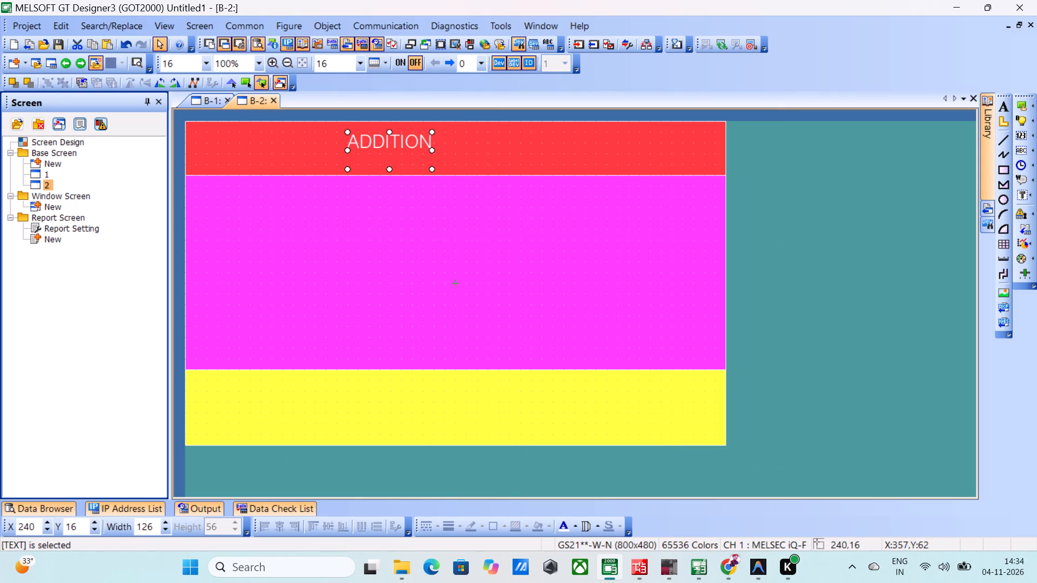
drag(433, 170, 664, 189)
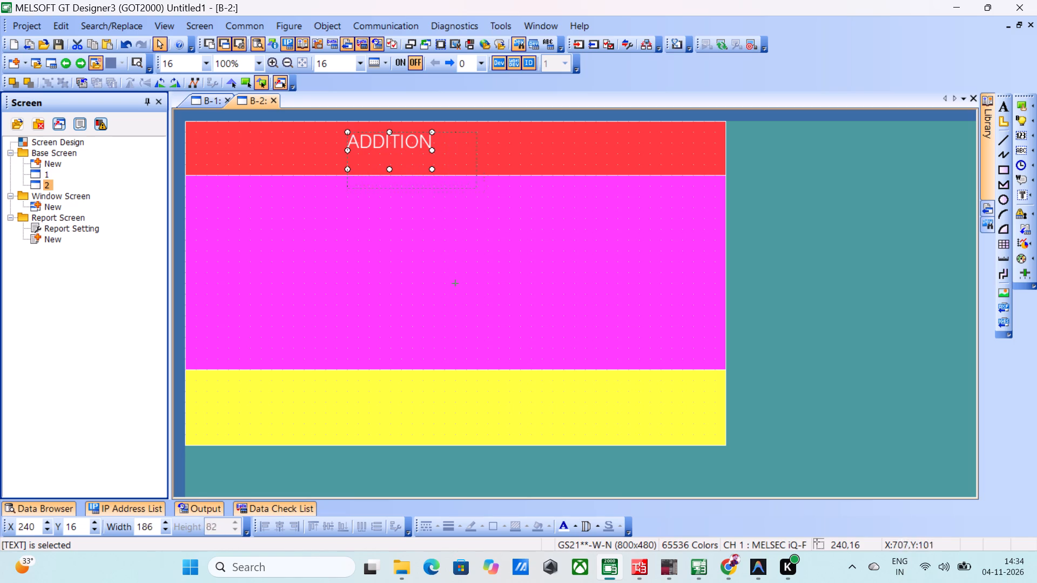
drag(664, 189, 702, 208)
Center the "ADDITION" text horizontally in the header at about X 272, against the header's upper edge.
drag(465, 151, 499, 149)
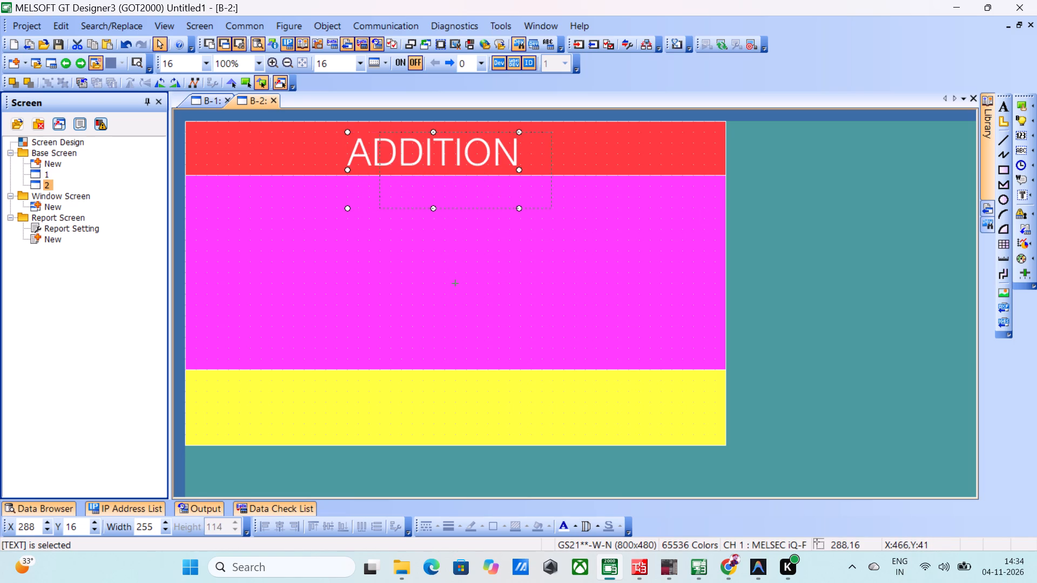
drag(499, 149, 502, 144)
drag(502, 144, 493, 155)
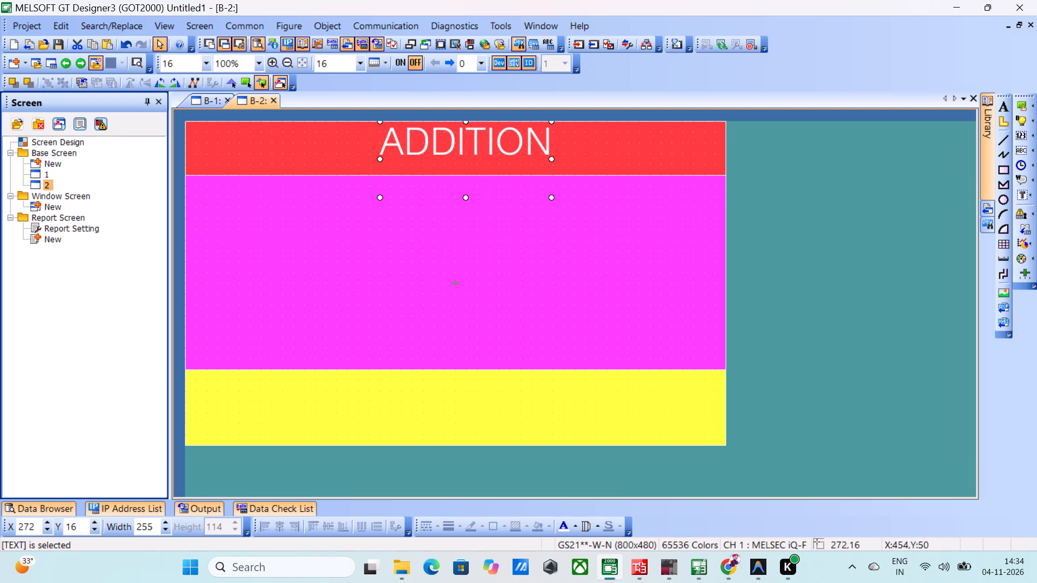
drag(493, 155, 493, 153)
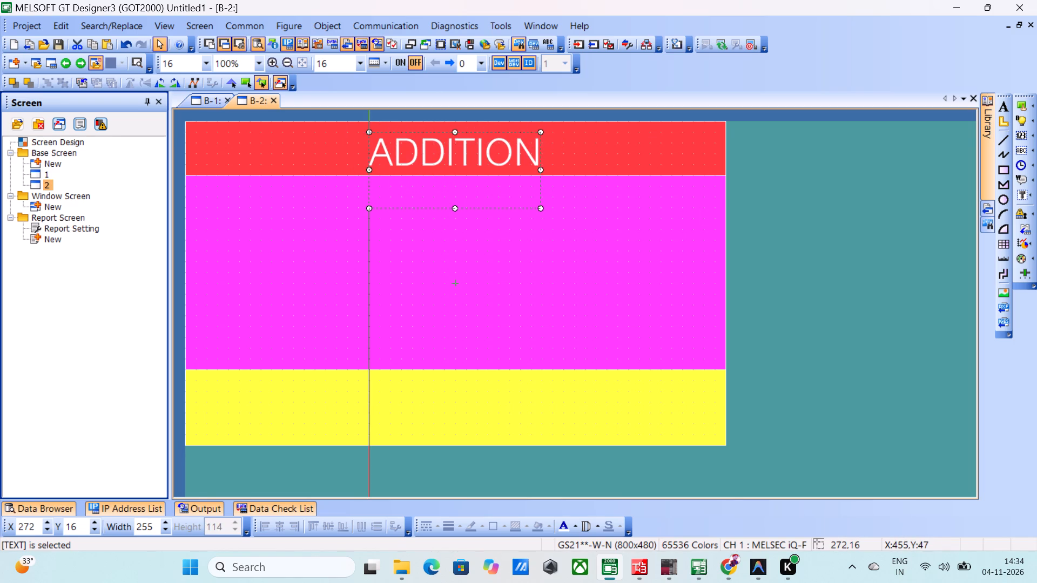
drag(493, 153, 493, 150)
drag(493, 150, 491, 156)
click(491, 156)
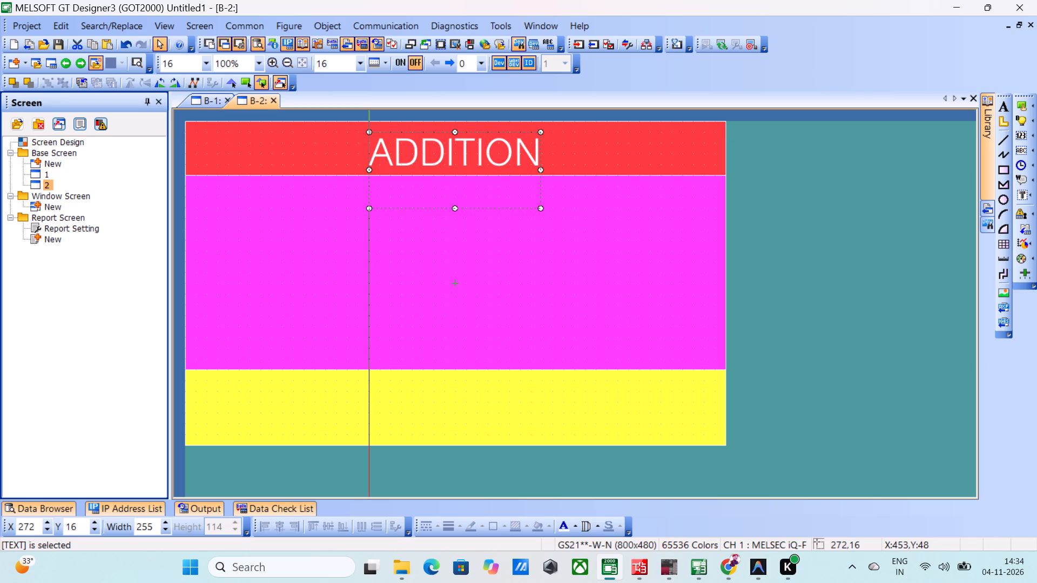
click(491, 153)
drag(491, 151, 491, 150)
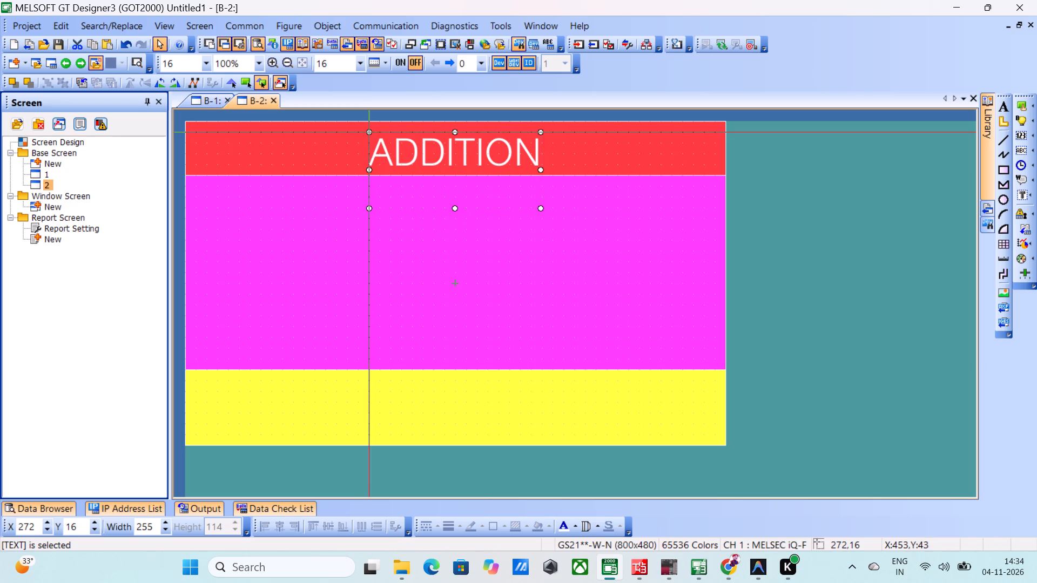
drag(491, 150, 491, 146)
click(491, 146)
click(625, 149)
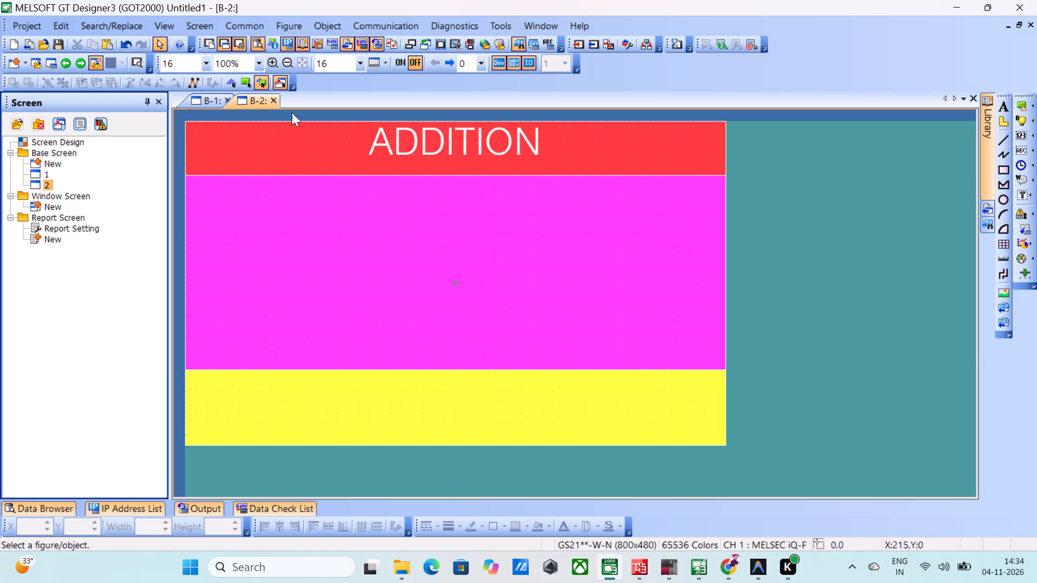
Open base screen 1 and bring up the file selection for inserting an image.
click(38, 173)
click(38, 173)
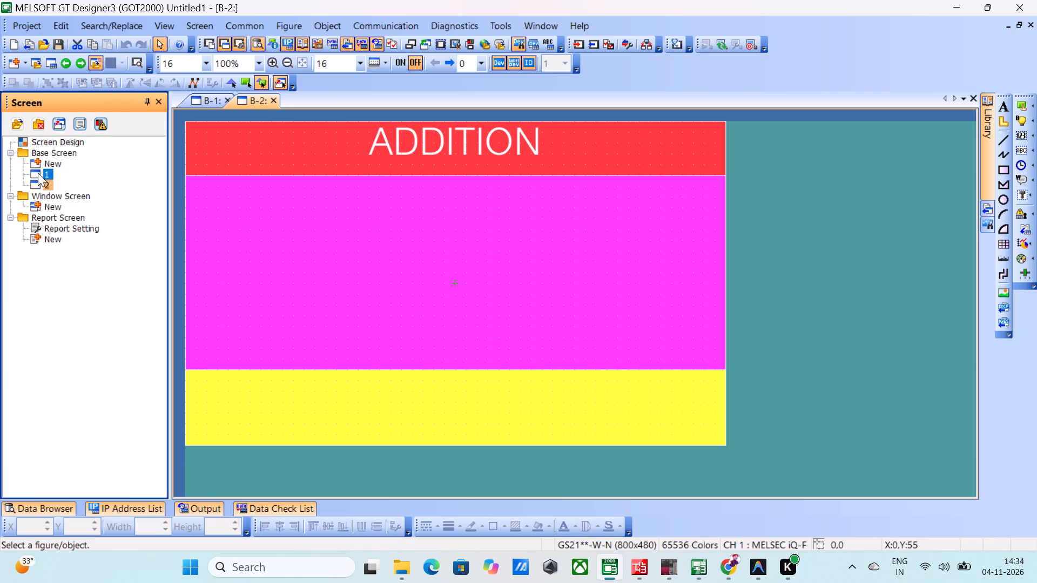
double_click(35, 169)
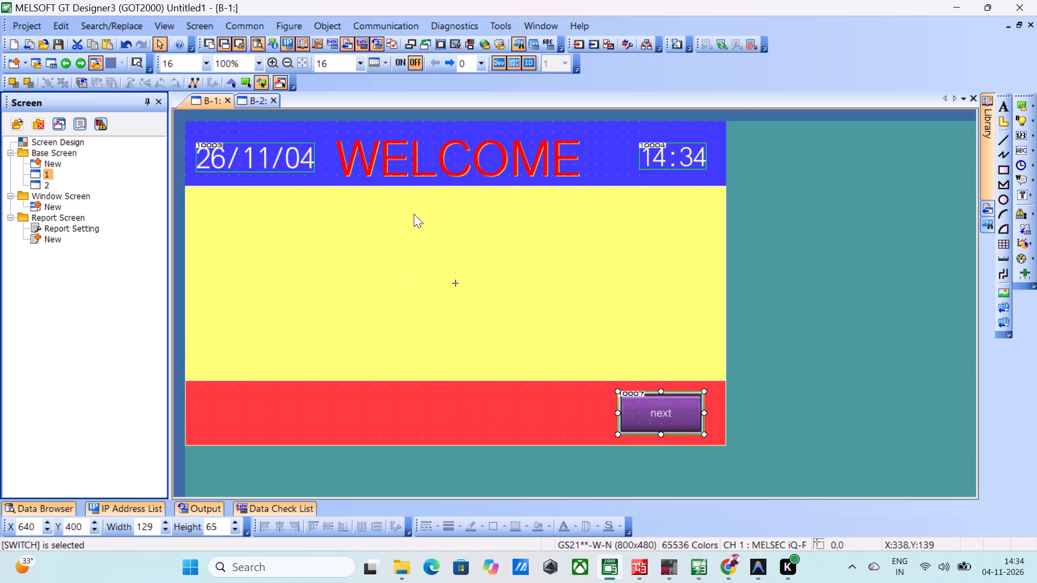
click(1026, 270)
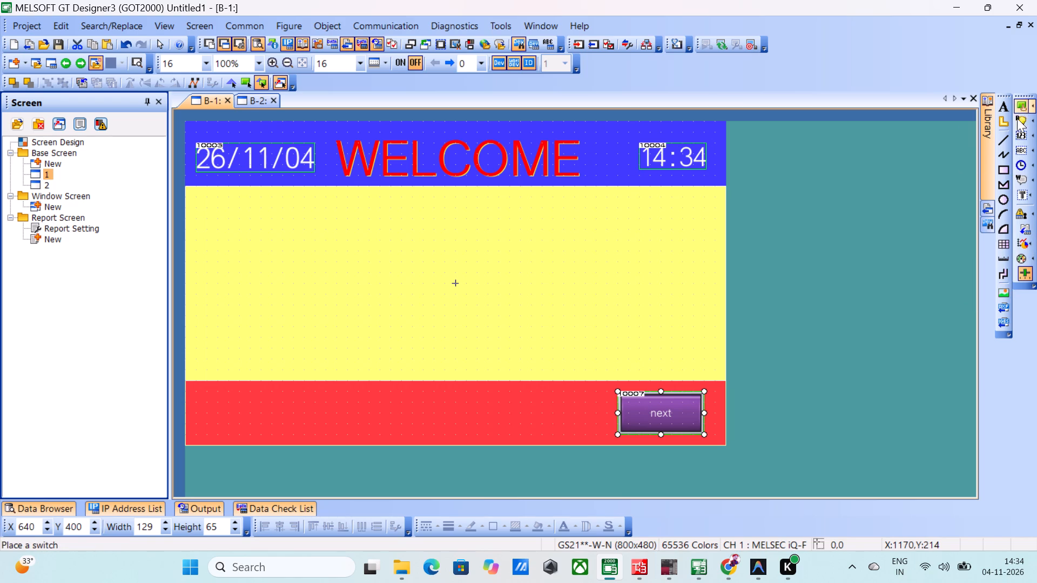
click(1008, 287)
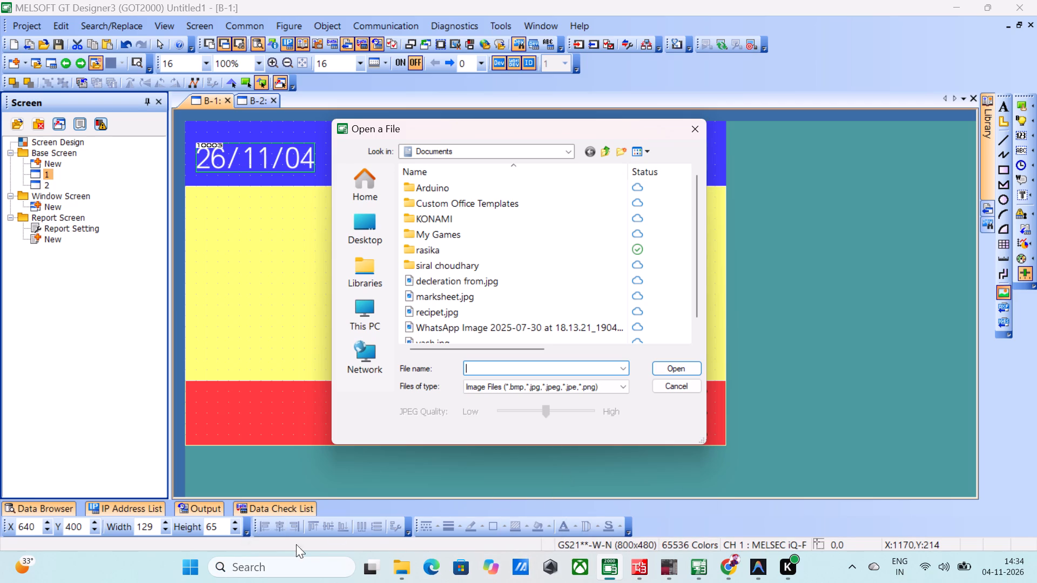
Switch to Chrome and search Google Images in a new tab for "add sub mul div images in one without bg".
click(732, 565)
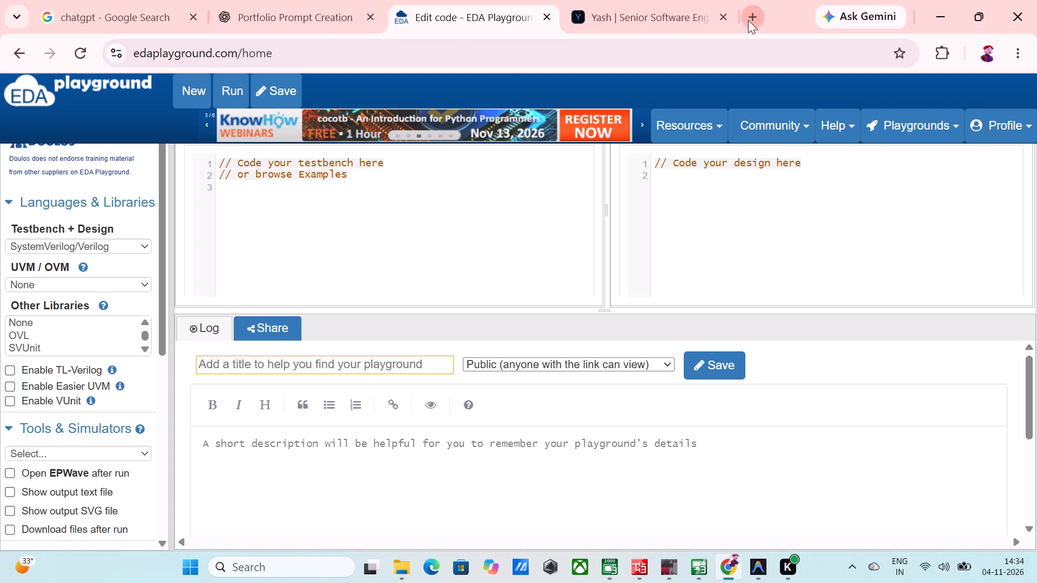
click(748, 25)
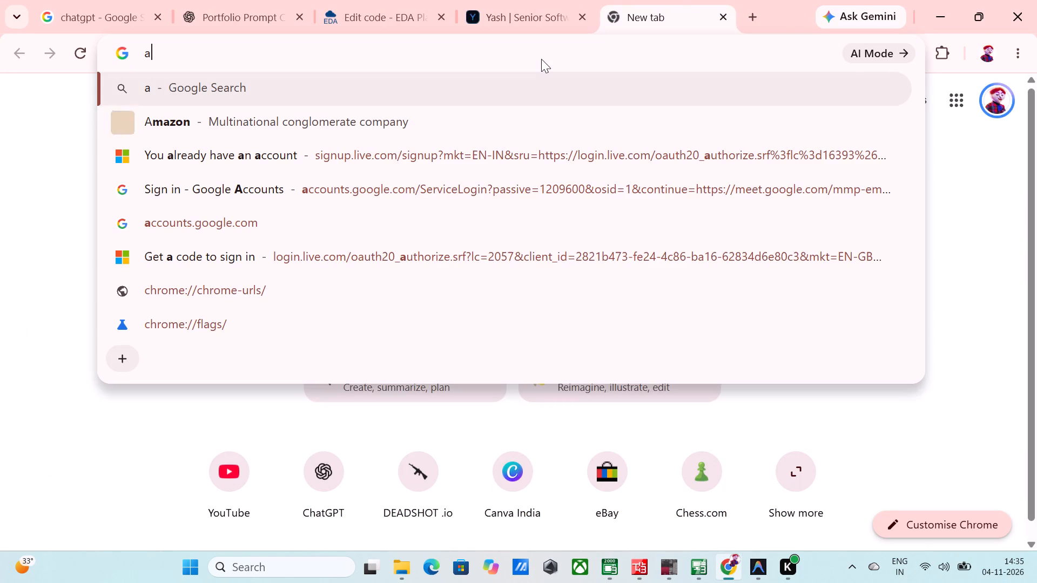
key(a)
key(BackSpace)
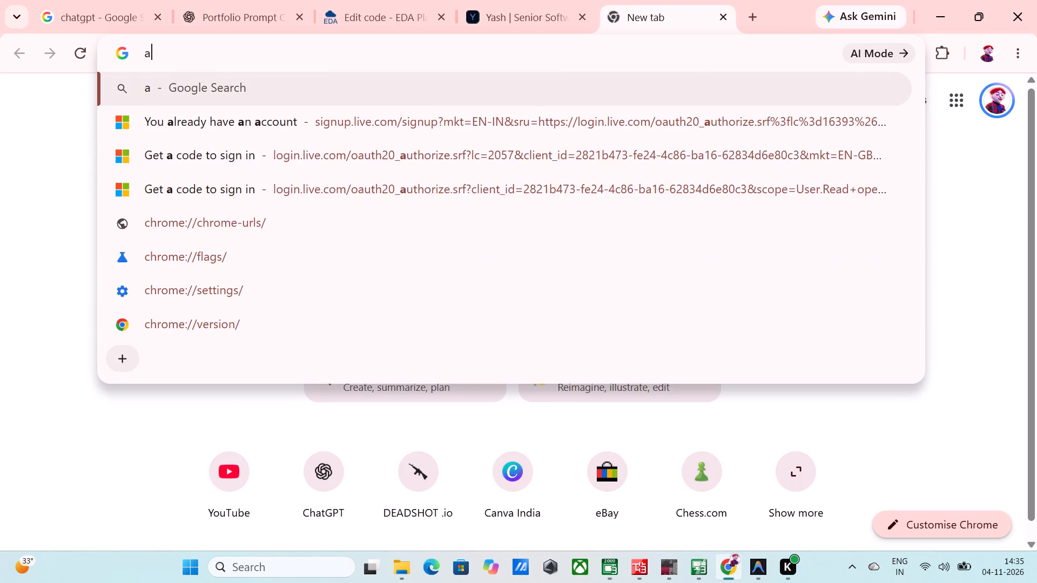
key(d)
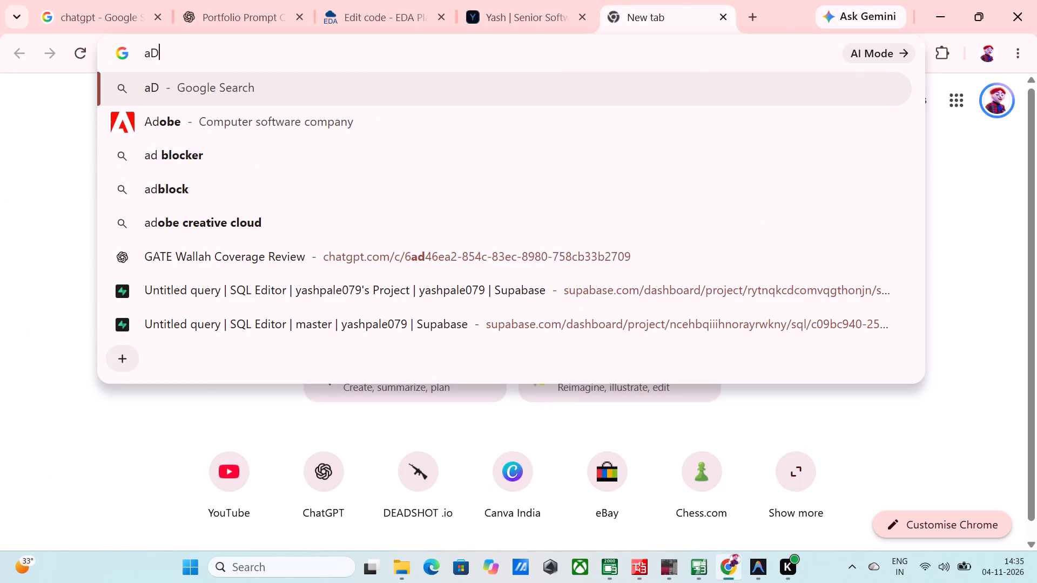
key(BackSpace)
text(ddi)
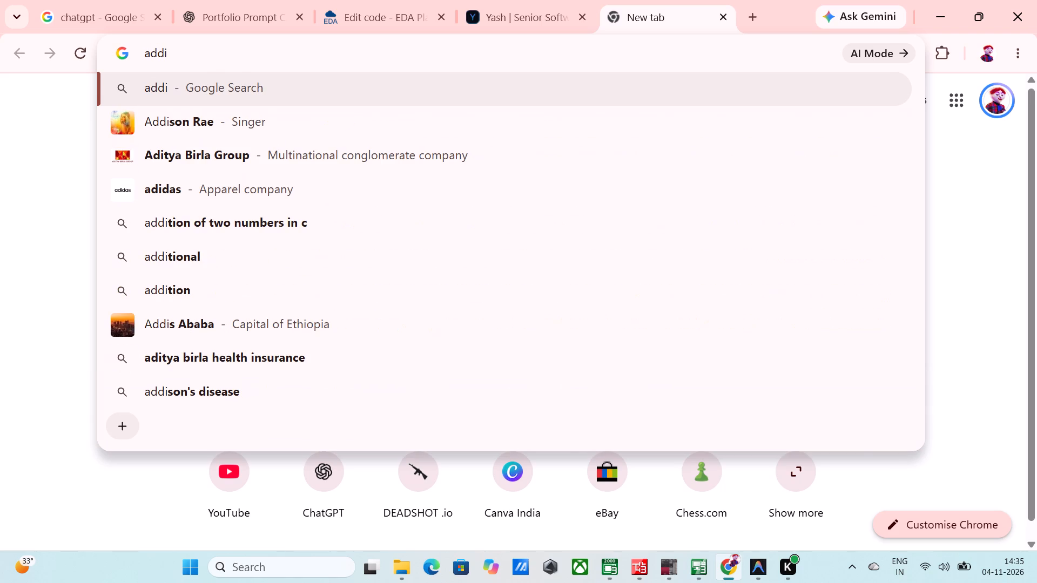
key(BackSpace)
key(space)
text(sub mul div)
key(space)
text(images im)
key(BackSpace)
text(n)
key(space)
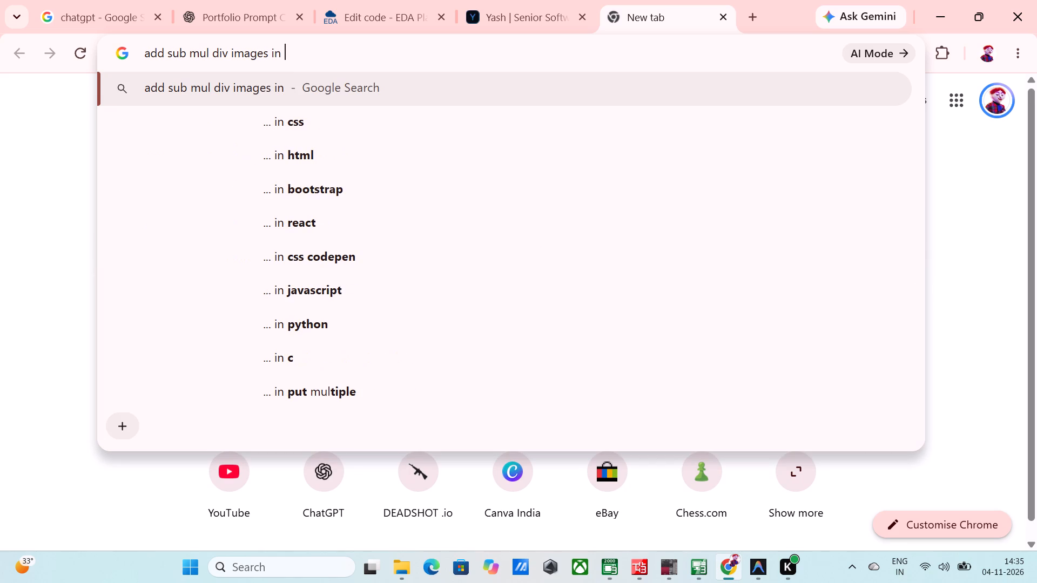
text(one)
key(space)
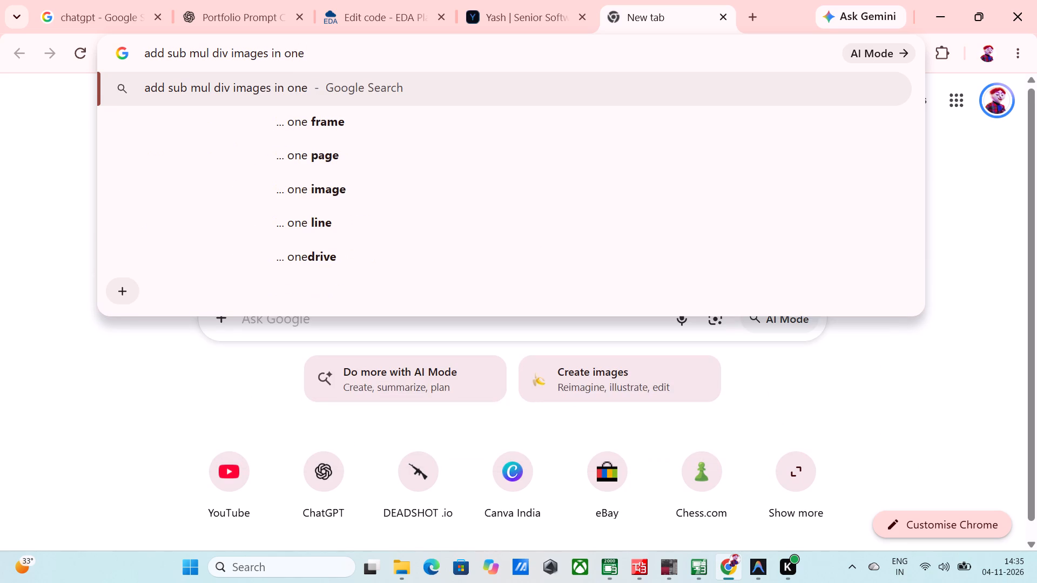
key(e)
key(BackSpace)
text(without bg)
key(Return)
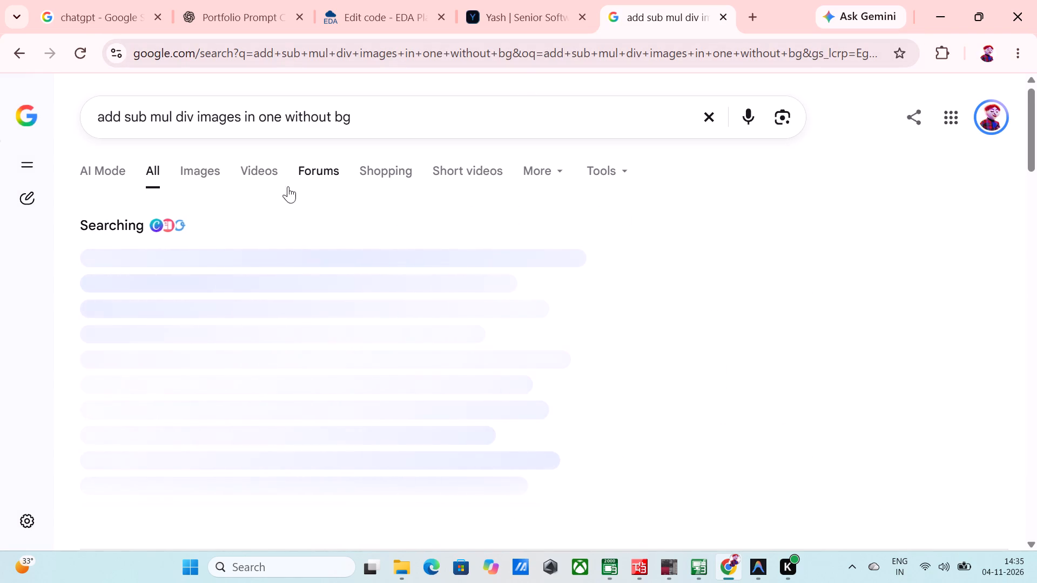
click(200, 180)
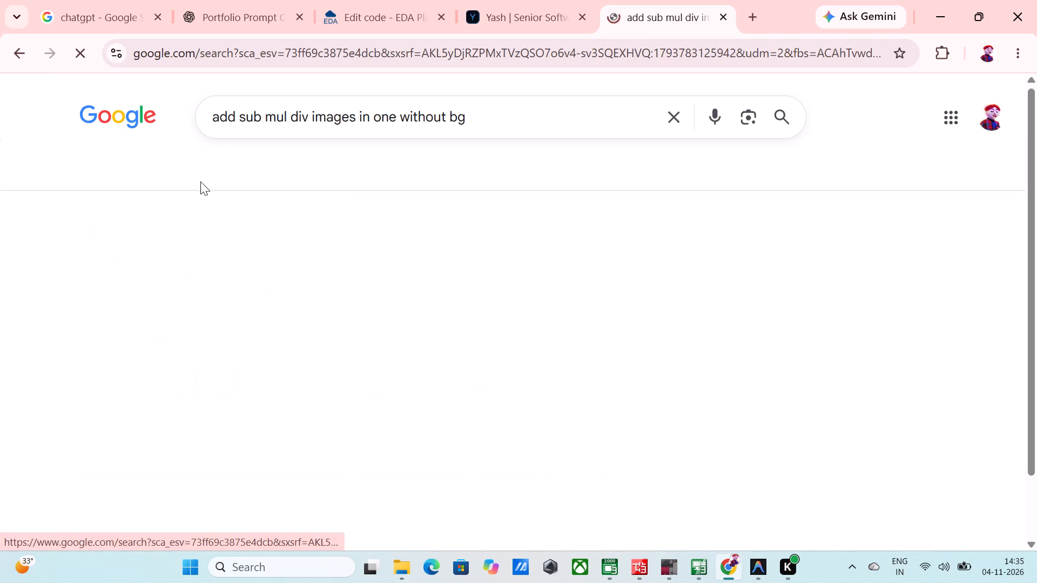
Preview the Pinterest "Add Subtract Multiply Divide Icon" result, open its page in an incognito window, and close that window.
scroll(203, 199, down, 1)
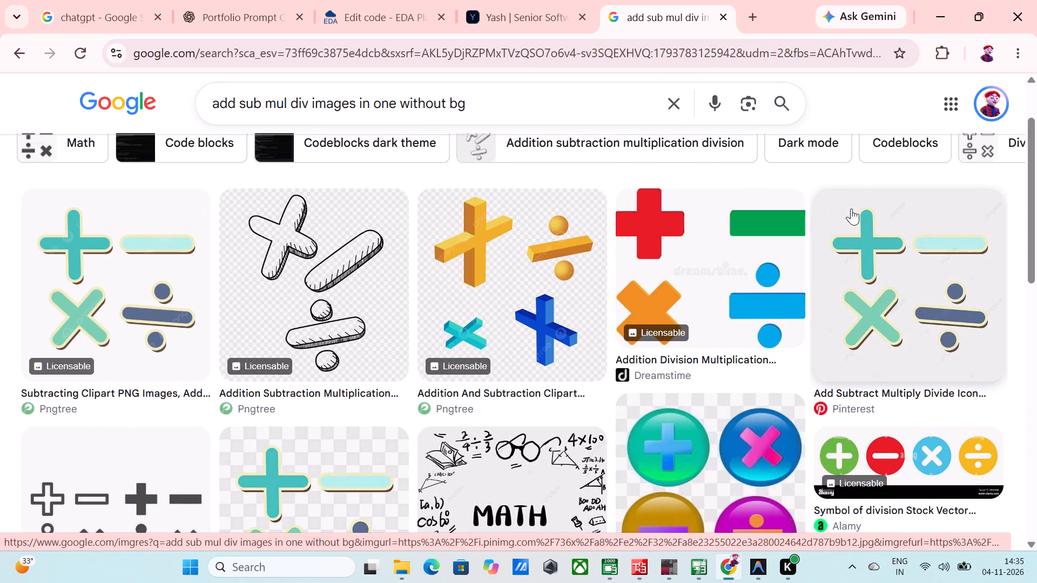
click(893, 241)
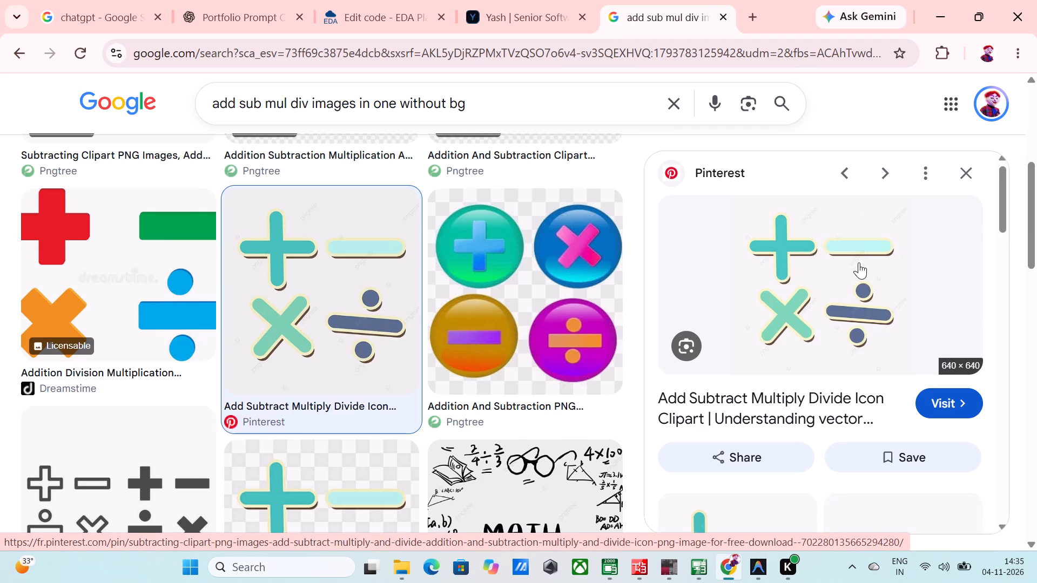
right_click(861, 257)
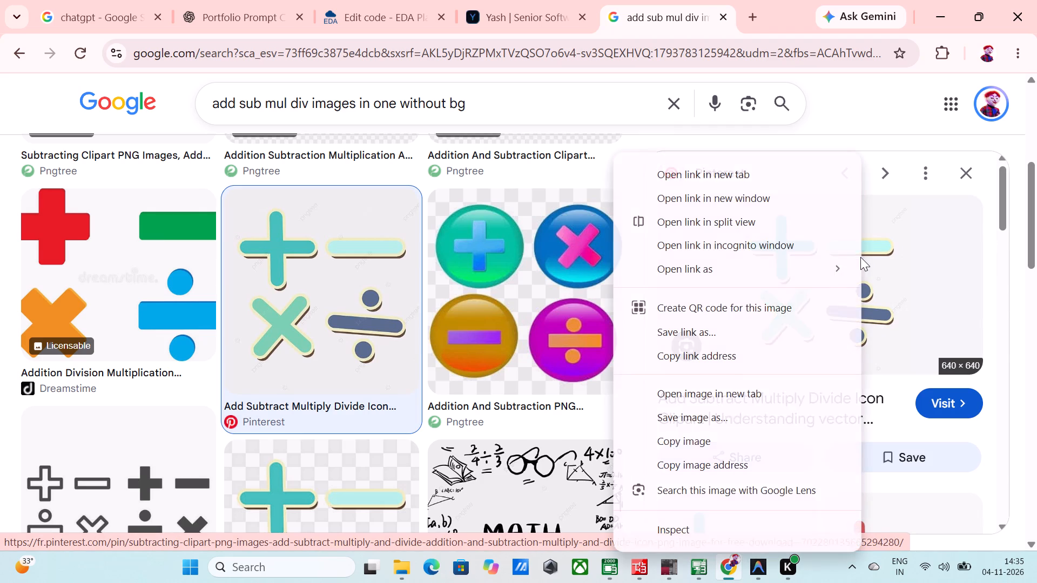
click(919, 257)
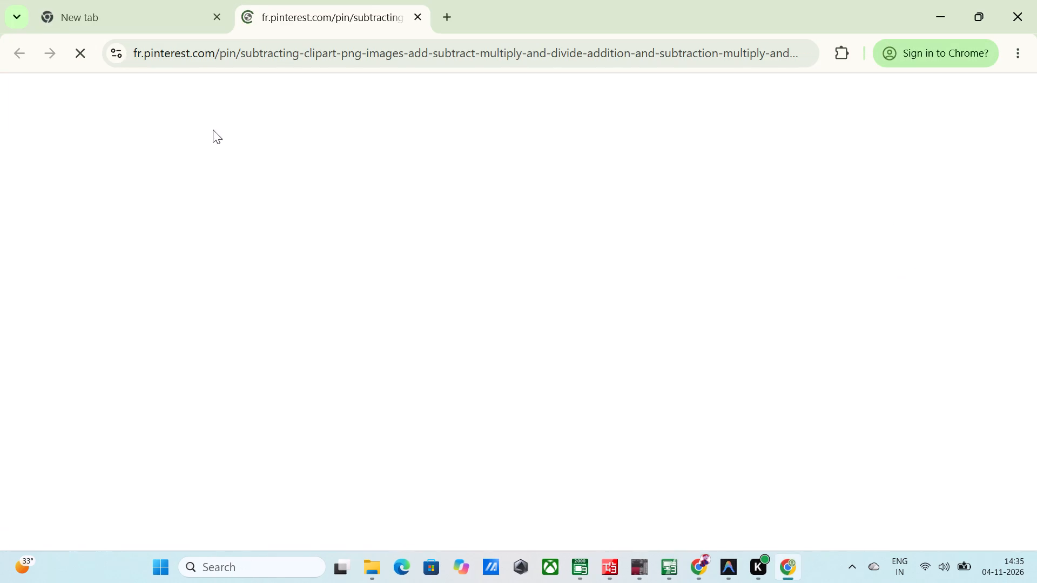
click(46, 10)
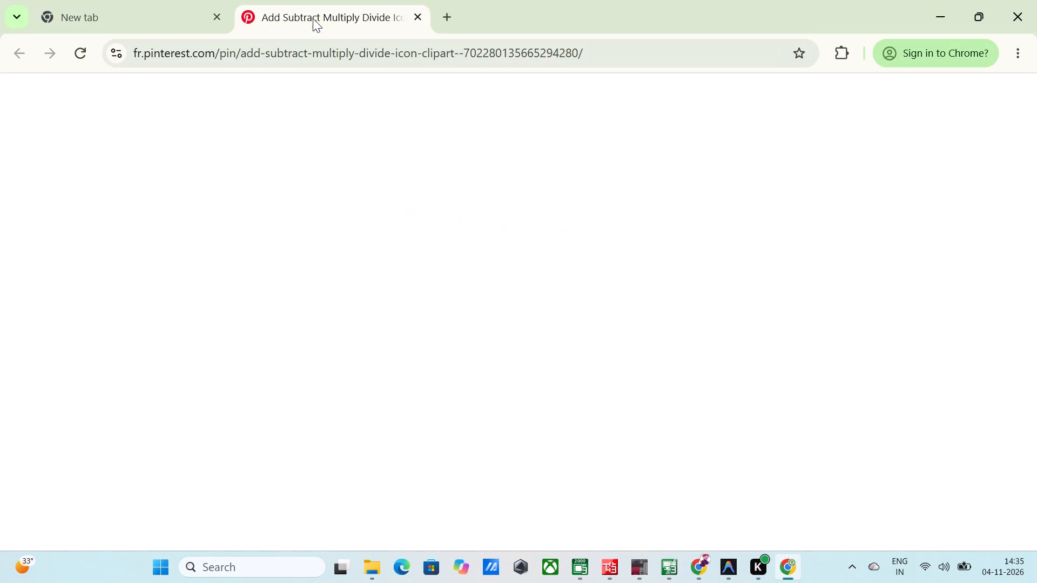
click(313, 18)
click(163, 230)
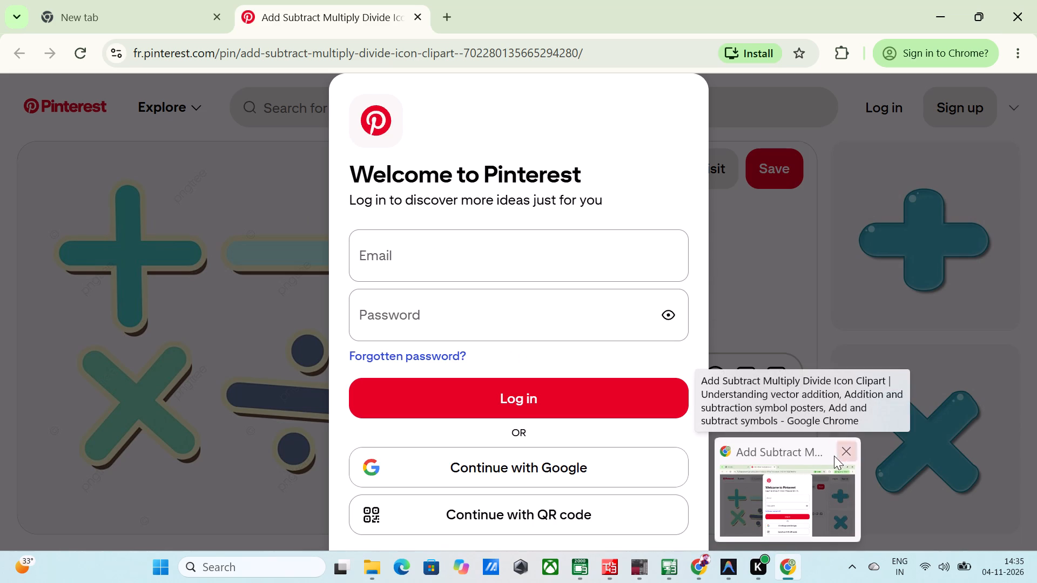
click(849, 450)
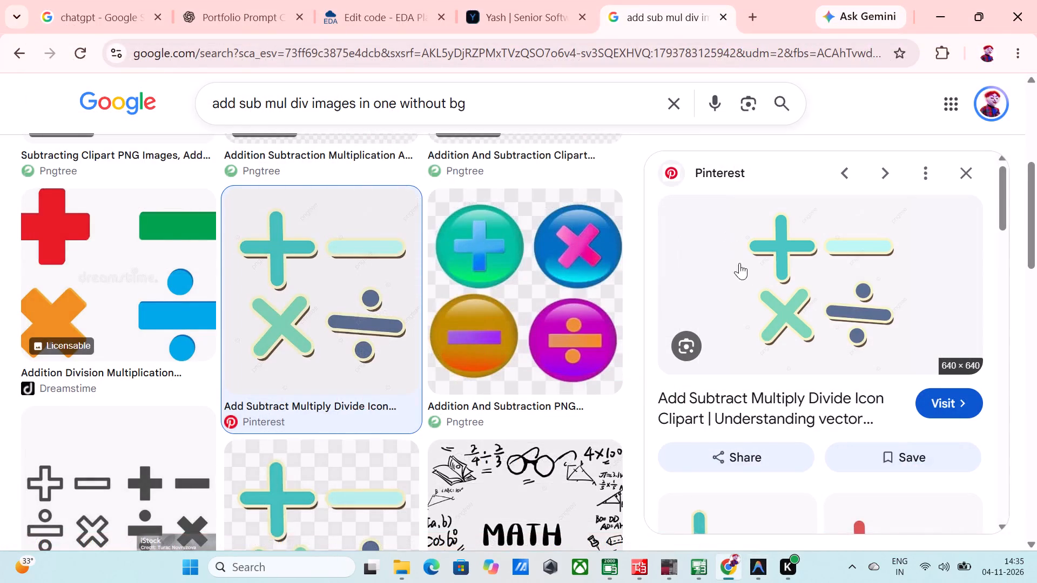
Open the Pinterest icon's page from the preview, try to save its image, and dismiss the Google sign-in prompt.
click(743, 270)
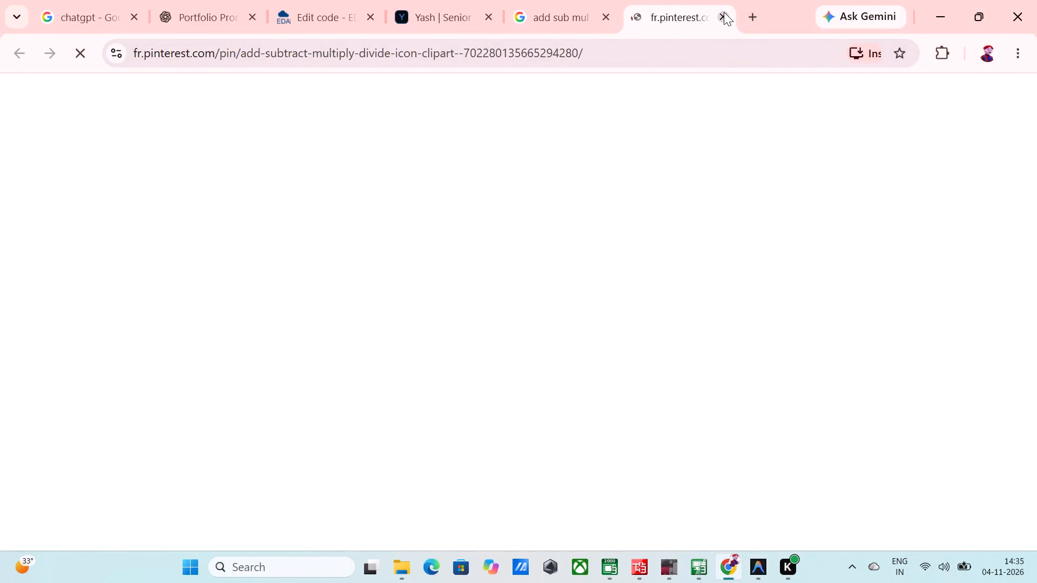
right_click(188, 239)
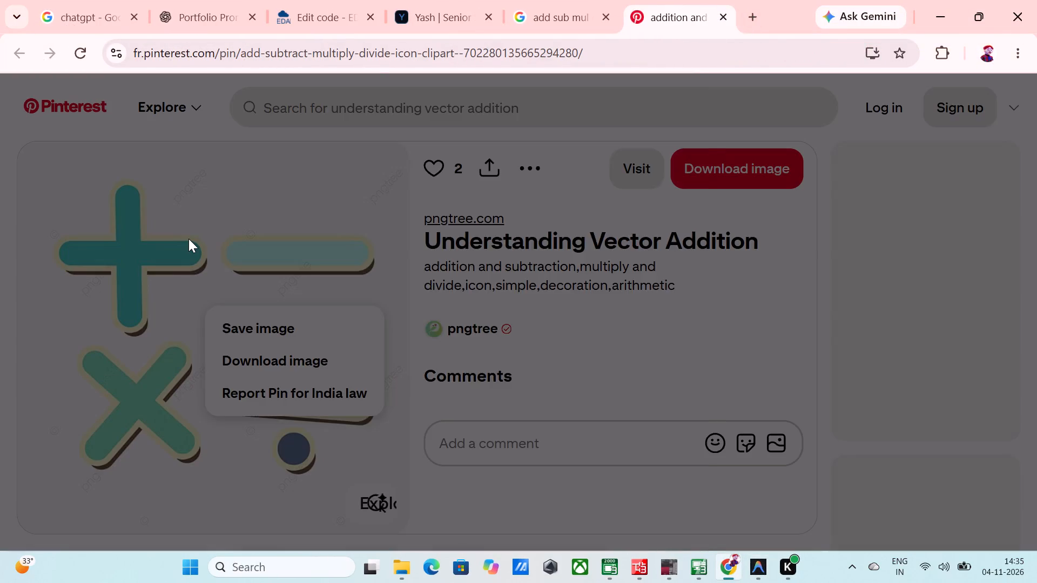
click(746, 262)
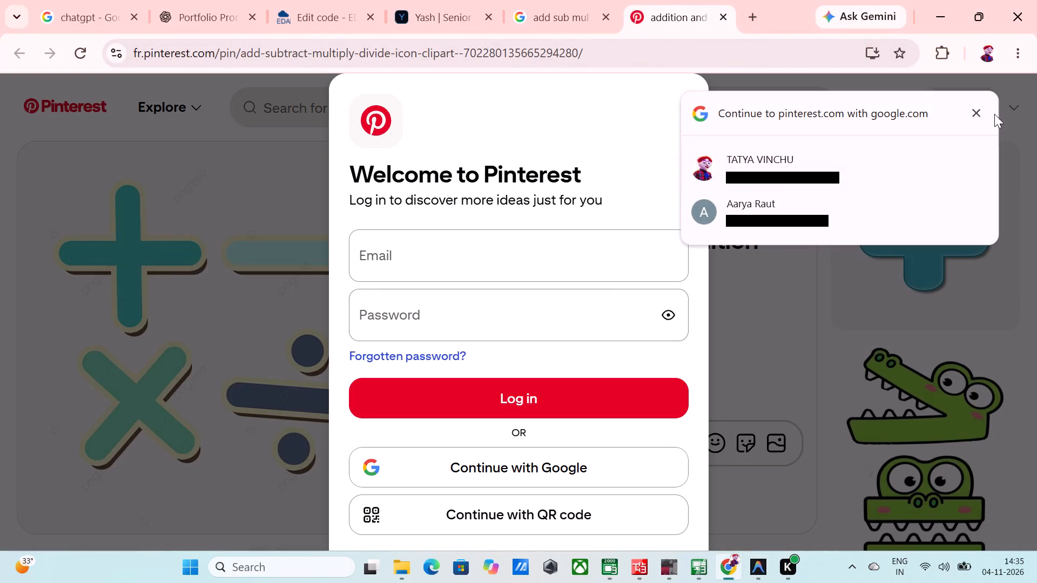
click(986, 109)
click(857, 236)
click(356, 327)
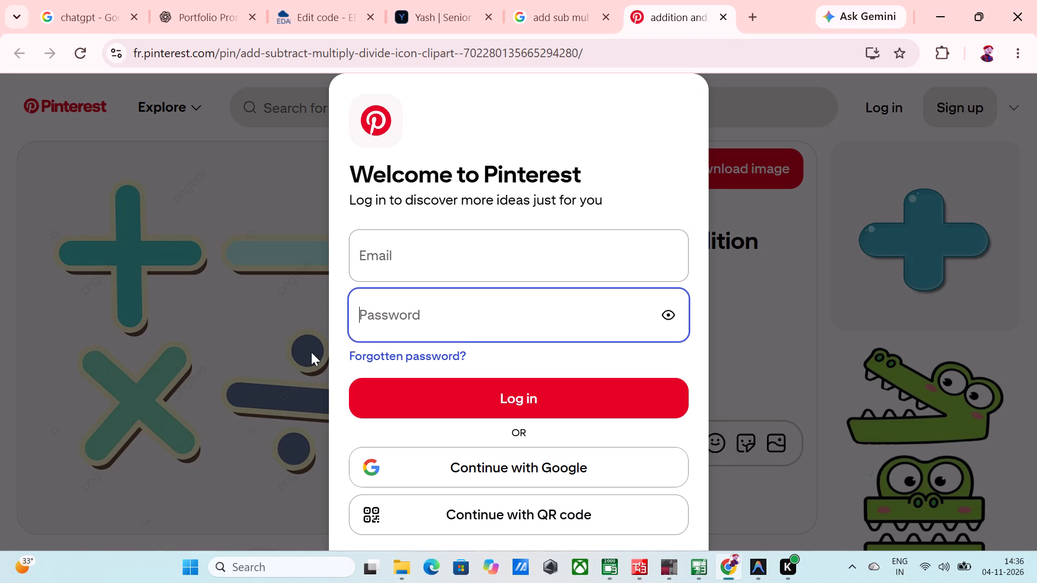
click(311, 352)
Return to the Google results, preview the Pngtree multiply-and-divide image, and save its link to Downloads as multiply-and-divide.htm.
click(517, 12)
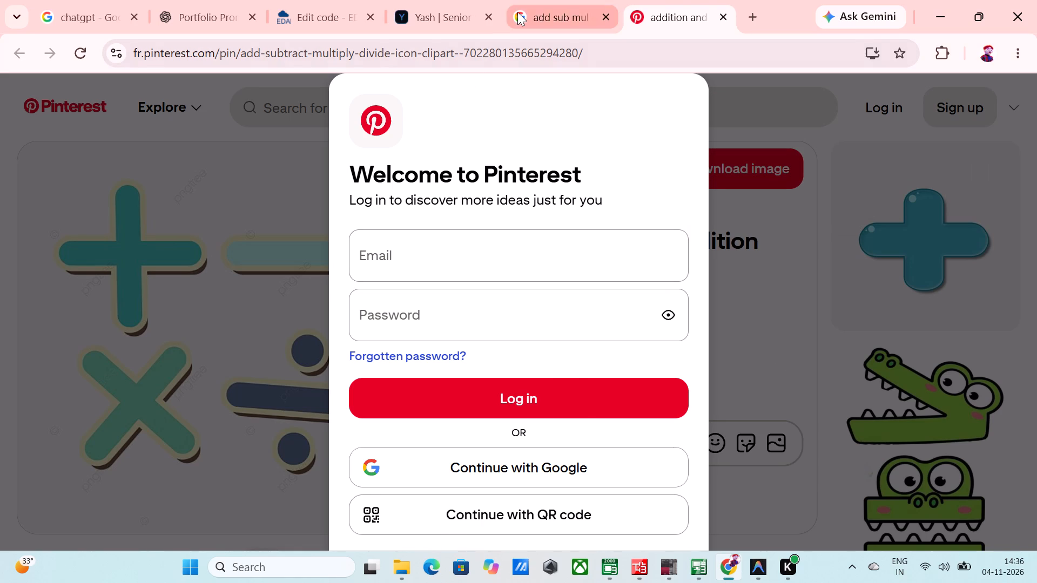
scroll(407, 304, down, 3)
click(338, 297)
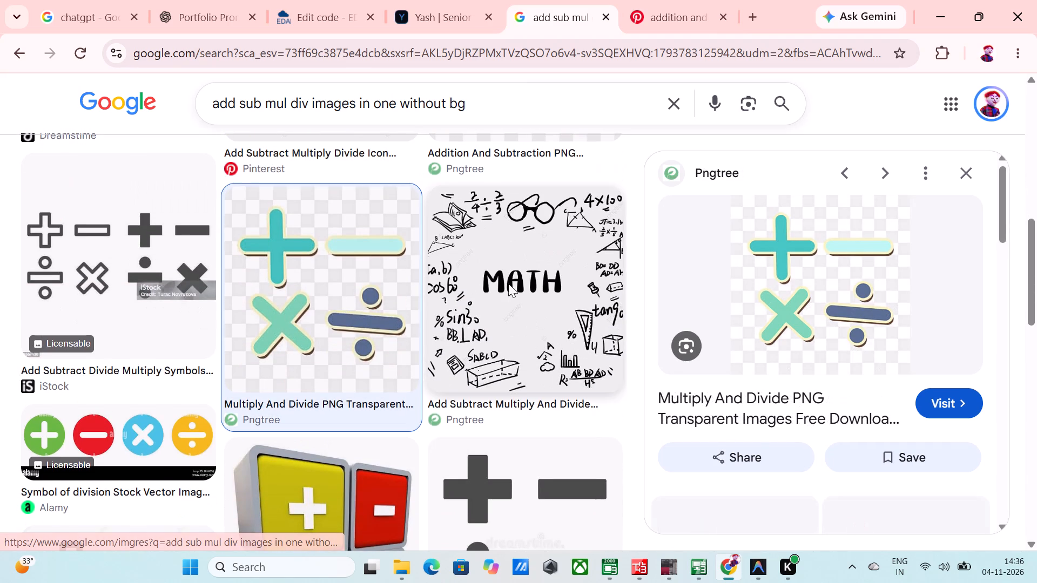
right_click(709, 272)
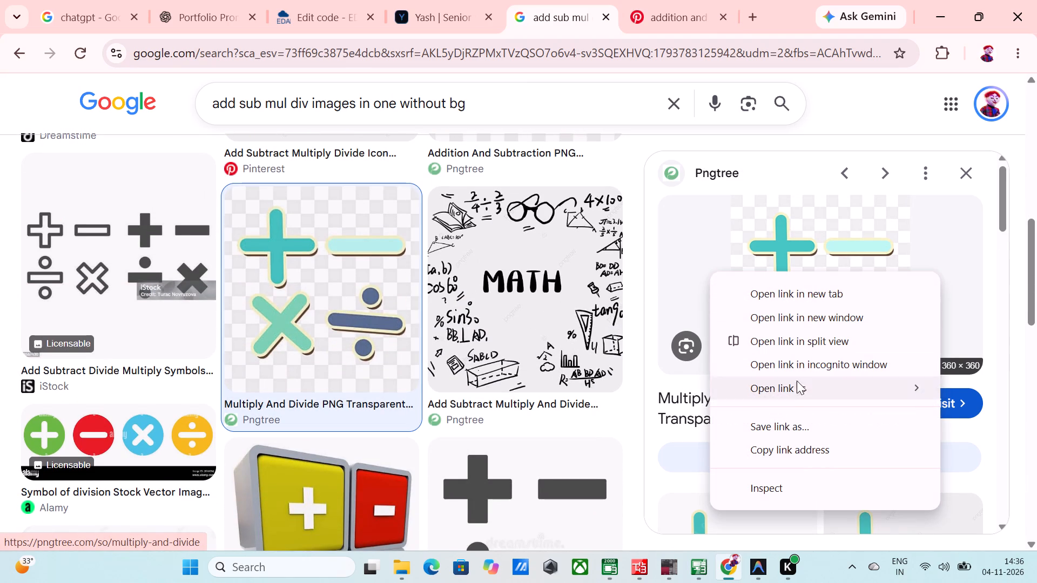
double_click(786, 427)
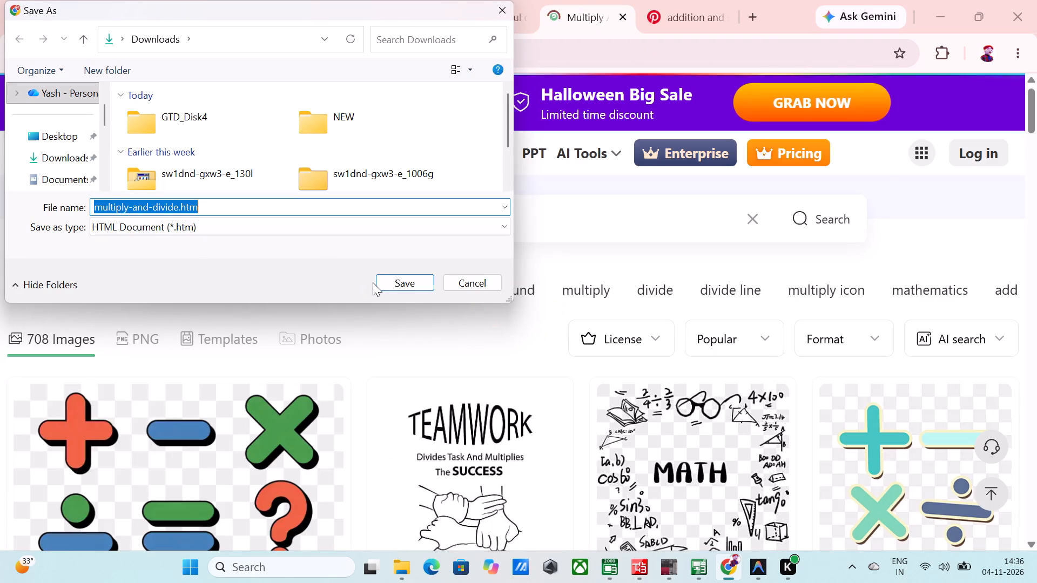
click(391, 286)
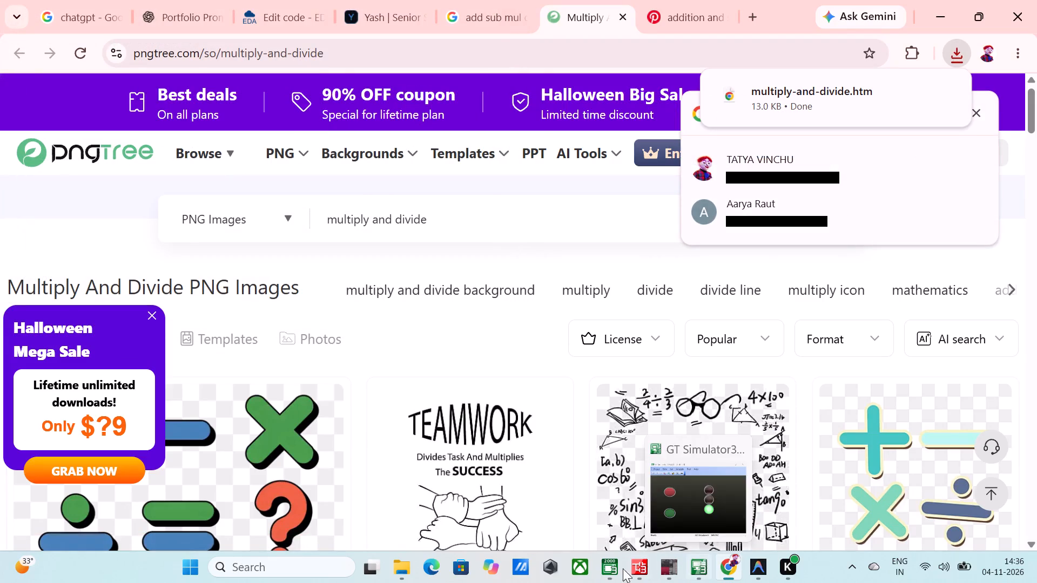
Switch to GT Designer3 and look for the image file in Documents, Desktop, the C: drive and Home.
click(607, 564)
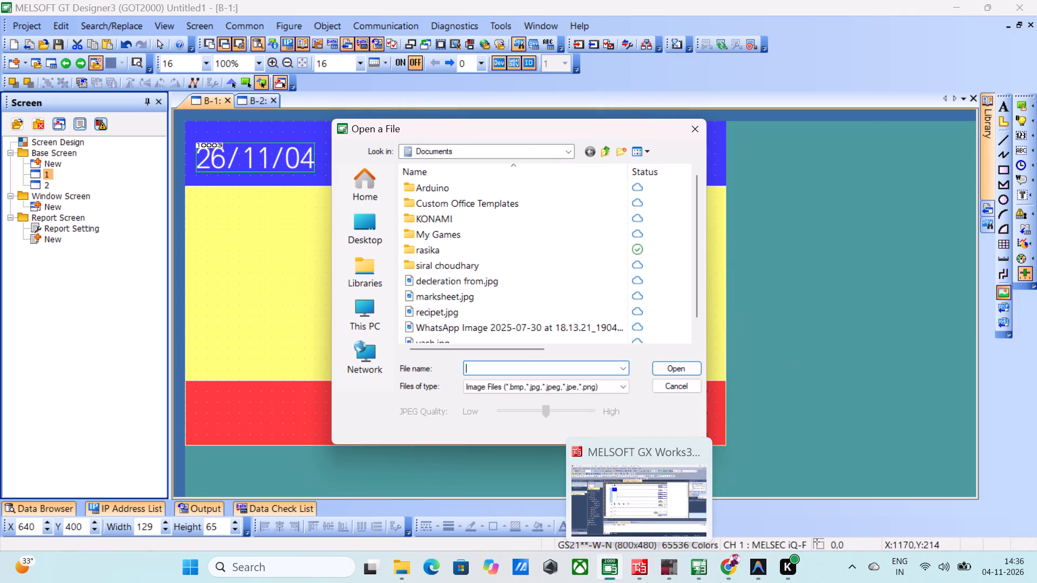
scroll(512, 254, down, 2)
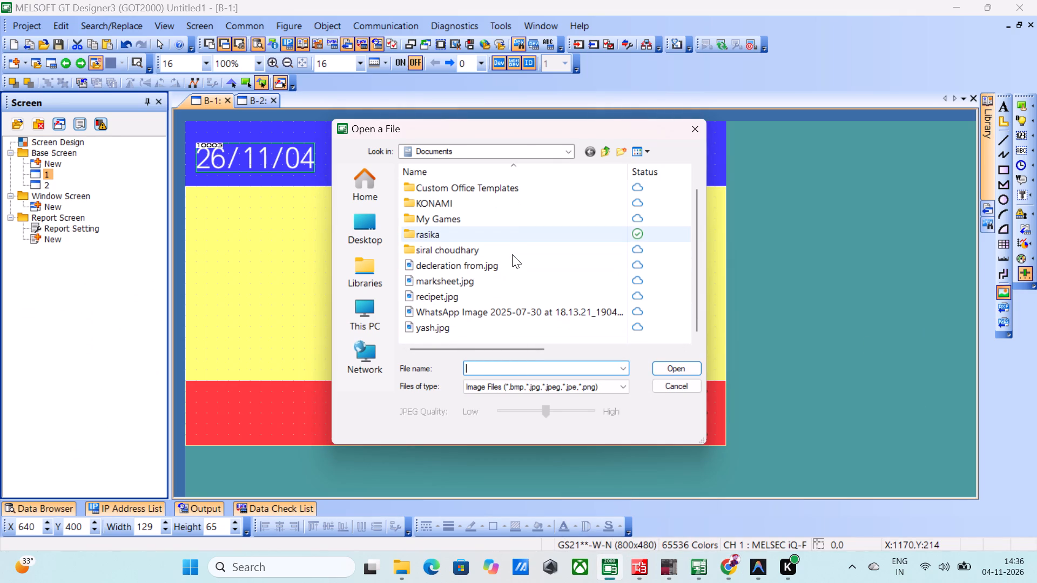
scroll(512, 254, down, 2)
click(377, 229)
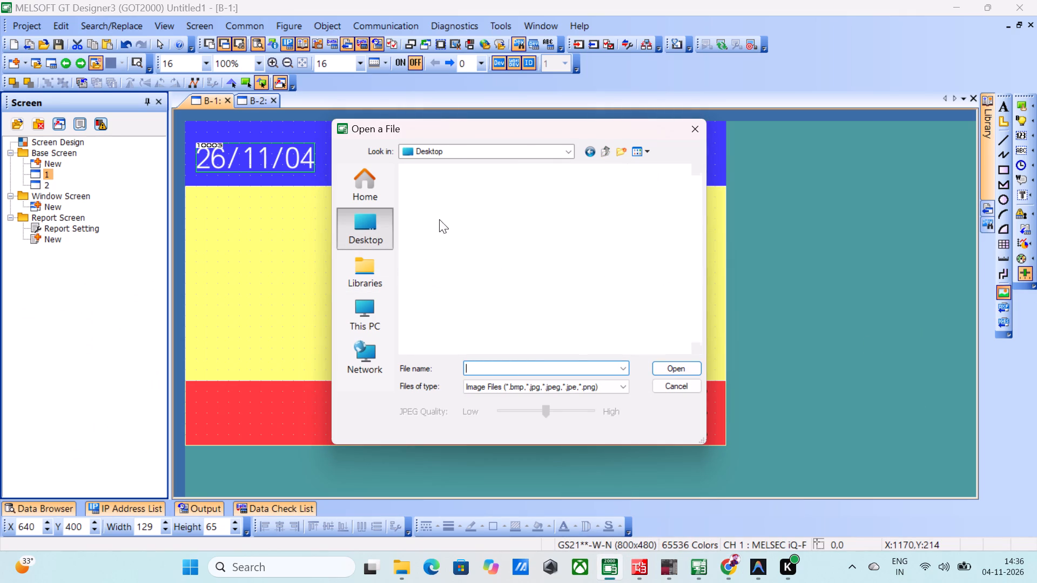
scroll(508, 235, up, 3)
click(439, 237)
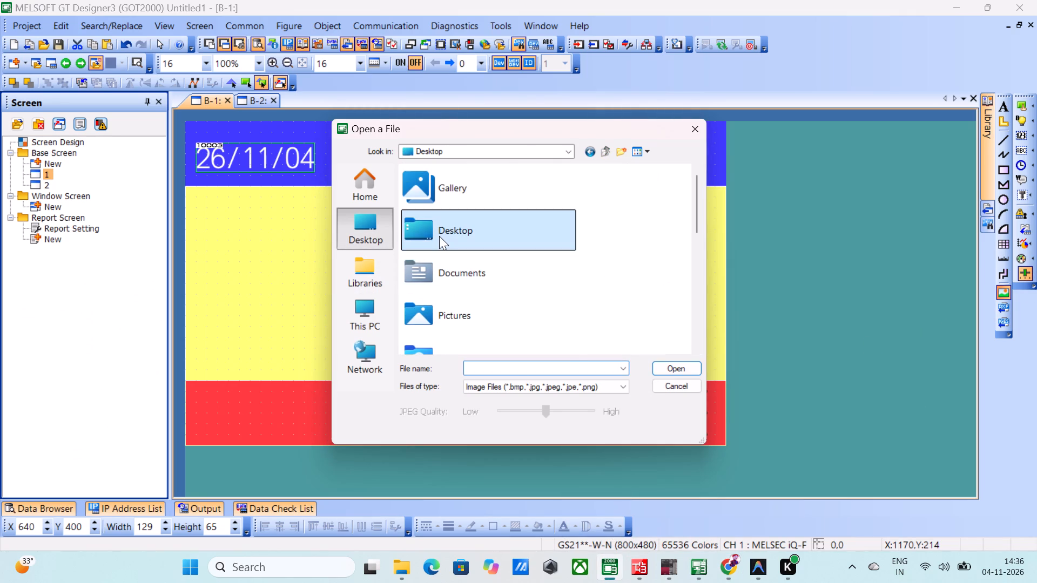
double_click(441, 234)
scroll(457, 228, down, 1)
scroll(457, 228, up, 1)
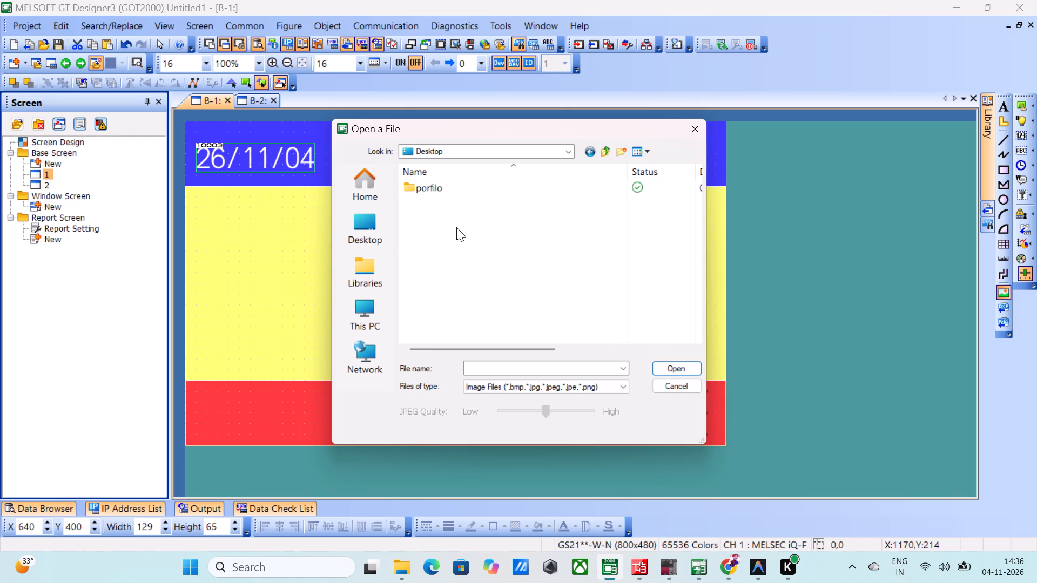
double_click(374, 297)
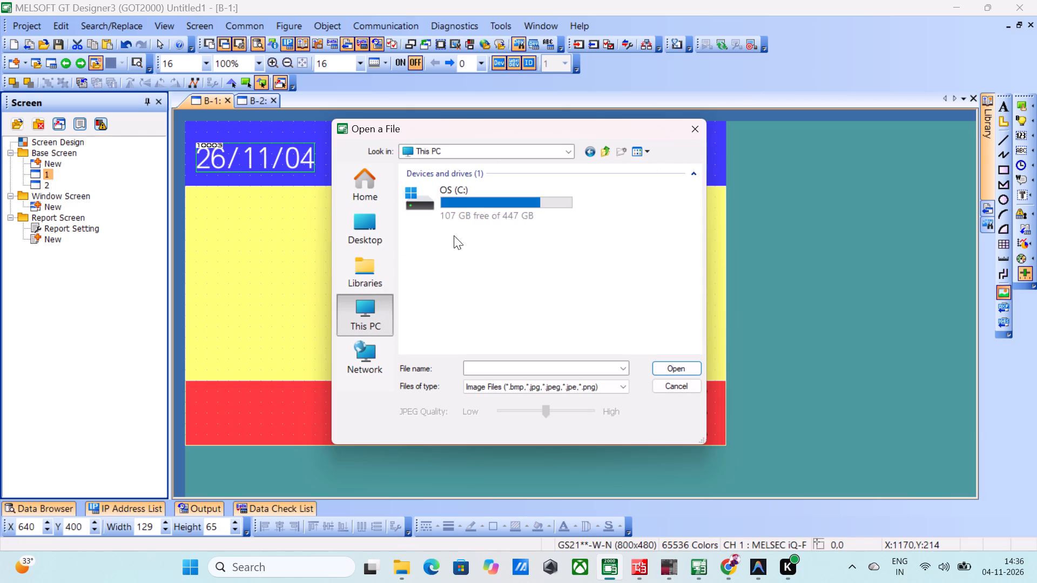
double_click(477, 204)
scroll(477, 203, down, 1)
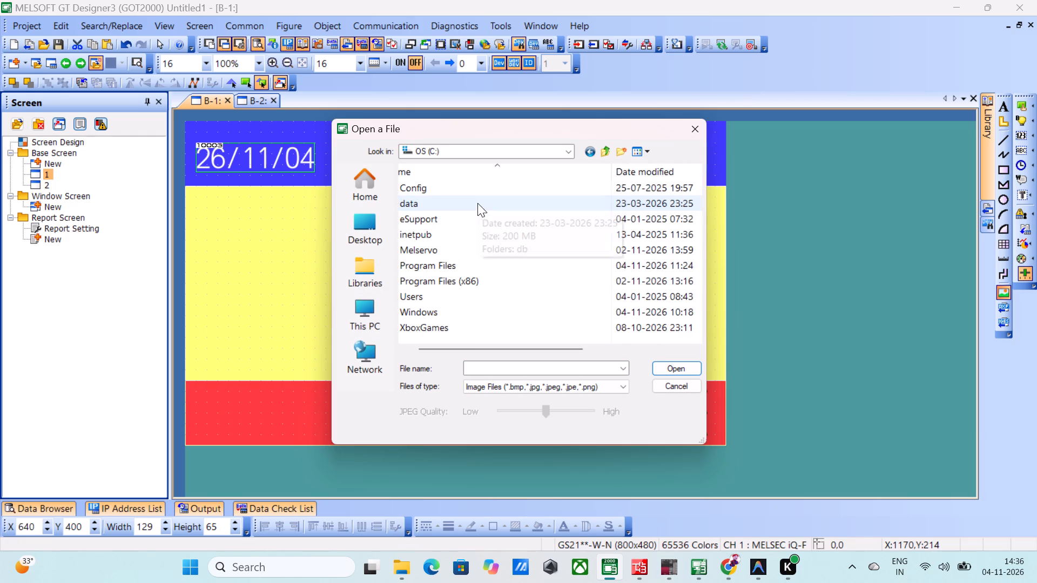
scroll(477, 203, up, 1)
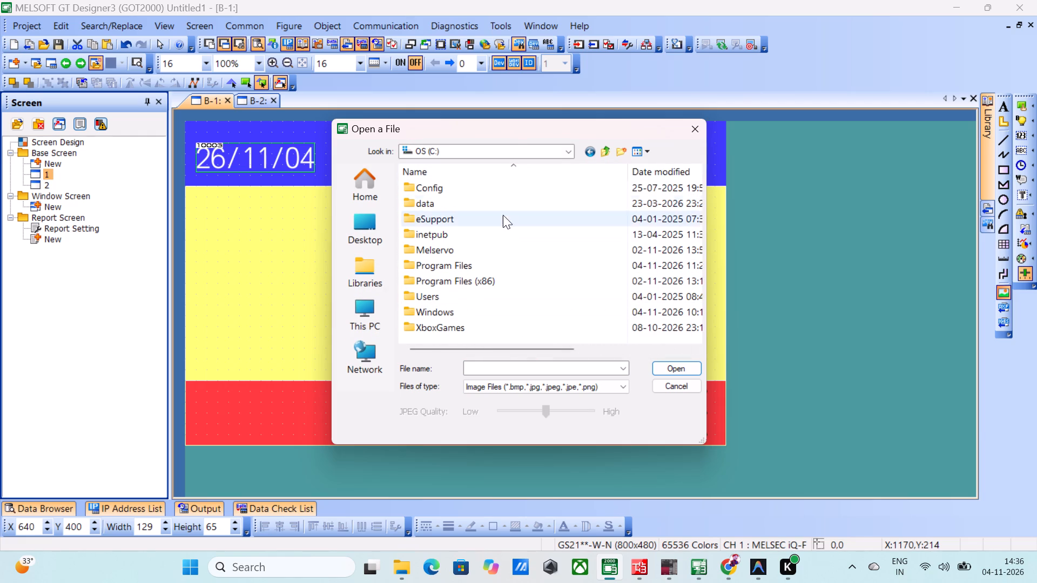
double_click(379, 195)
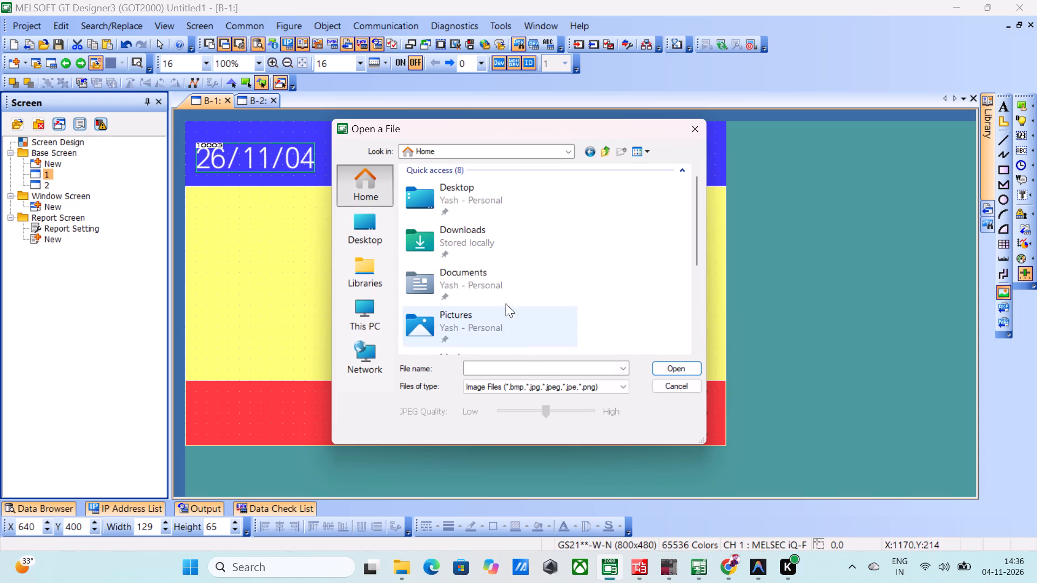
Look for the saved image file in the Downloads and Pictures folders.
double_click(478, 248)
scroll(473, 215, down, 3)
scroll(475, 225, up, 4)
click(541, 154)
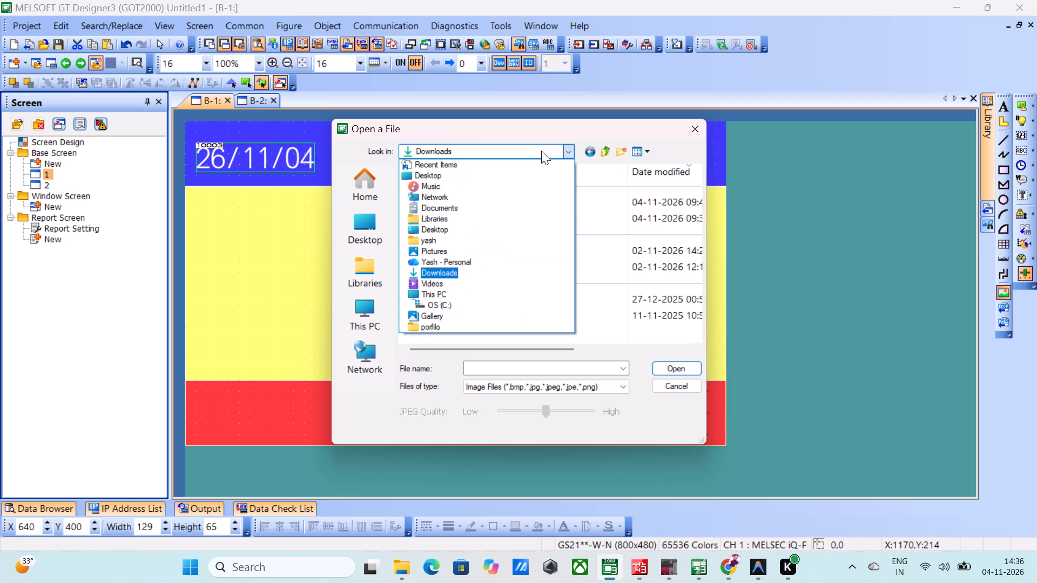
double_click(455, 249)
double_click(533, 225)
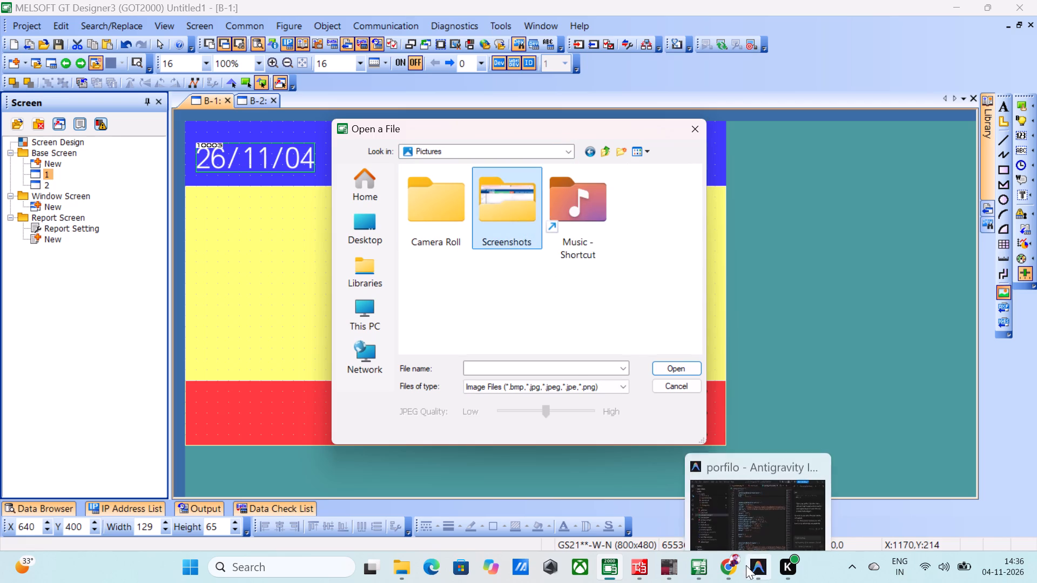
Switch to Chrome, open the downloaded multiply-and-divide.htm to check it, and close its tab.
click(731, 561)
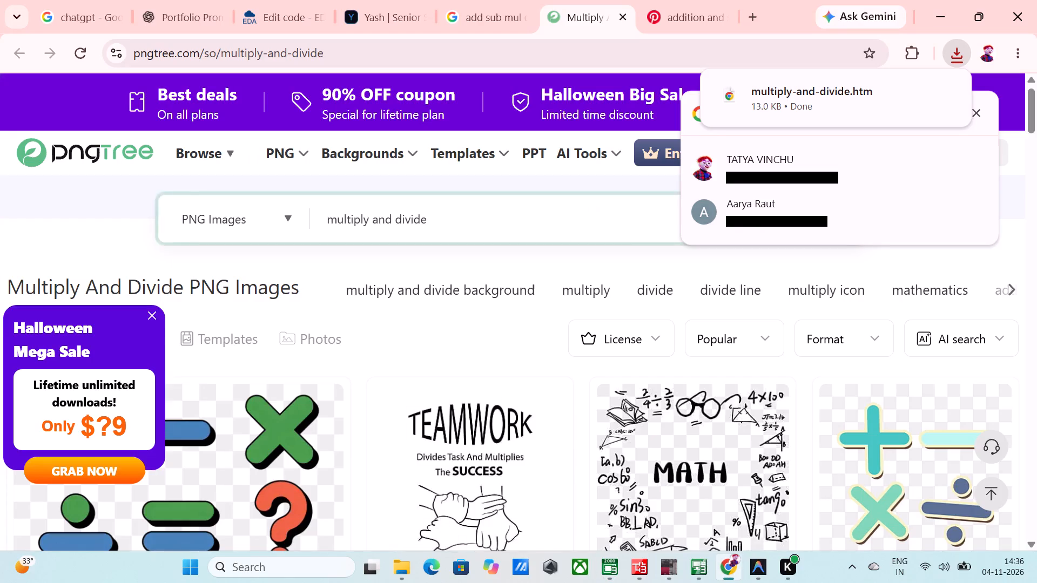
click(799, 91)
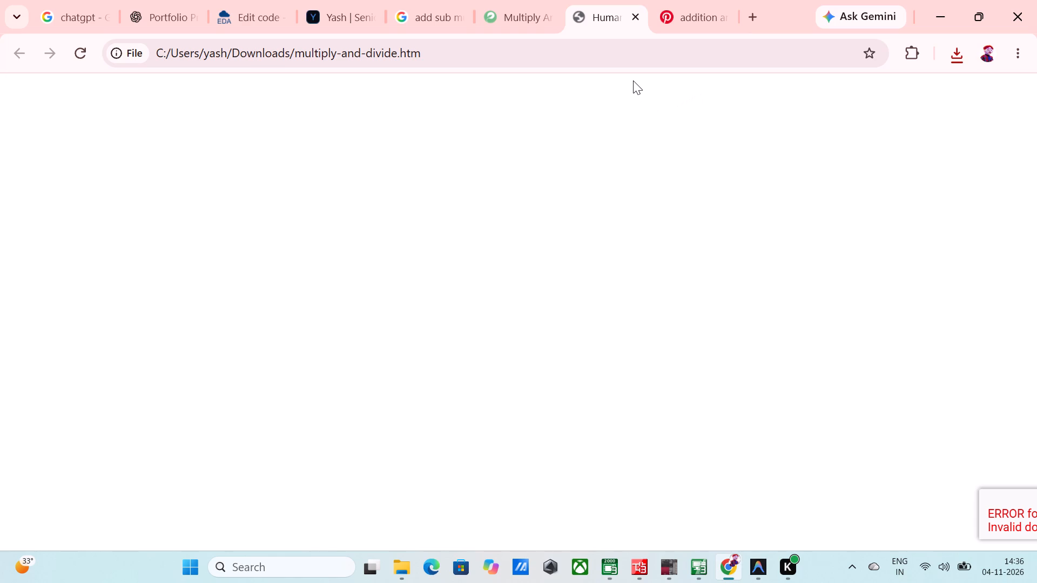
click(636, 16)
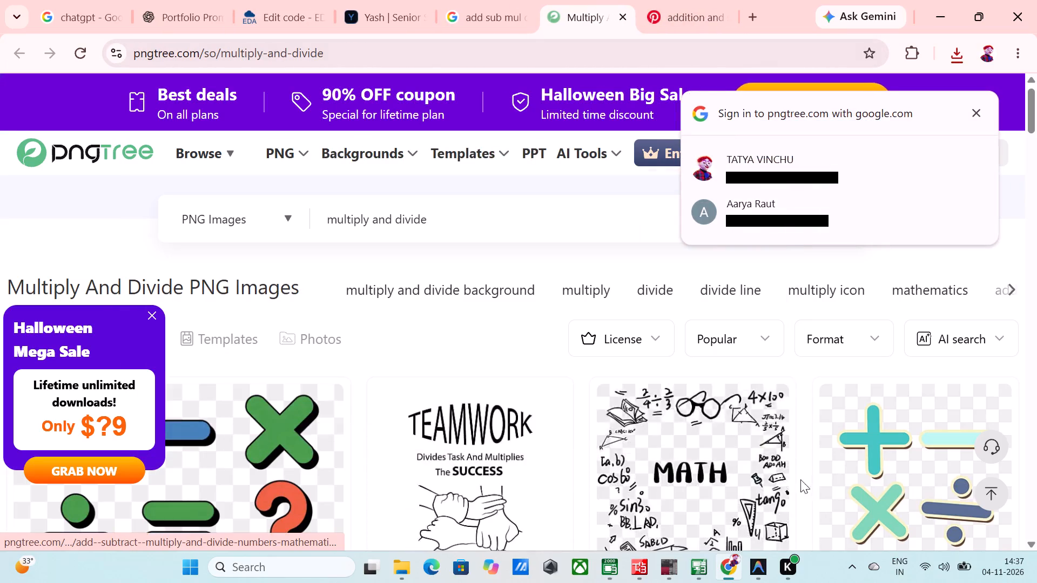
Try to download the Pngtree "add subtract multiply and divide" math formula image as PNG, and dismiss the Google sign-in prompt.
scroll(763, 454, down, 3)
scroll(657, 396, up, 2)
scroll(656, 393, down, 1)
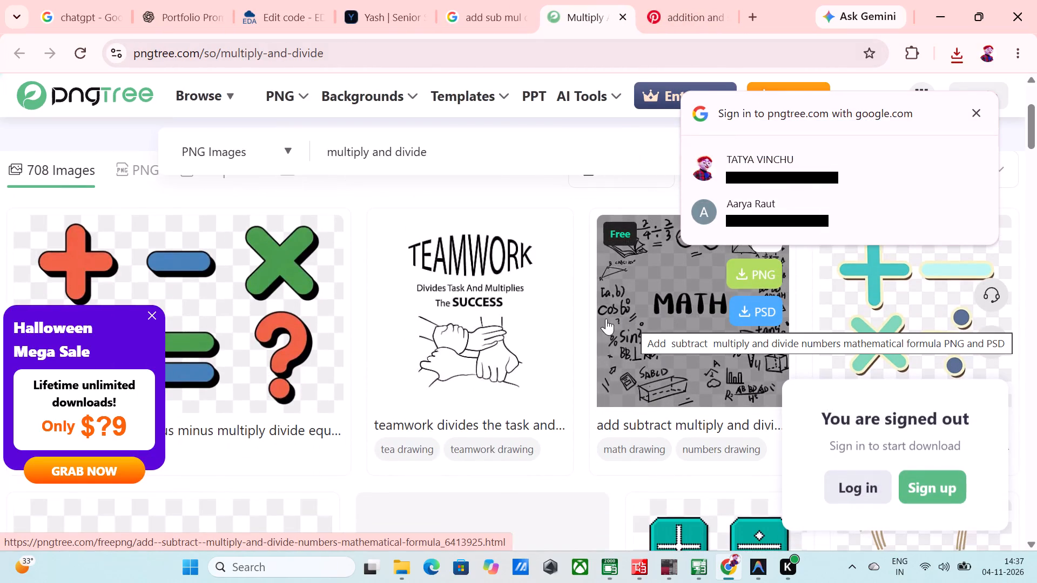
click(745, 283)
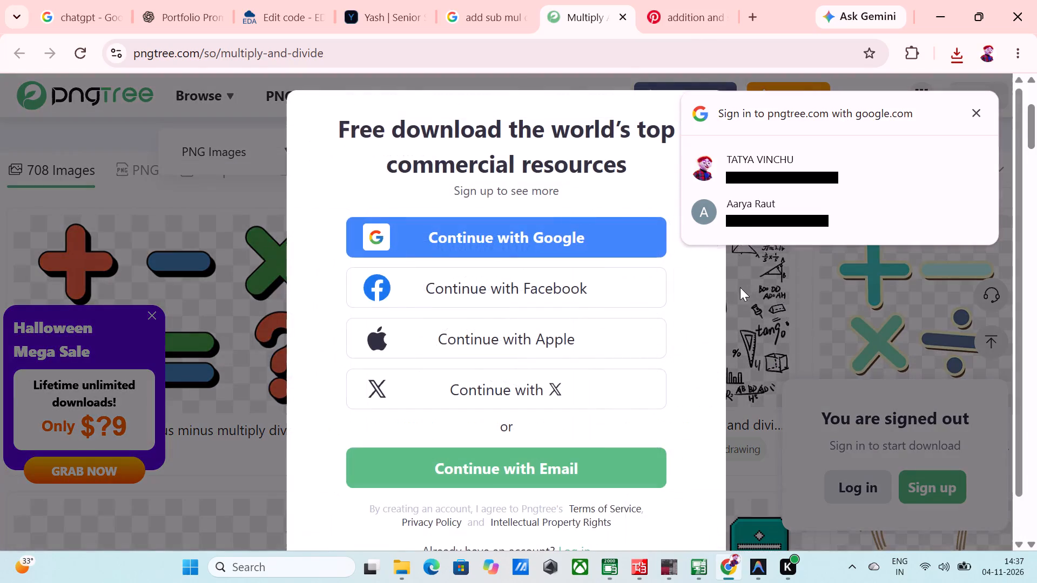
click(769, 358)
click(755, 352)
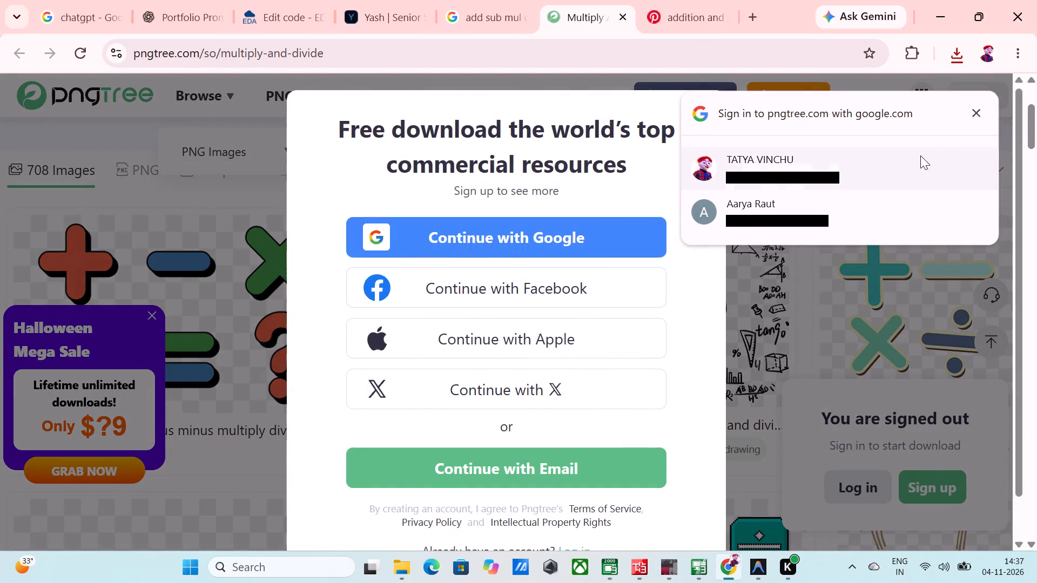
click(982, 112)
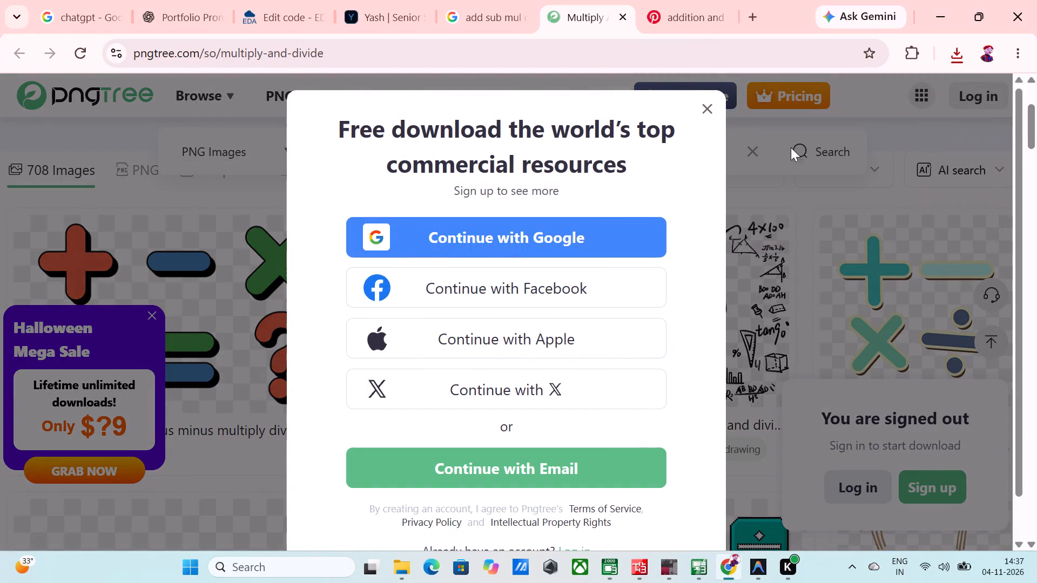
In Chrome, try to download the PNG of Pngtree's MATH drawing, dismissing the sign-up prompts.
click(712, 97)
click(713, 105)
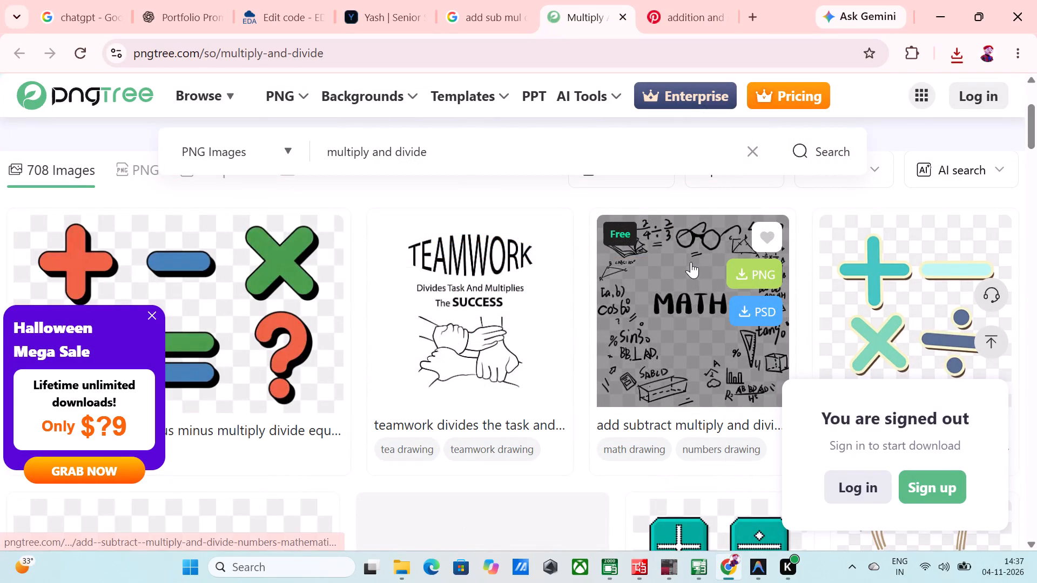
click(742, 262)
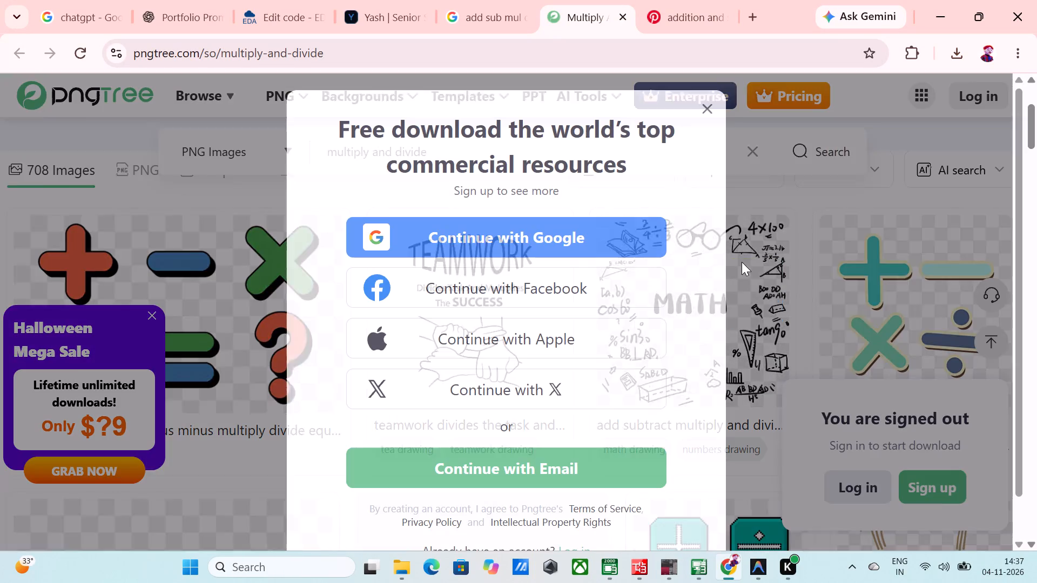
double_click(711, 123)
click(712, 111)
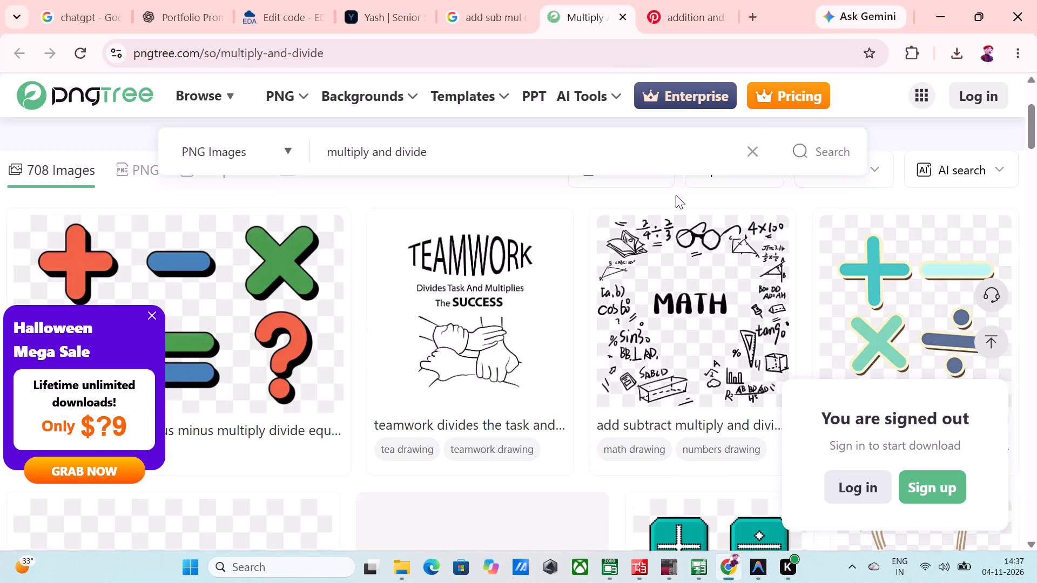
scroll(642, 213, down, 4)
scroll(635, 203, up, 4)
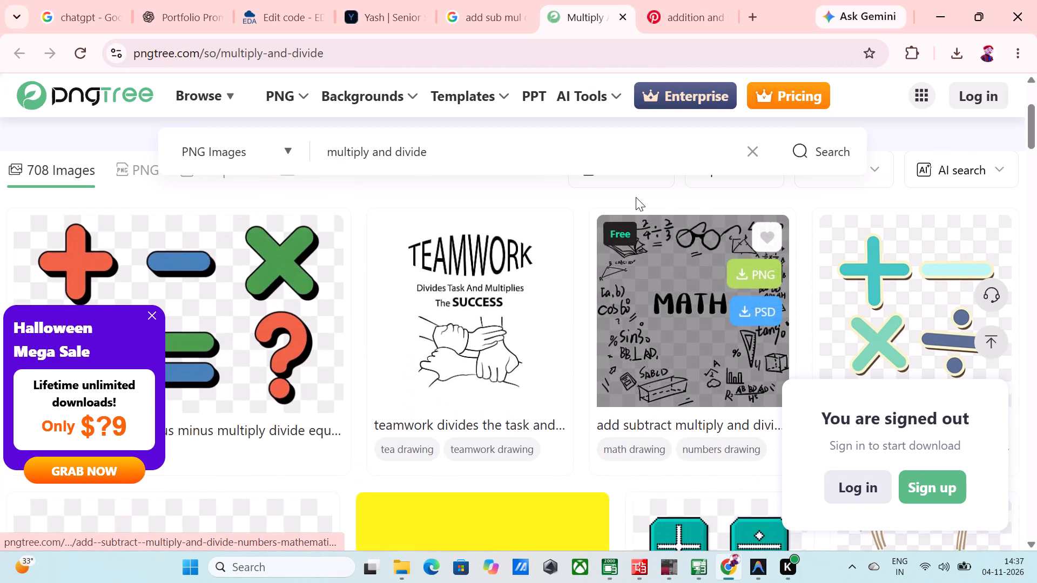
Copy the Pngtree plus, minus, multiply and divide image from the Google Images results.
click(516, 15)
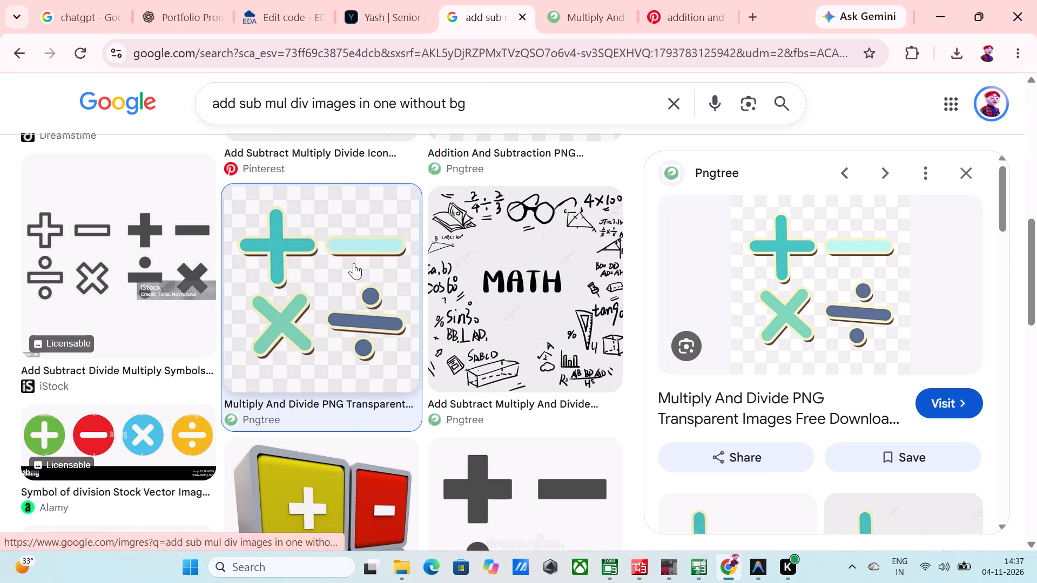
right_click(354, 263)
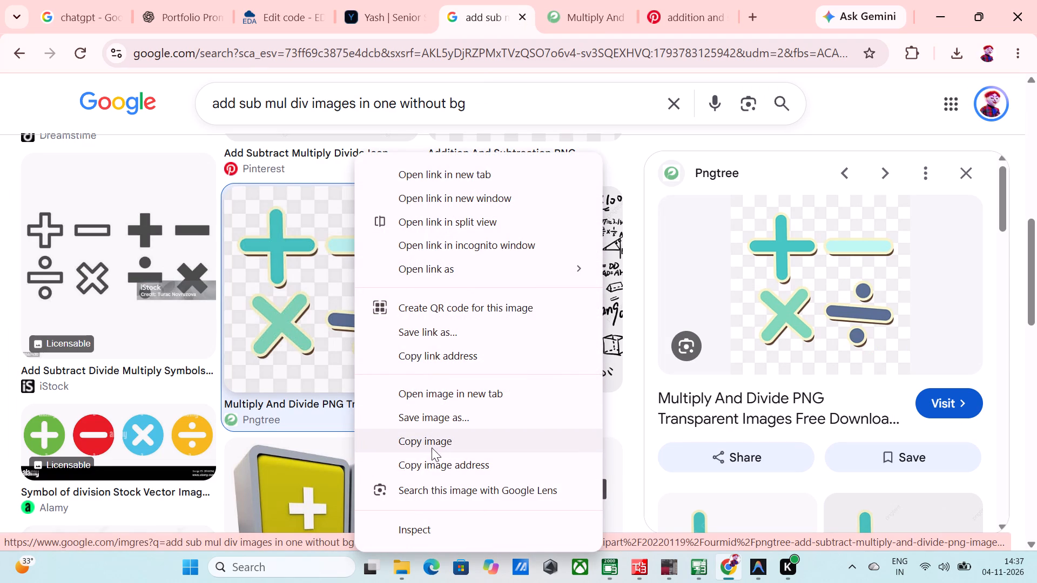
click(434, 458)
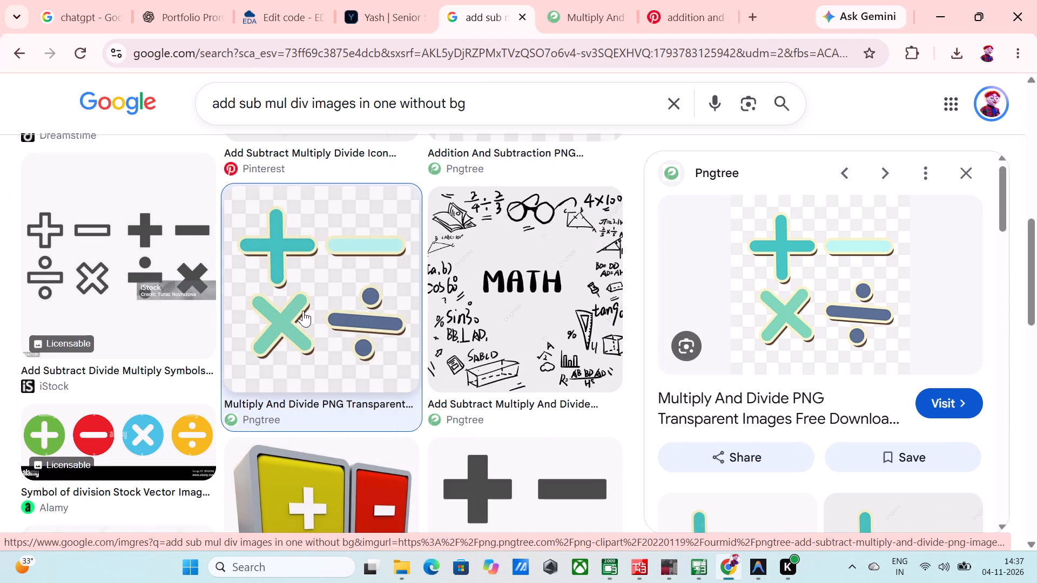
right_click(287, 294)
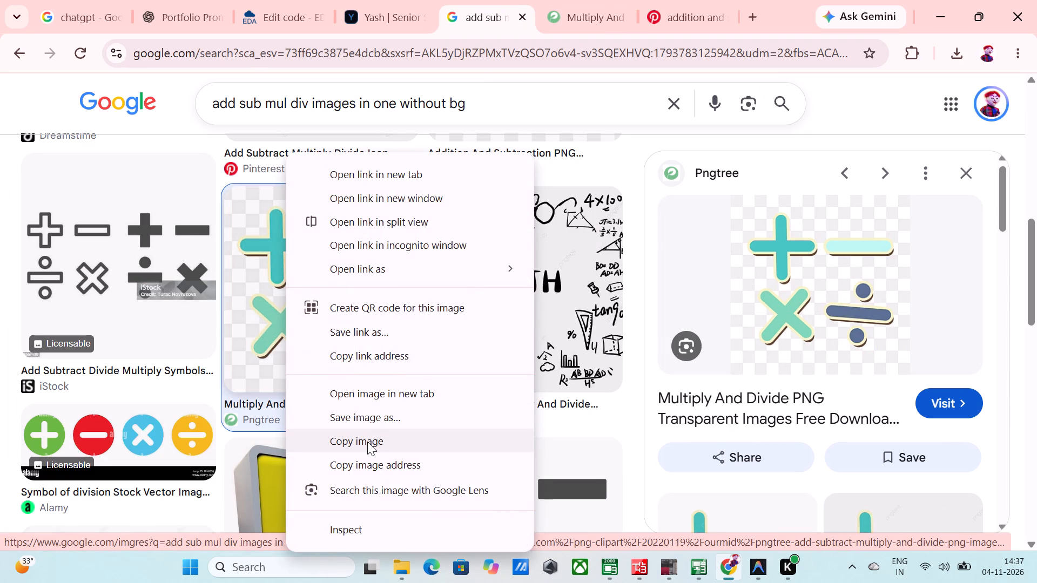
click(367, 442)
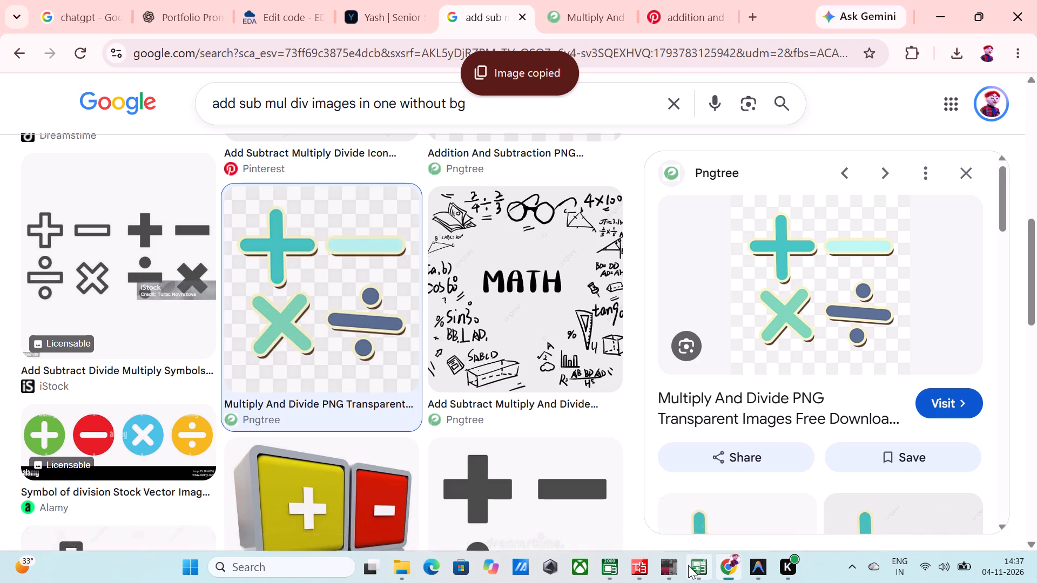
In GT Designer3, cancel the file selection and paste the copied image below WELCOME on base screen 1, at X 224, Y 96.
click(610, 560)
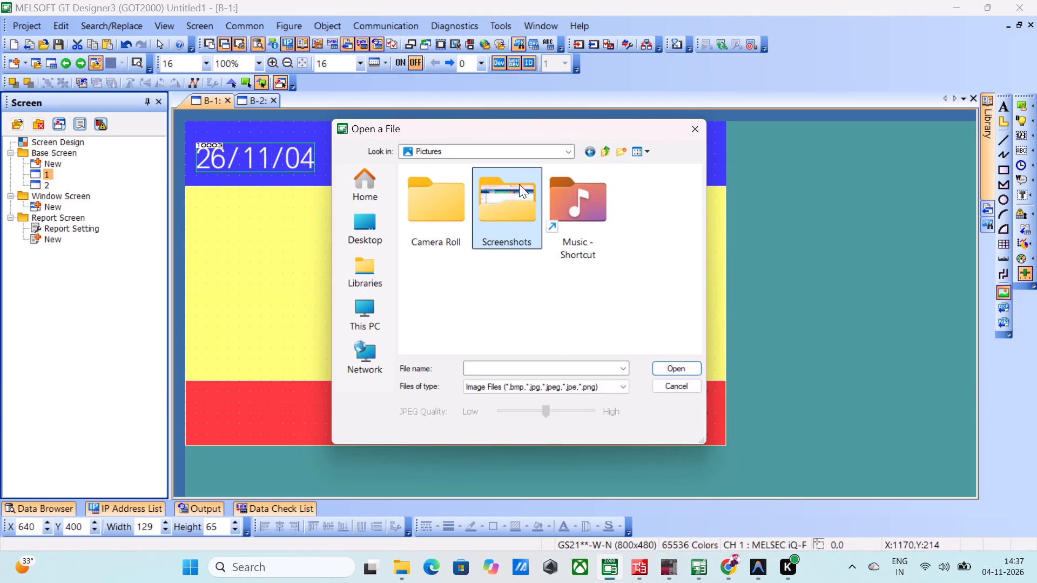
click(693, 128)
click(453, 260)
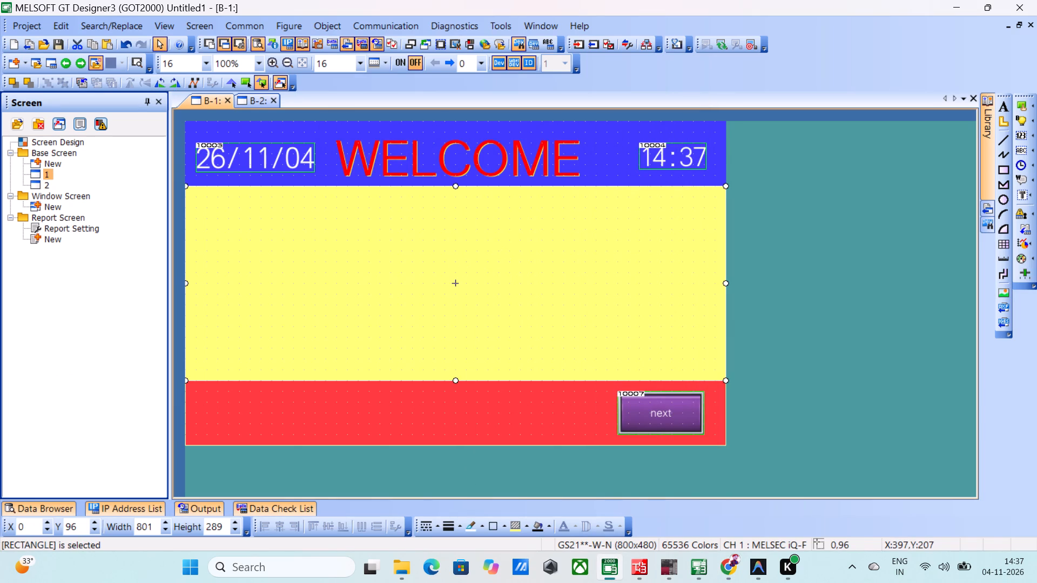
key(ctrl+v)
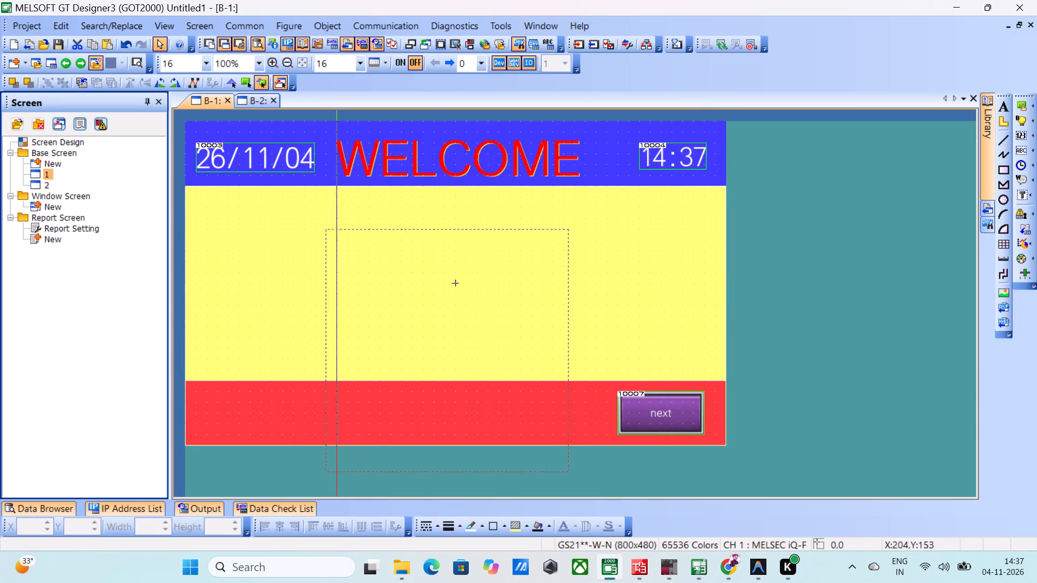
click(338, 189)
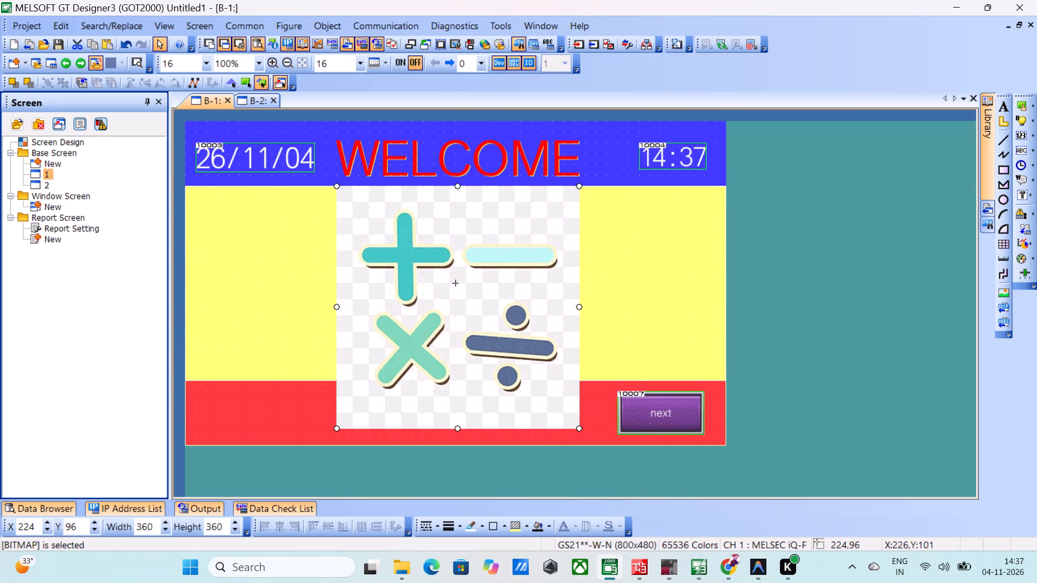
Resize the math-operators image to a height of 289 so its lower edge meets the red footer section.
drag(457, 425, 456, 364)
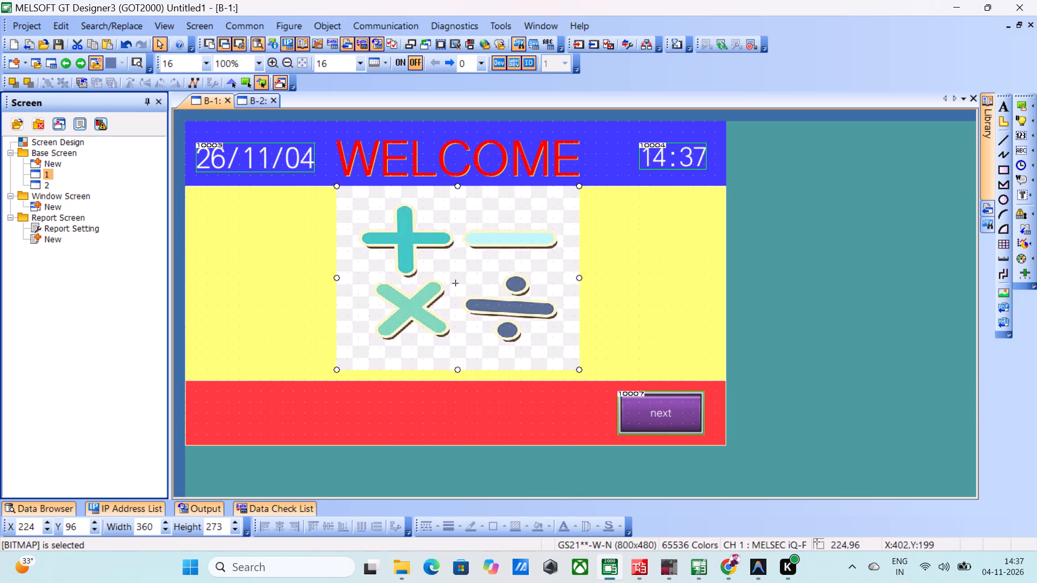
click(456, 365)
click(457, 370)
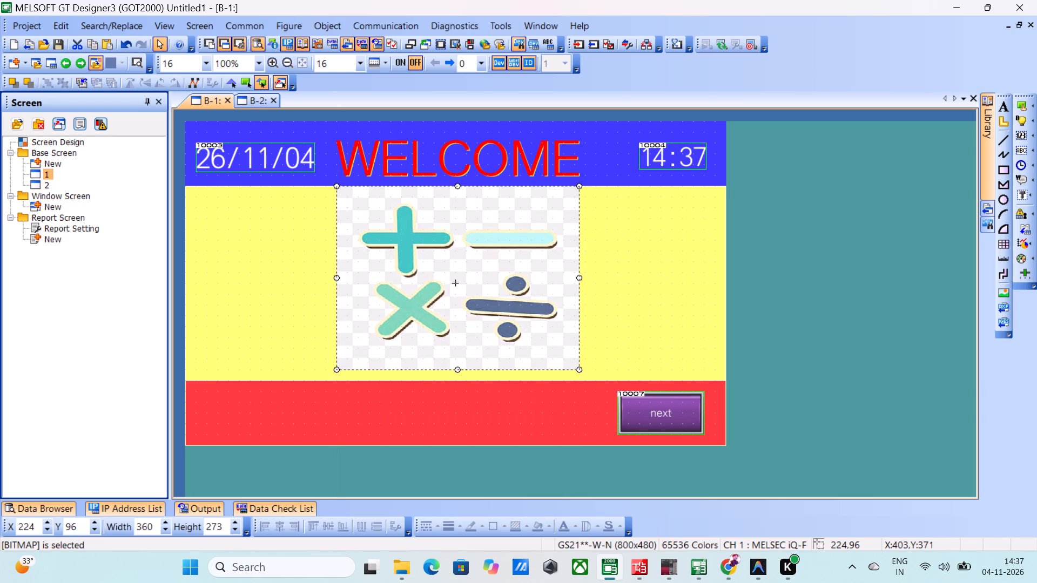
drag(457, 370, 457, 372)
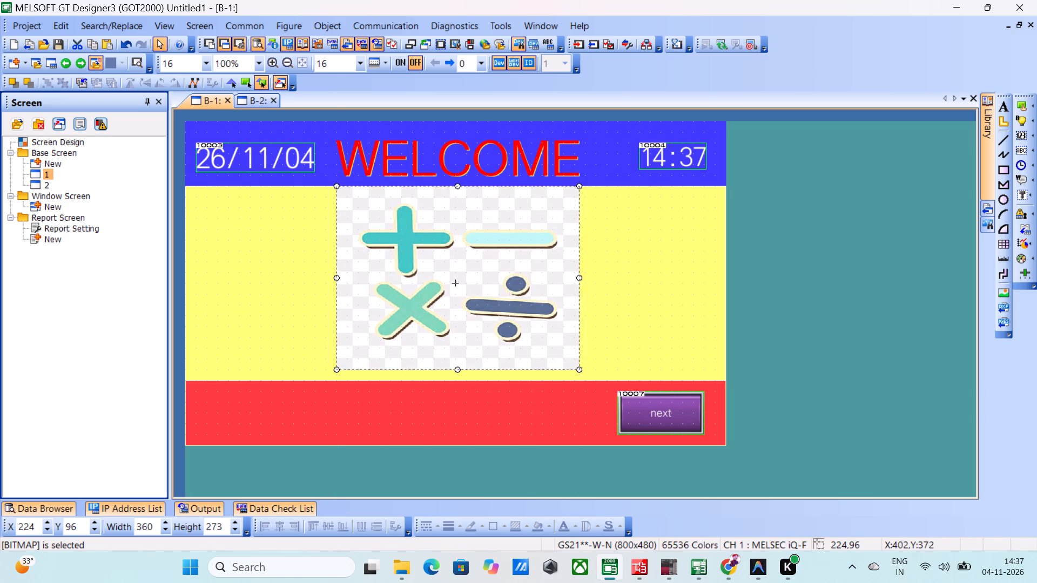
drag(457, 372, 455, 379)
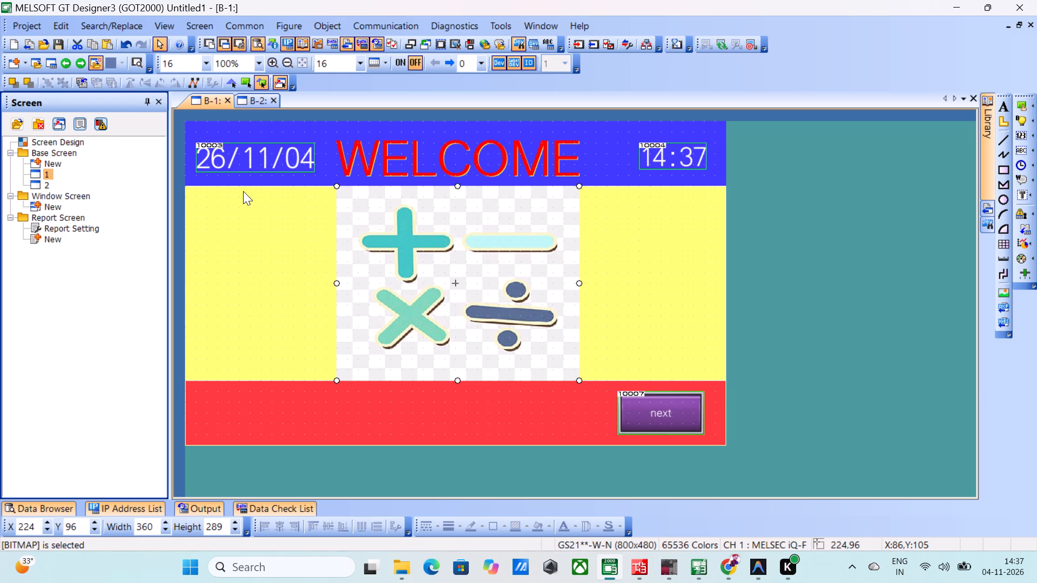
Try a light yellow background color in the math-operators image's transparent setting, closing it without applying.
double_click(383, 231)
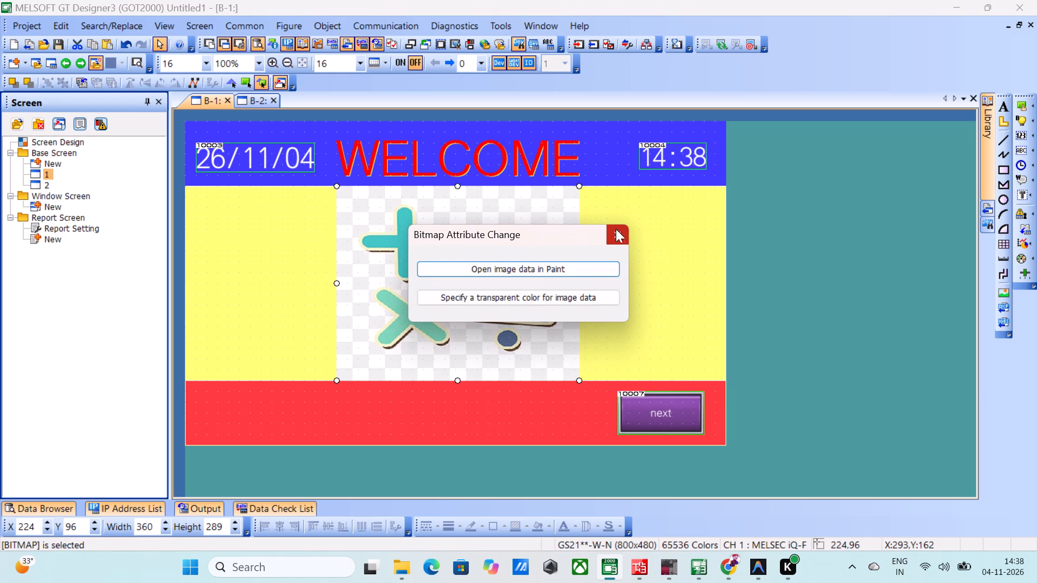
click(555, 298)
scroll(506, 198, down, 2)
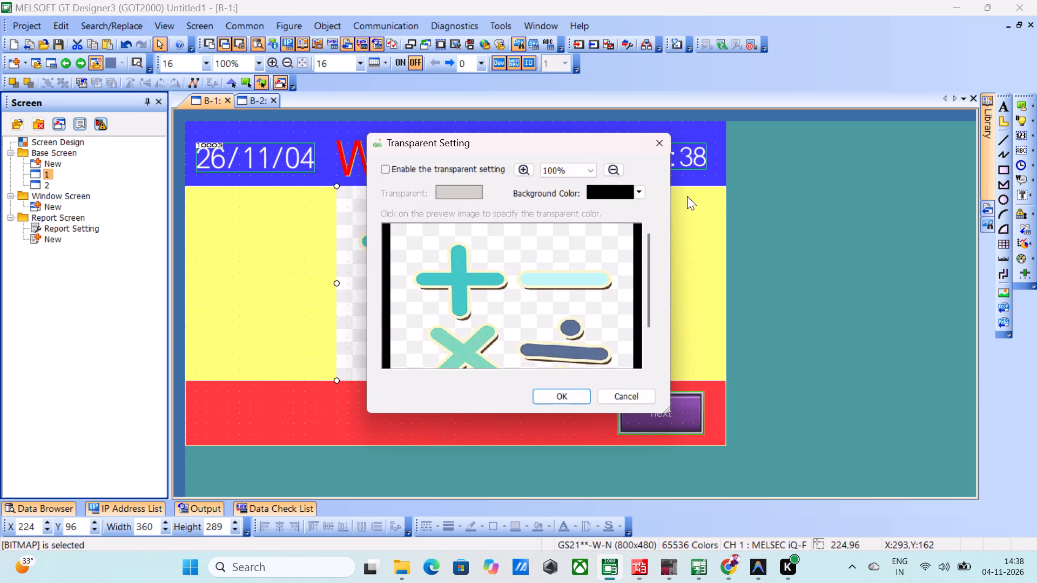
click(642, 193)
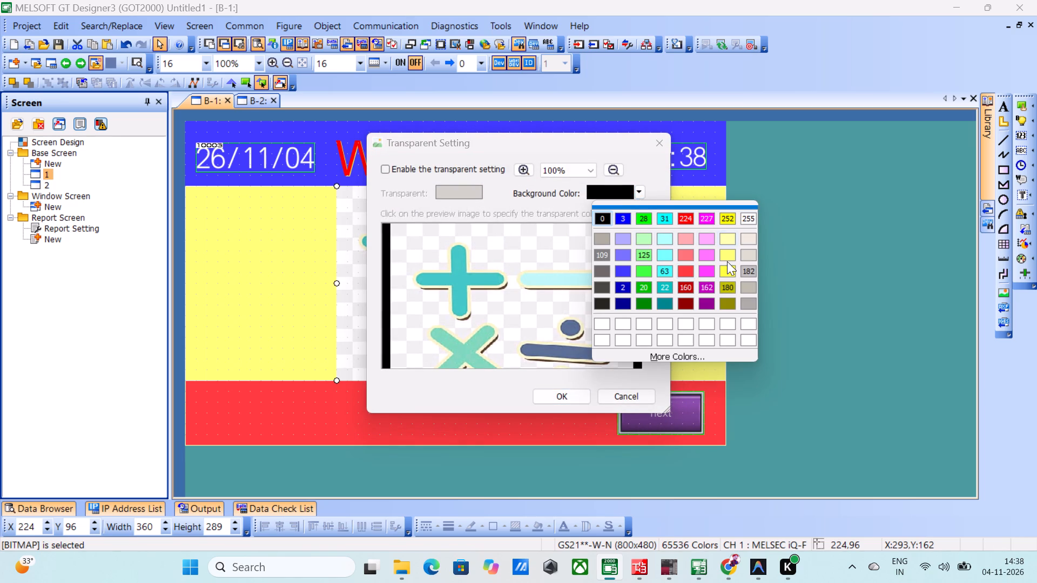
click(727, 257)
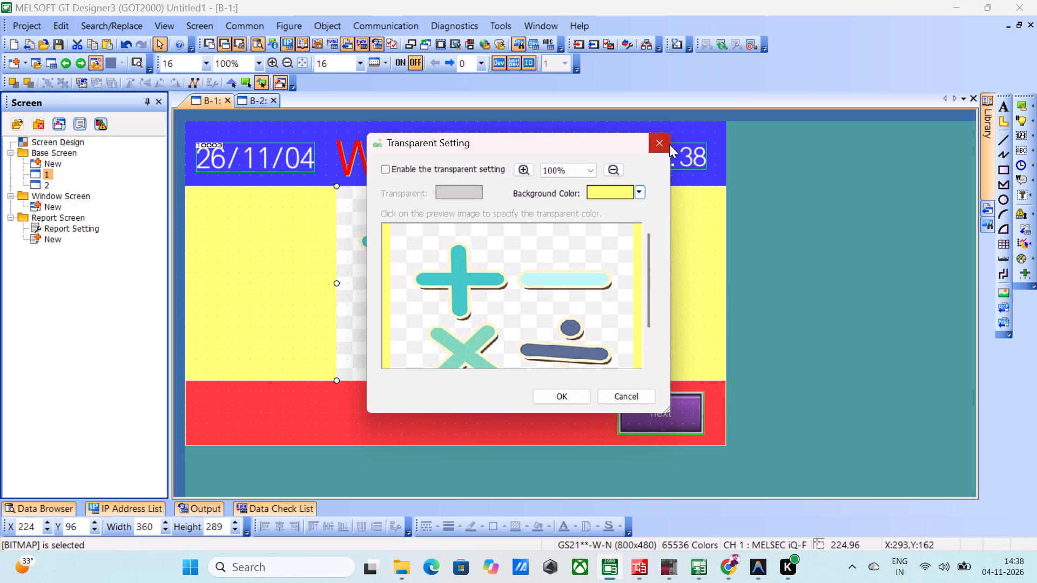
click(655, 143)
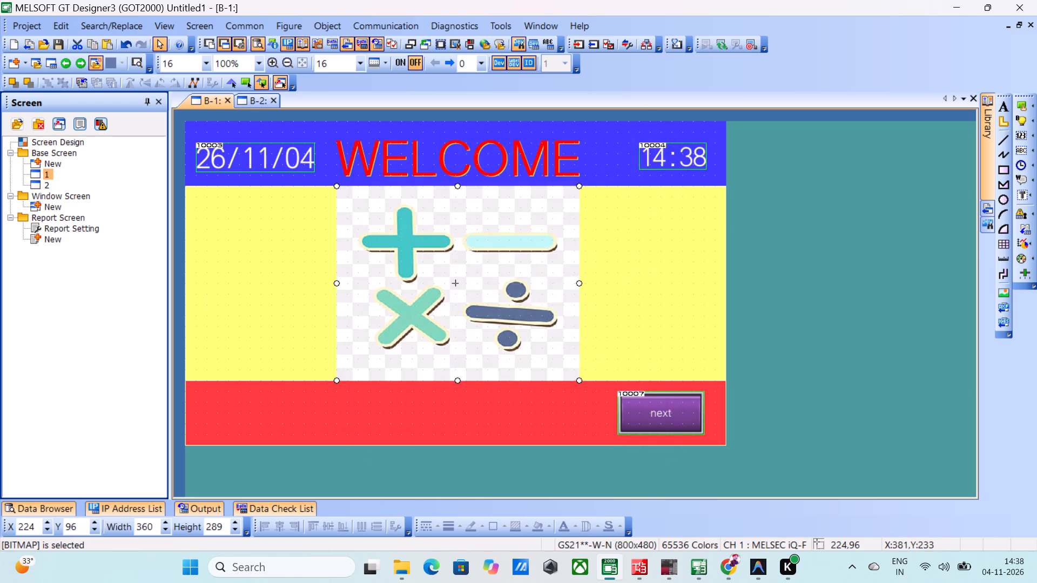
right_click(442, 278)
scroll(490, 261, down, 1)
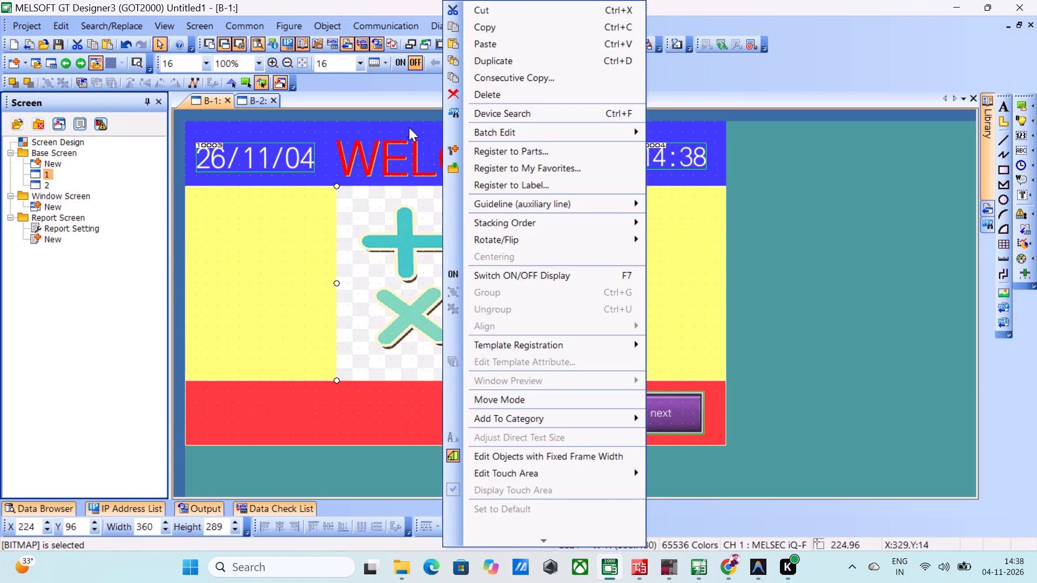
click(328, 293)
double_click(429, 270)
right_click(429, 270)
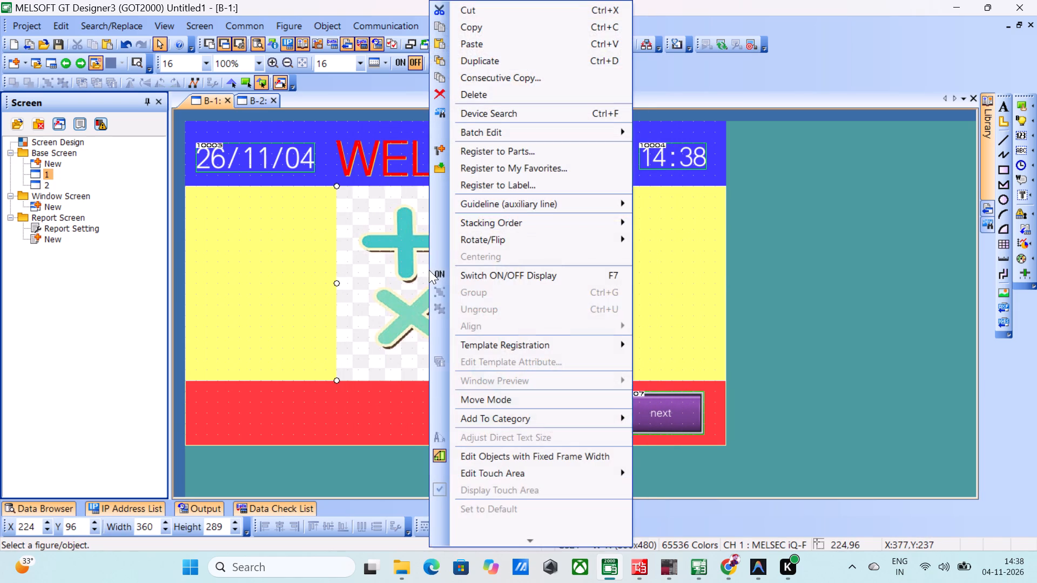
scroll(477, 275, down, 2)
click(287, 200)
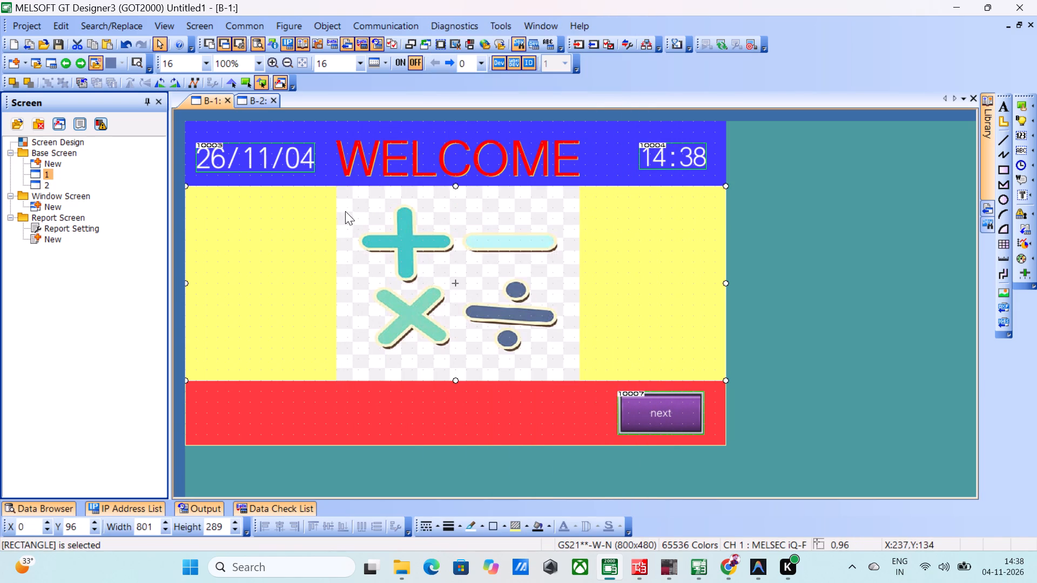
Delete the math-operators image from the yellow section of base screen 1.
double_click(354, 225)
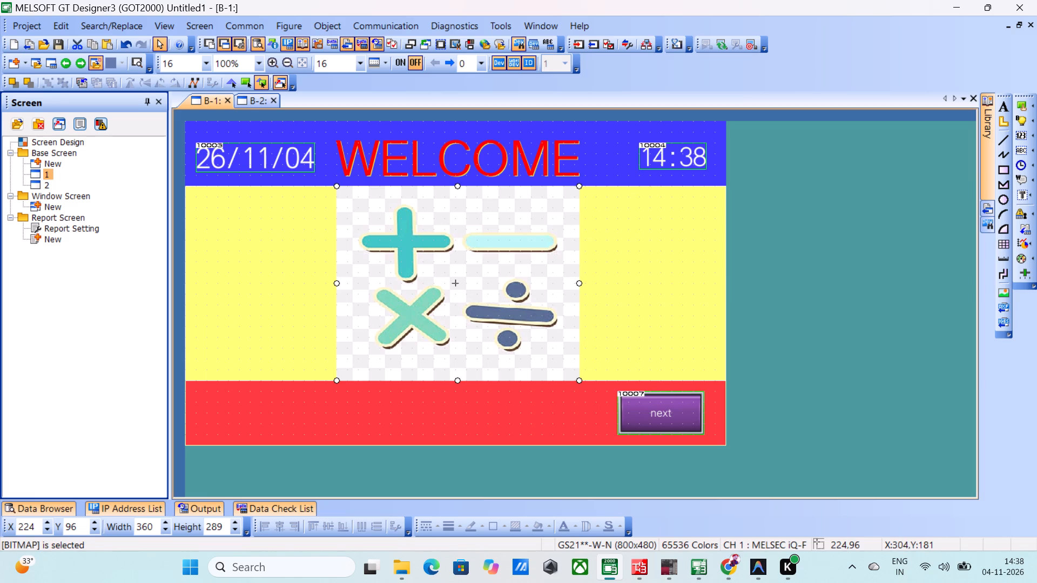
key(Delete)
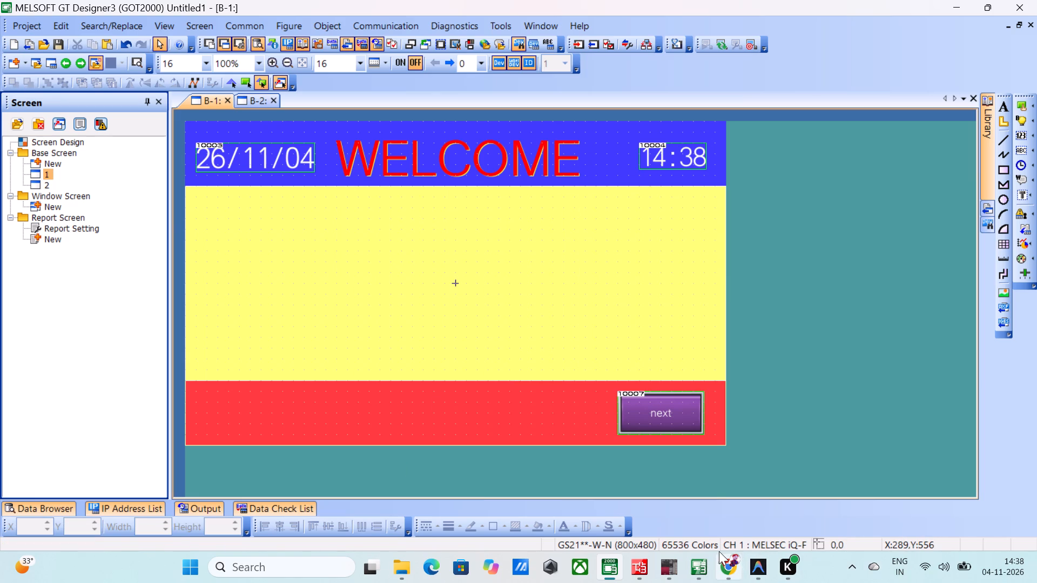
Switch to Chrome, search Google for "bg remove" and show the results of all types.
click(734, 566)
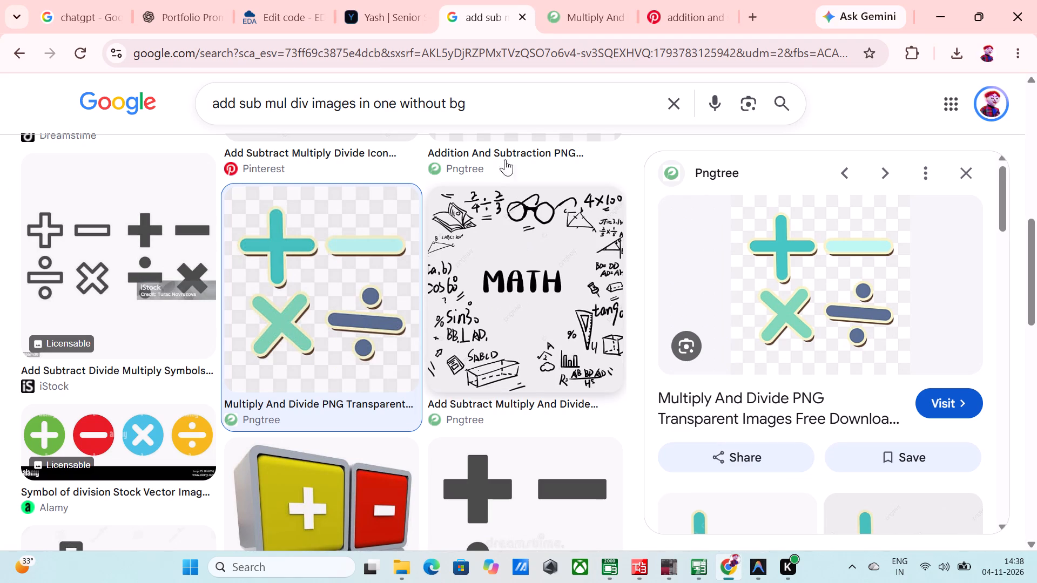
click(673, 98)
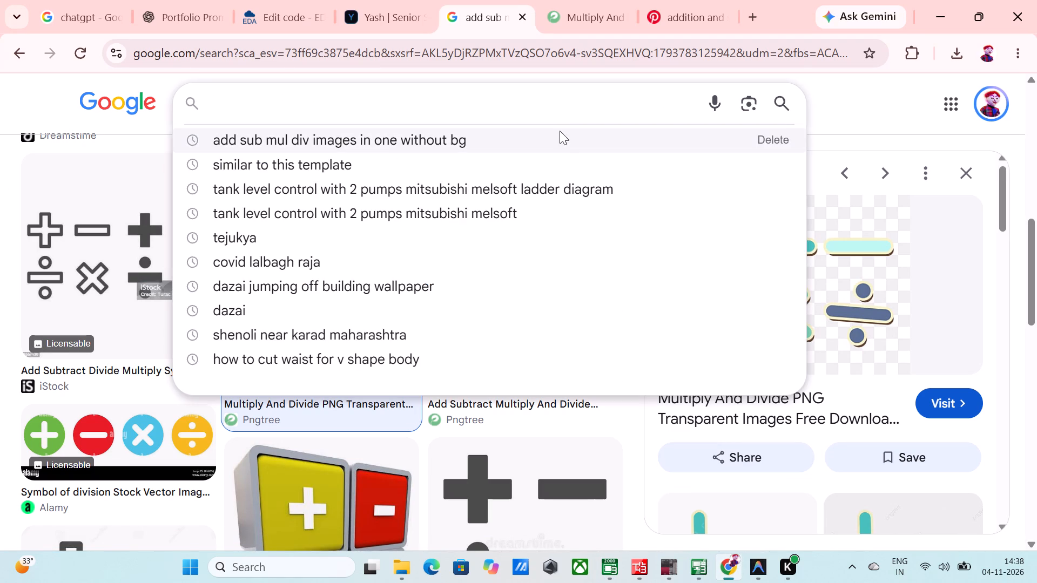
key(b)
key(g)
click(400, 139)
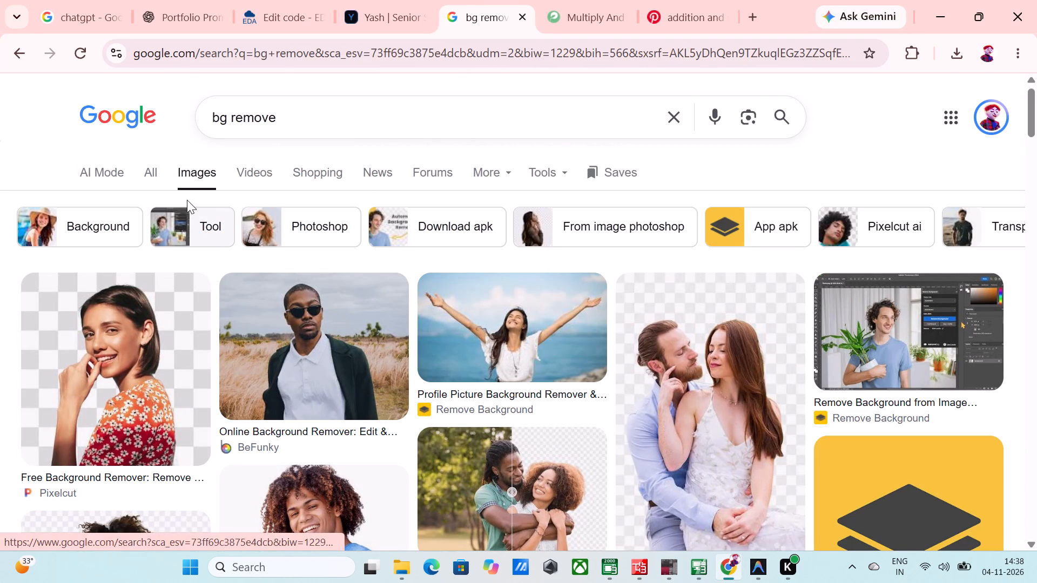
click(156, 168)
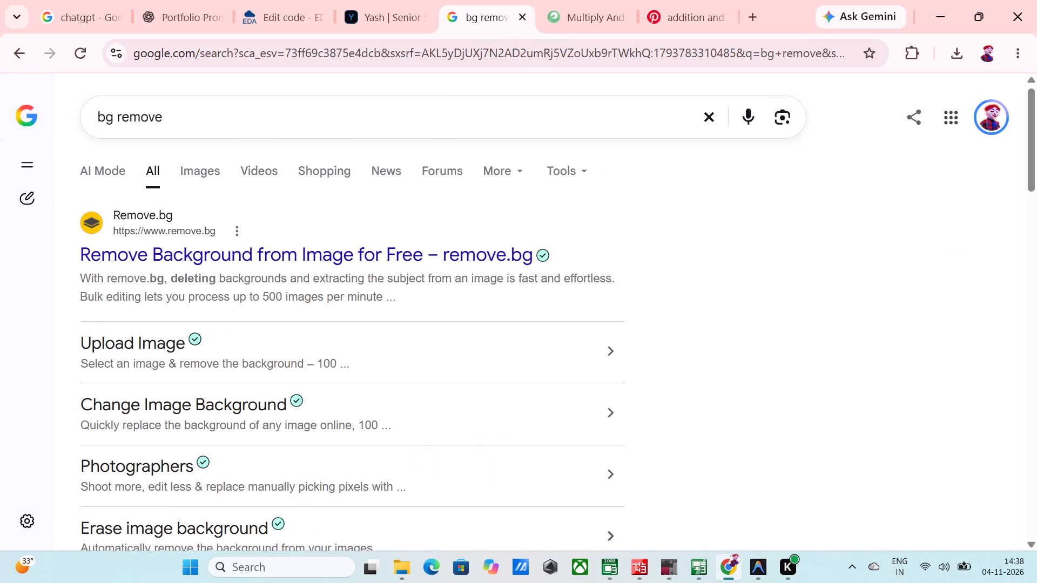
Repeat the image search "add sub mul div images in one without bg" and copy Pngtree's image of four round operator buttons.
click(711, 110)
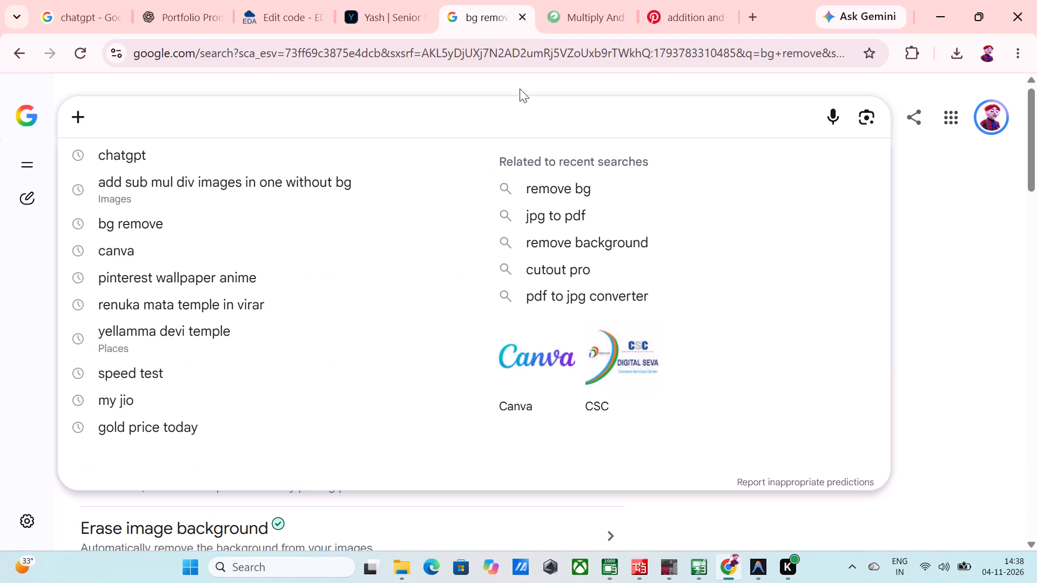
click(333, 179)
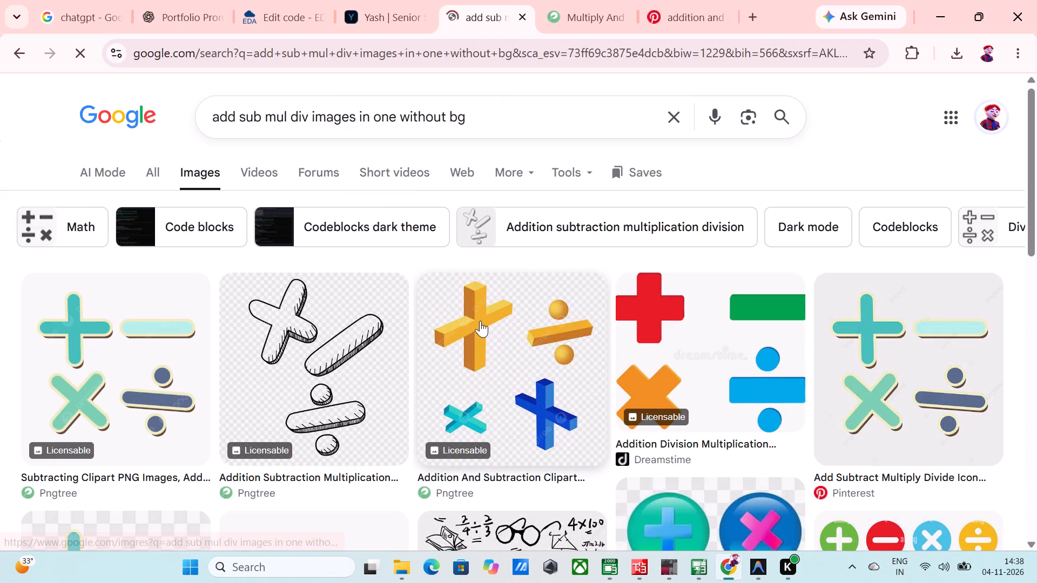
scroll(480, 321, down, 2)
scroll(688, 324, down, 1)
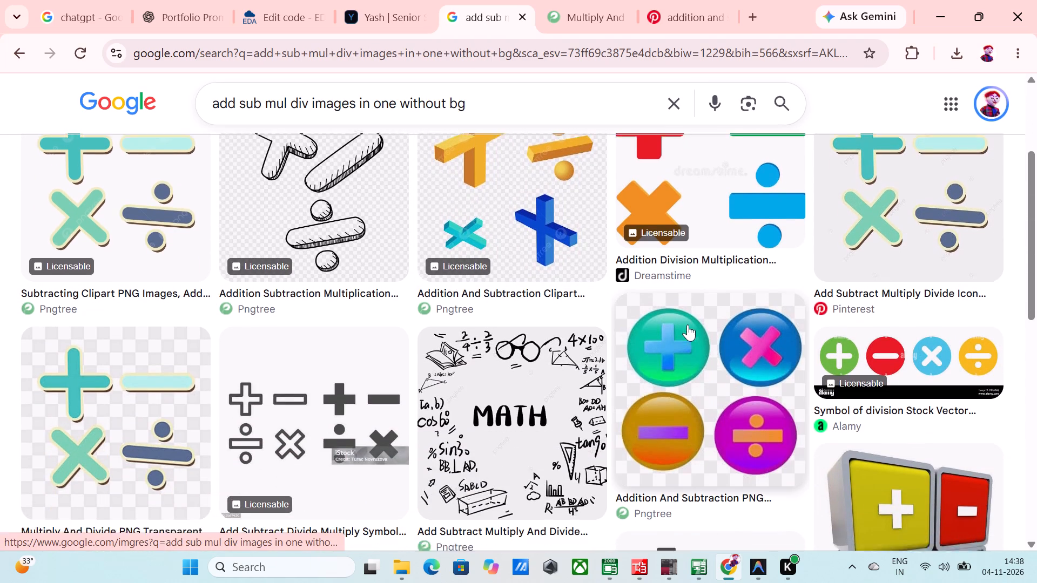
scroll(691, 328, down, 1)
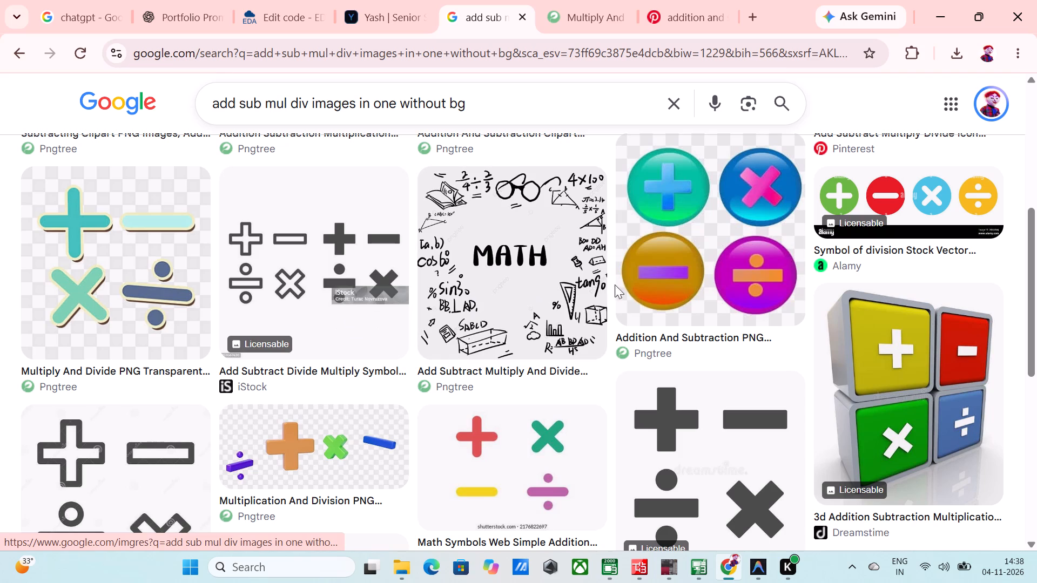
click(652, 267)
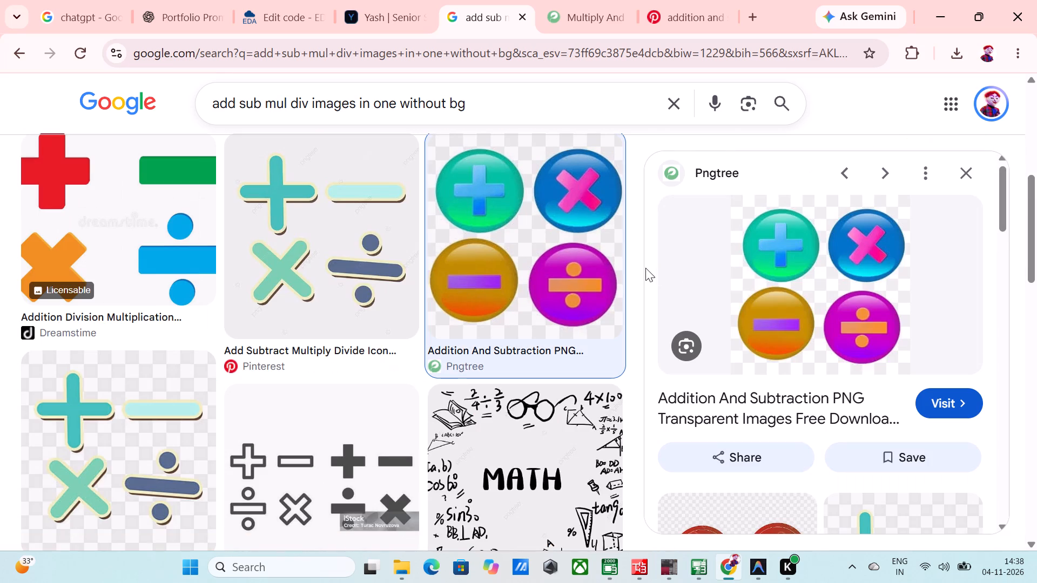
right_click(753, 270)
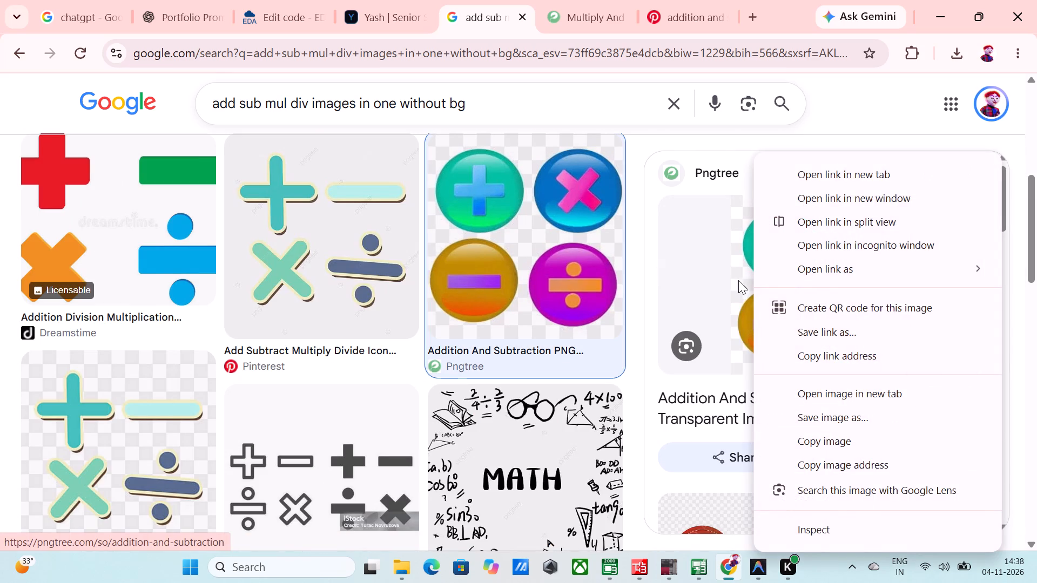
double_click(862, 439)
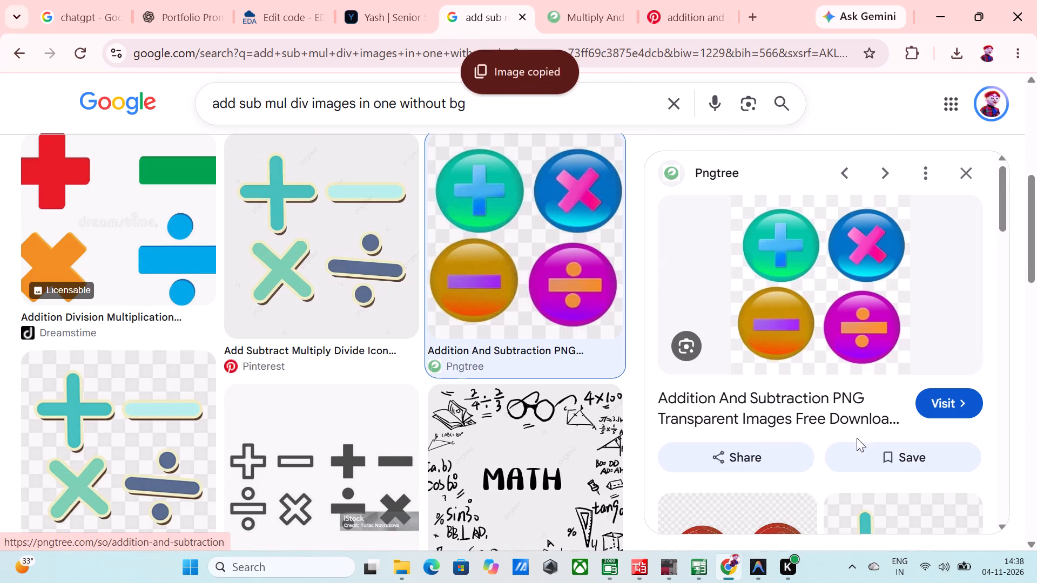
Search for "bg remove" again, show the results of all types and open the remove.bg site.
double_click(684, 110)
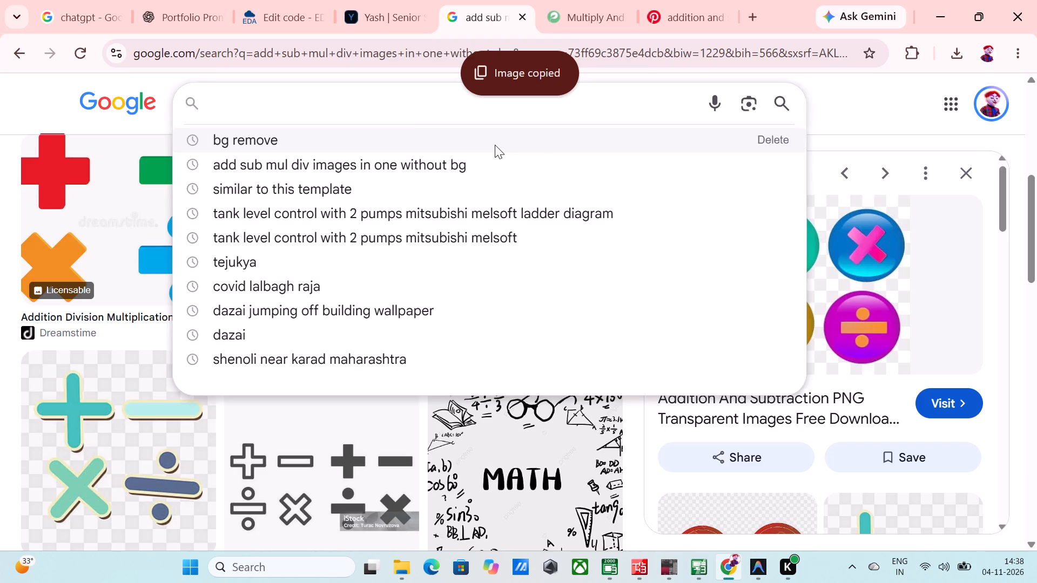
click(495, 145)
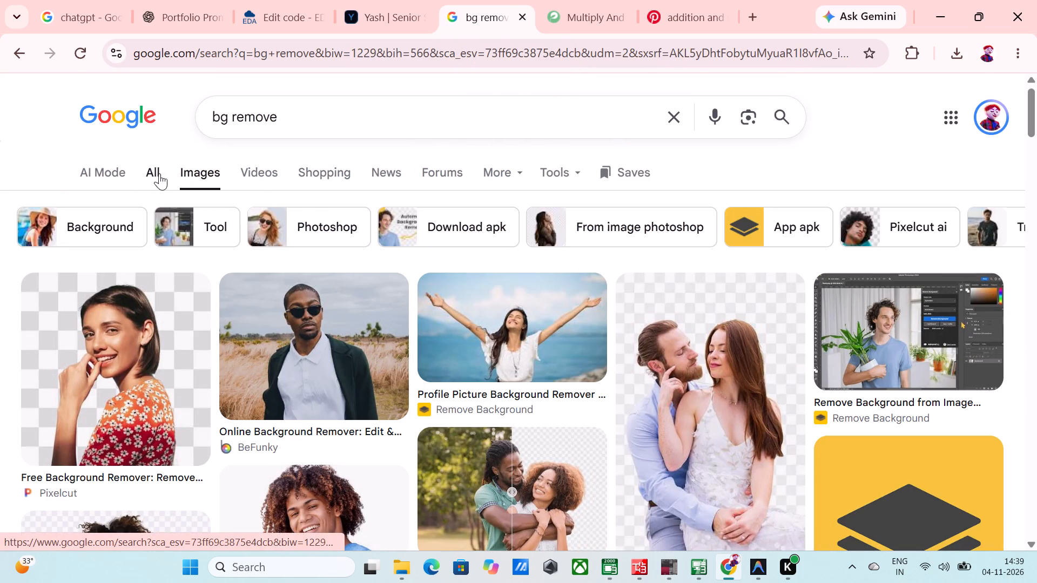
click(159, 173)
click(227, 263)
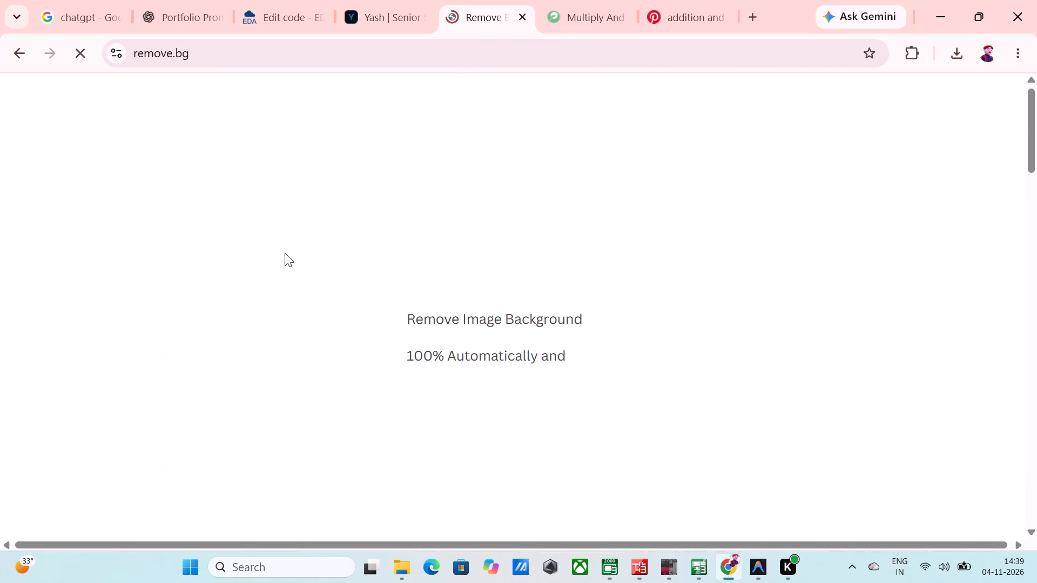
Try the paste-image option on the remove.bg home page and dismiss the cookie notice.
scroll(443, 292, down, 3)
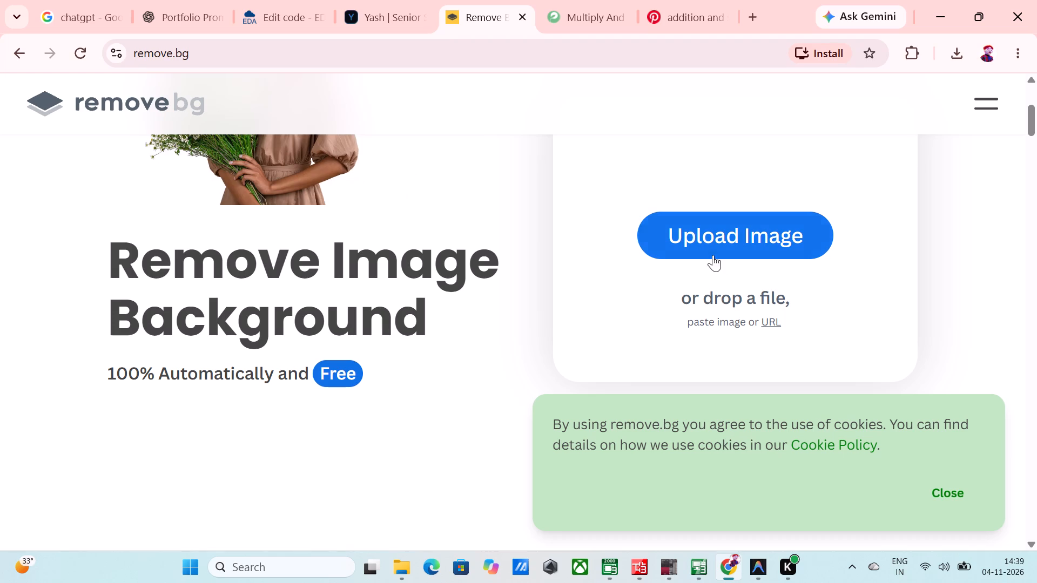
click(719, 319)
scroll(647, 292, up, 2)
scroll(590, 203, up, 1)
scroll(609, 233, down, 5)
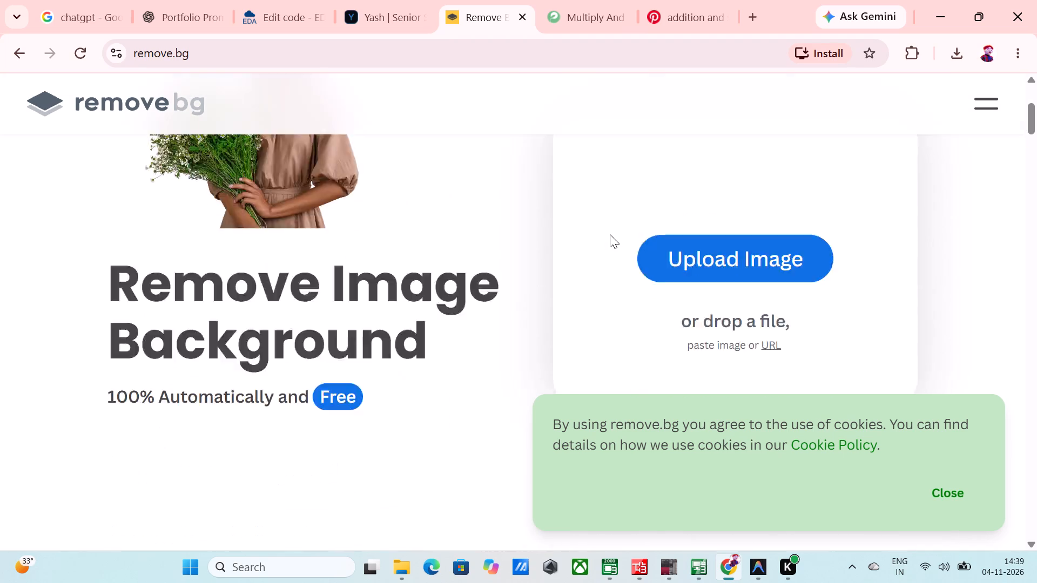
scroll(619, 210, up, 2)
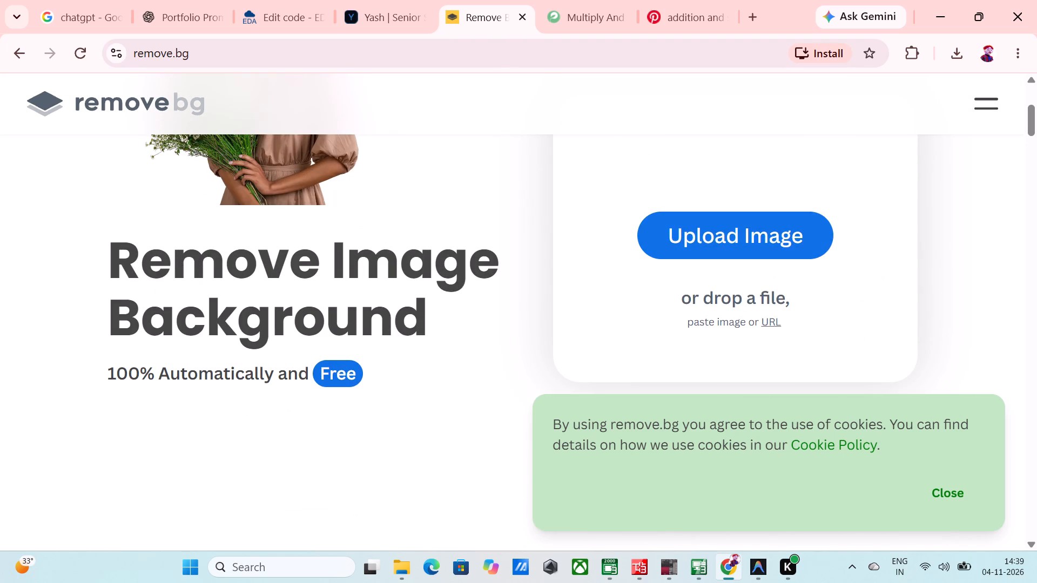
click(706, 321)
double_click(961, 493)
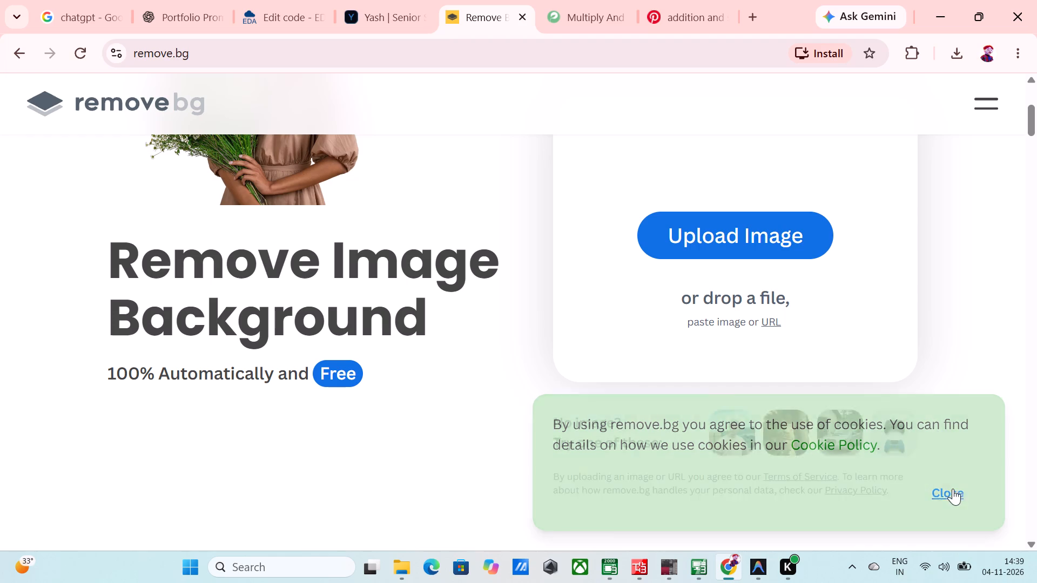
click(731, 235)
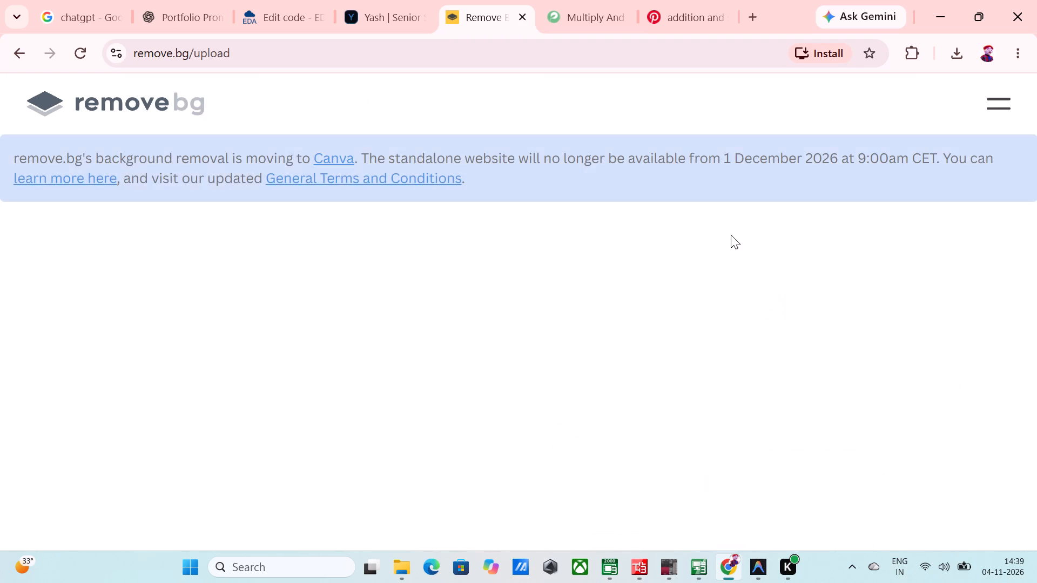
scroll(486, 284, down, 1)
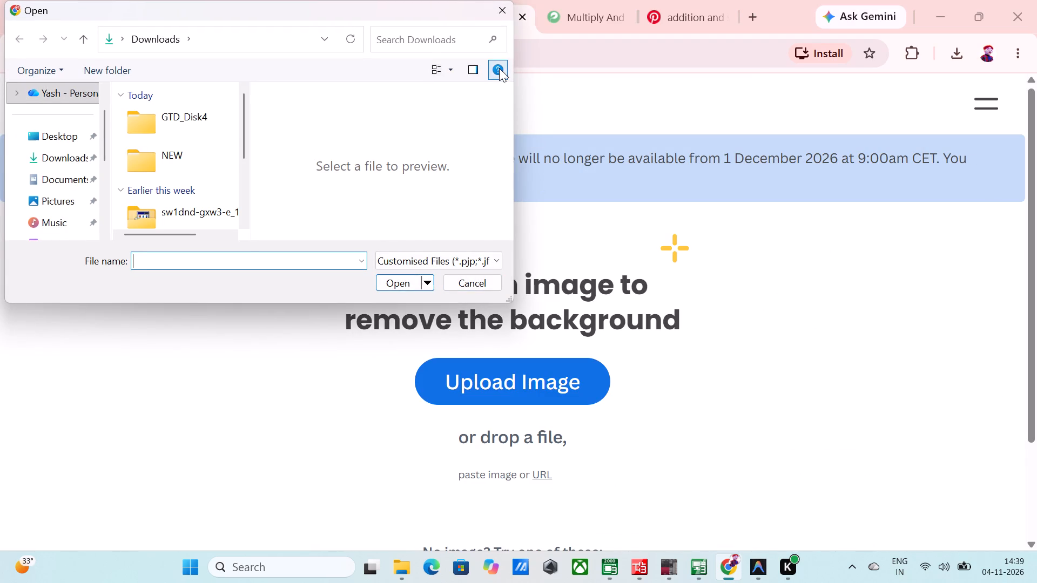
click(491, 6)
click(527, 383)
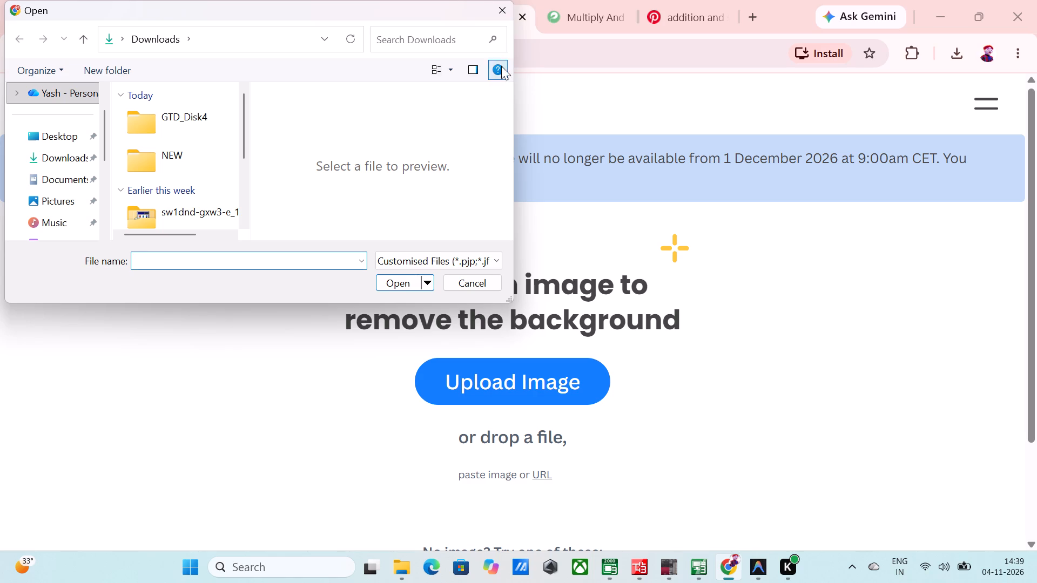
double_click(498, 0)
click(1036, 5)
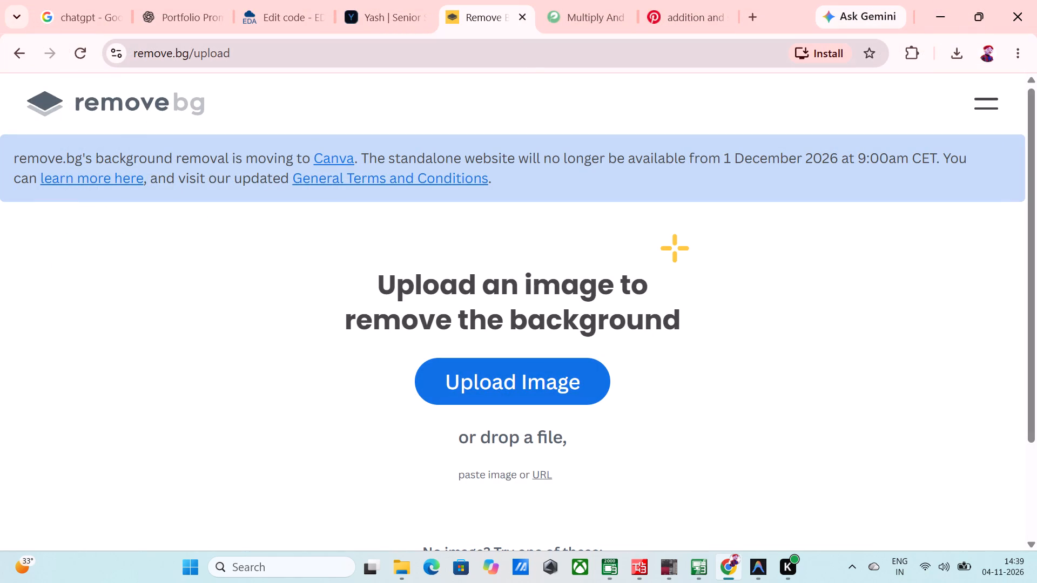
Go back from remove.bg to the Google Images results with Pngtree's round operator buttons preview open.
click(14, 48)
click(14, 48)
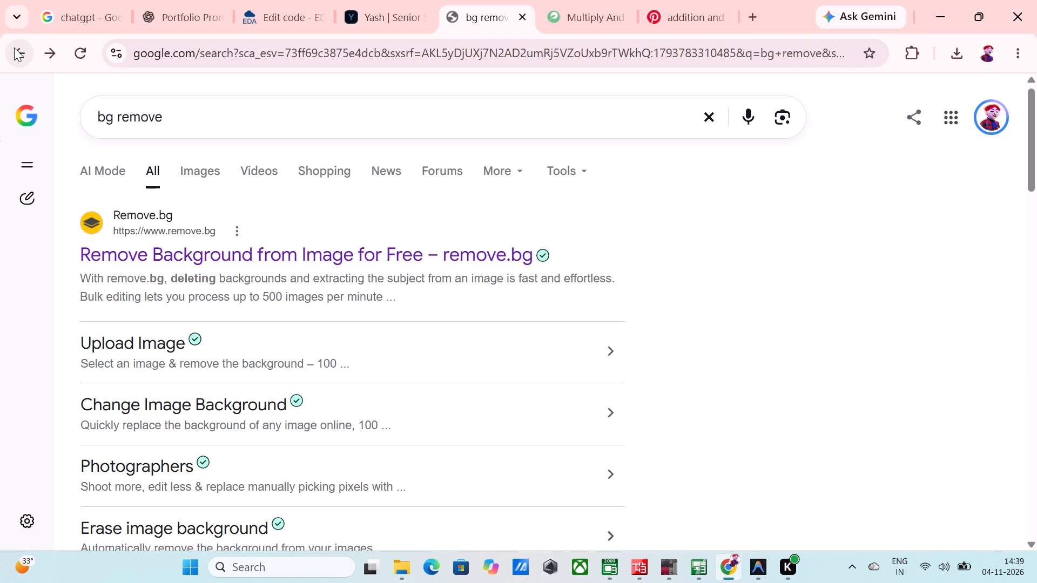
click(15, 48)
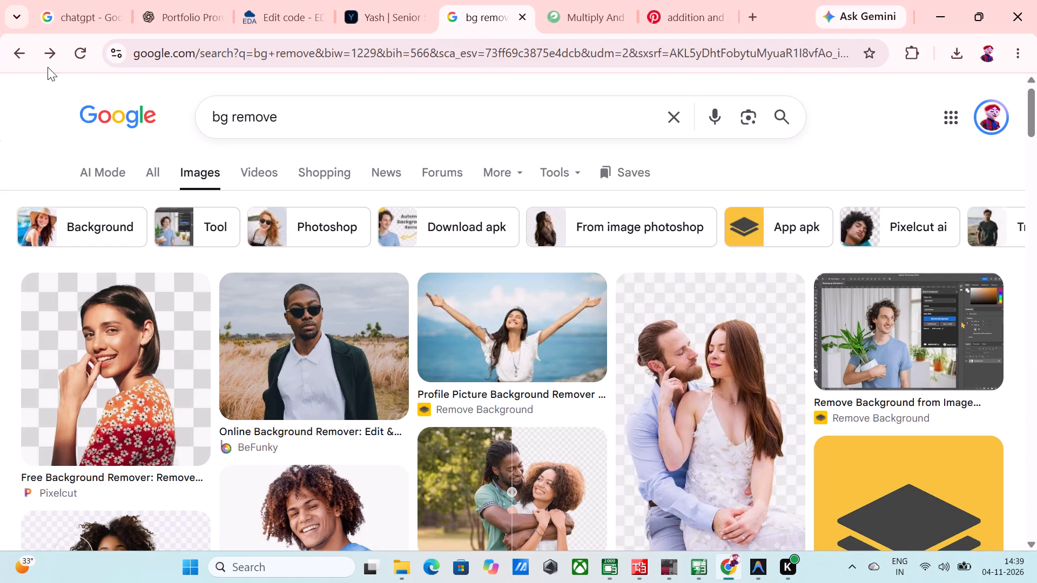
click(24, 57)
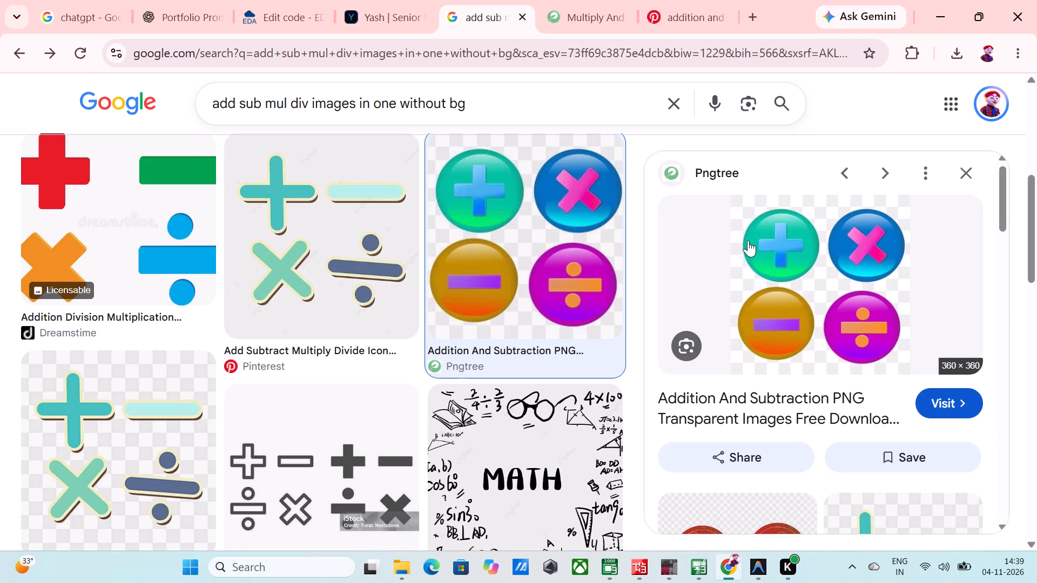
Copy the image address of Pngtree's four round operator buttons from the preview.
right_click(748, 241)
click(798, 366)
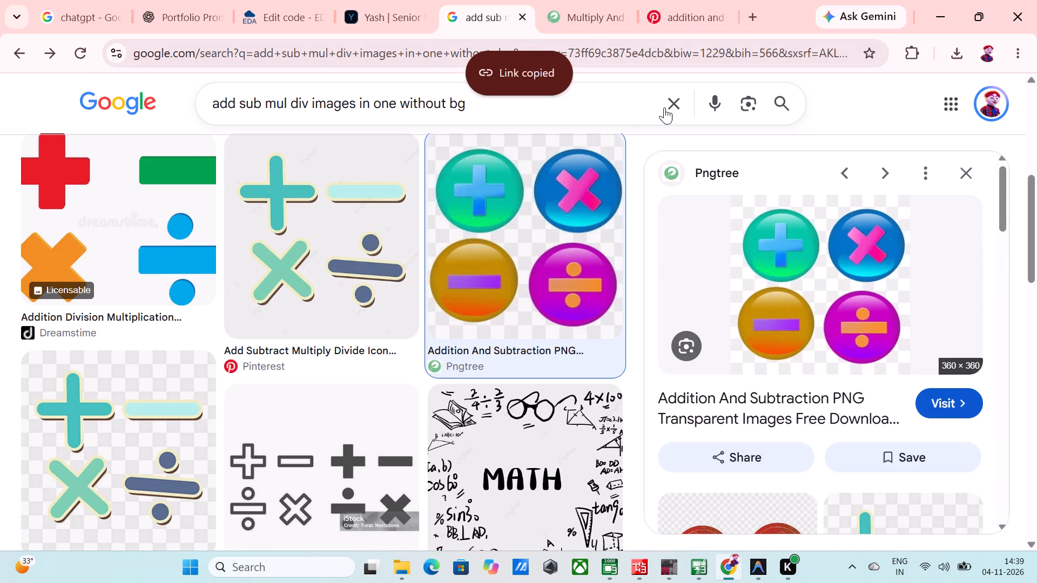
right_click(831, 298)
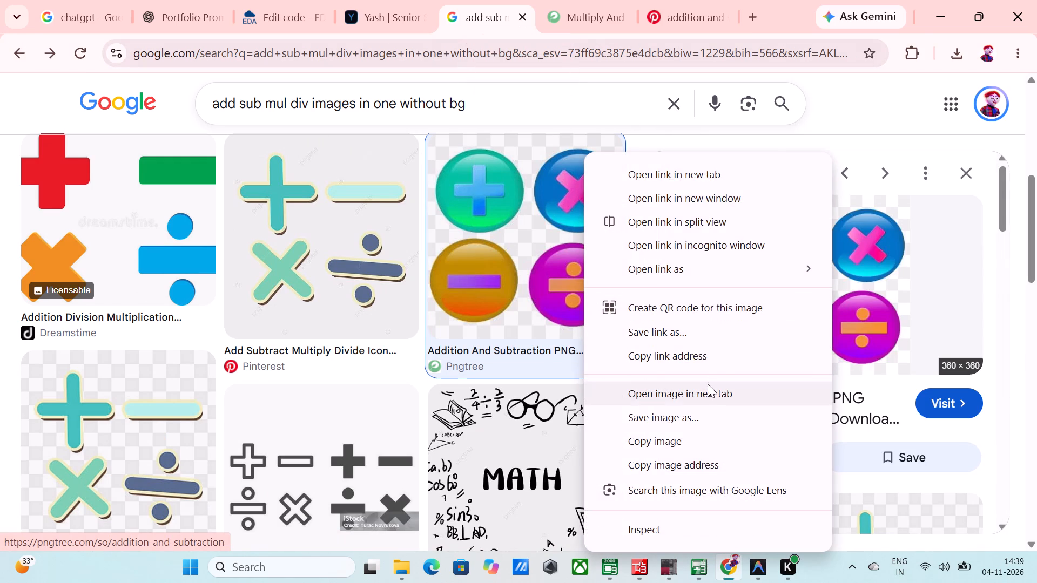
right_click(713, 462)
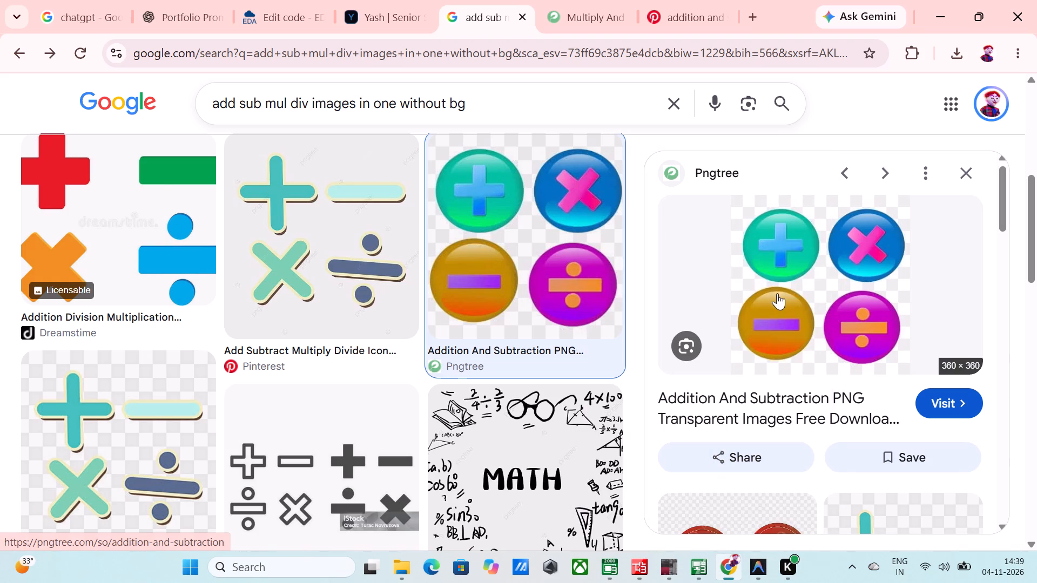
right_click(778, 291)
click(861, 461)
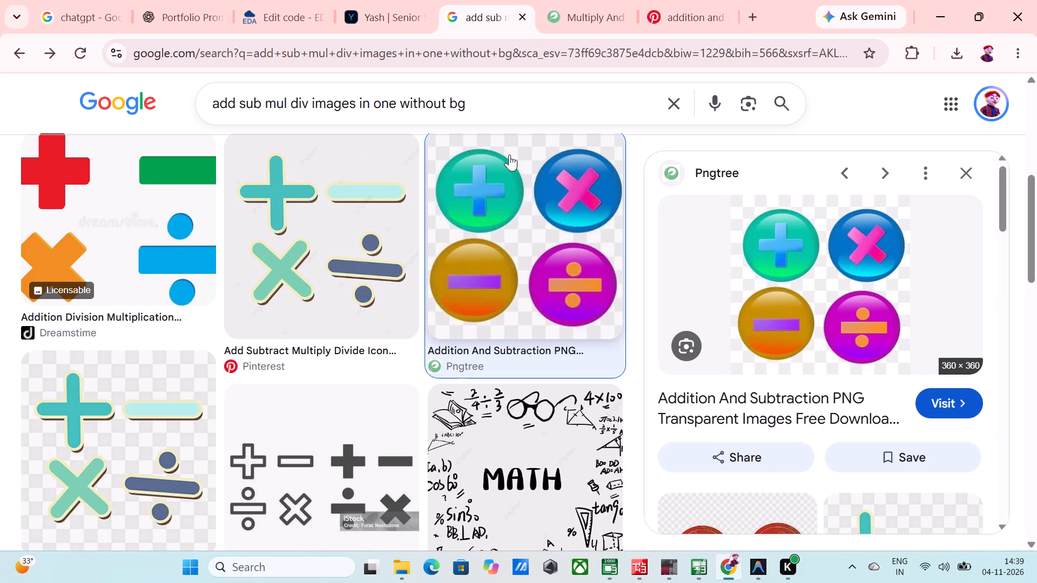
Search for "bg remove", show the results of all types and open the remove.bg site.
click(669, 101)
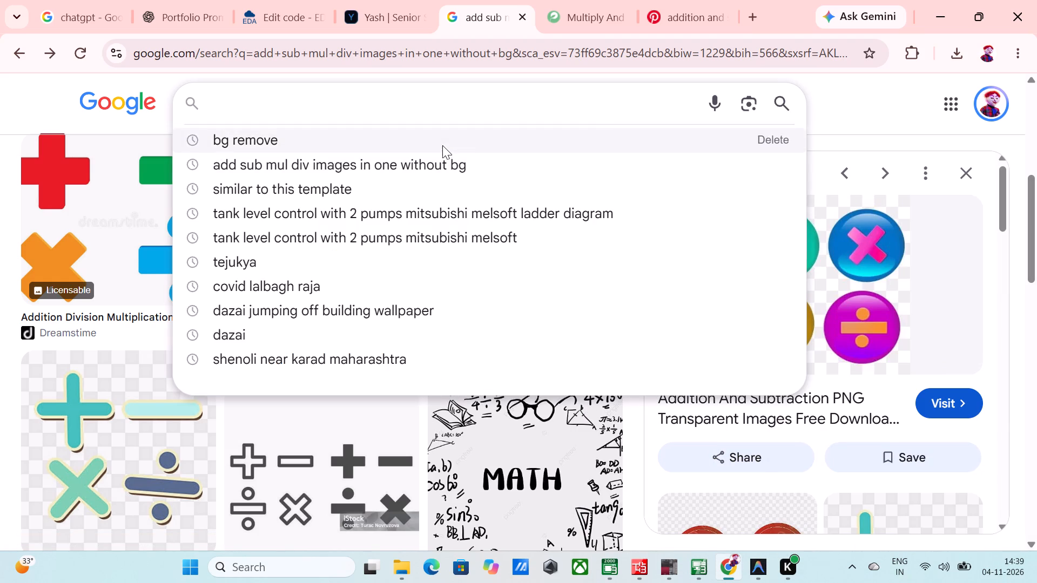
click(442, 145)
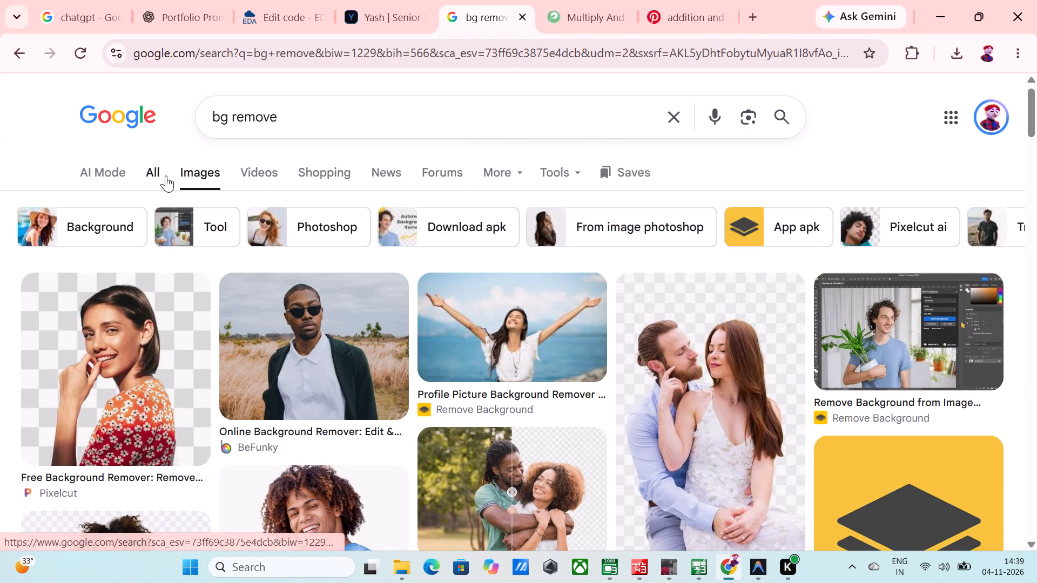
click(166, 175)
click(405, 252)
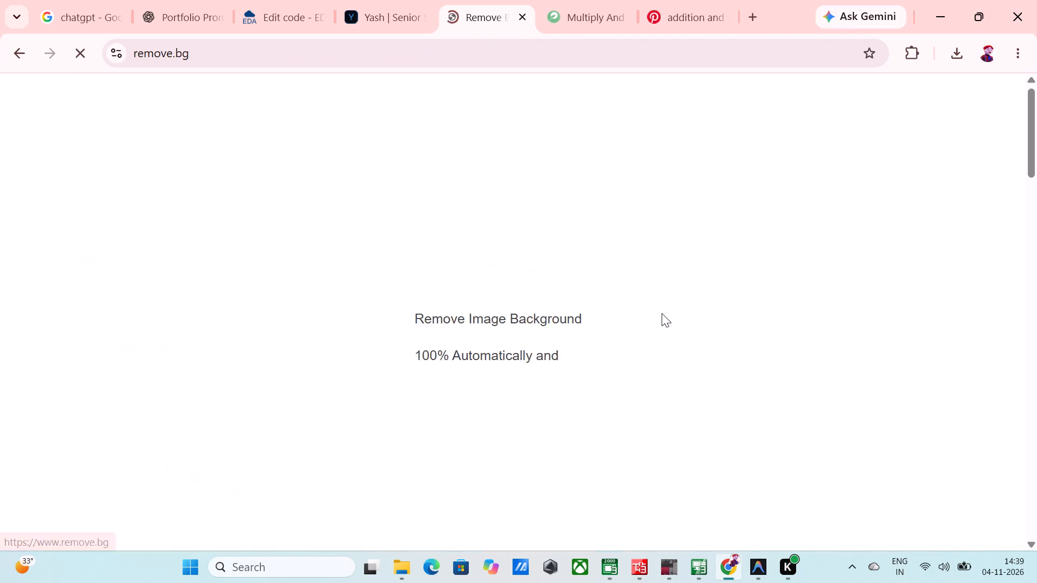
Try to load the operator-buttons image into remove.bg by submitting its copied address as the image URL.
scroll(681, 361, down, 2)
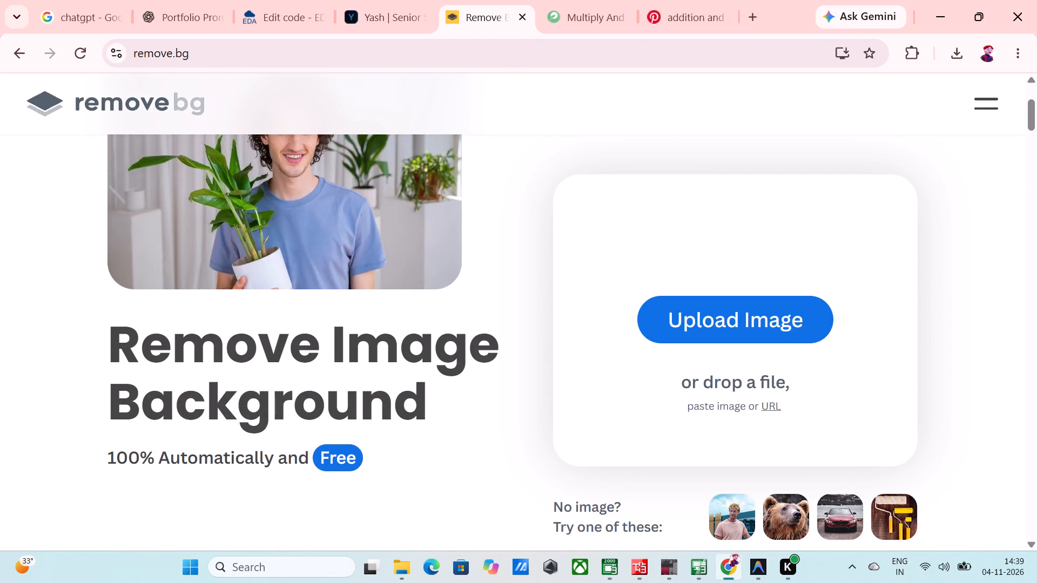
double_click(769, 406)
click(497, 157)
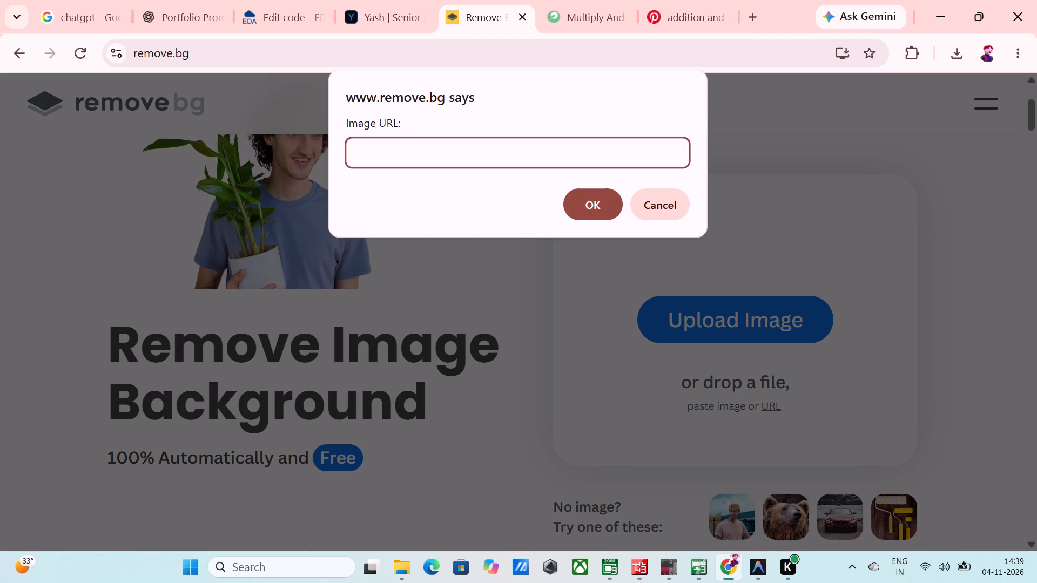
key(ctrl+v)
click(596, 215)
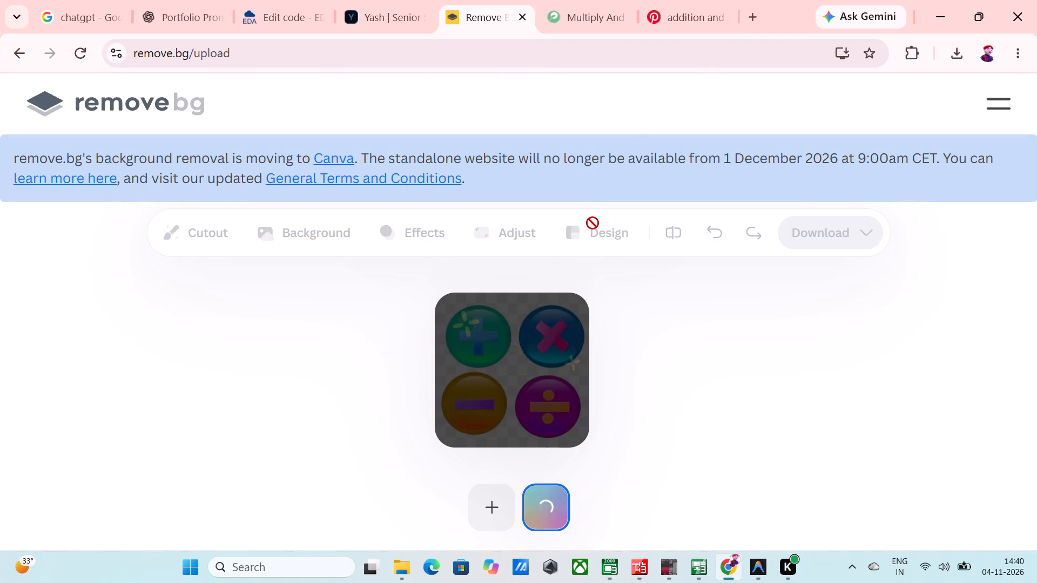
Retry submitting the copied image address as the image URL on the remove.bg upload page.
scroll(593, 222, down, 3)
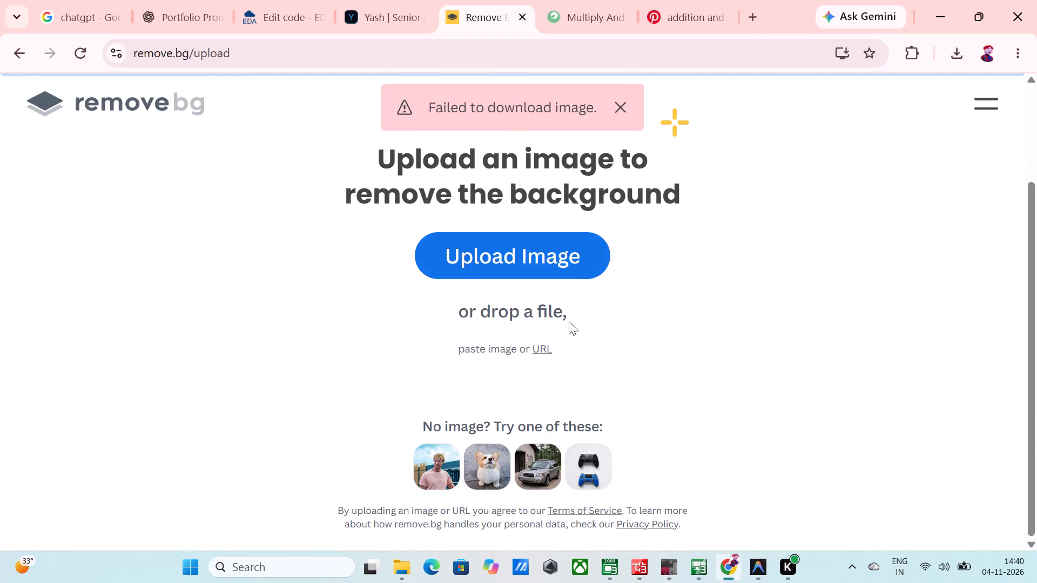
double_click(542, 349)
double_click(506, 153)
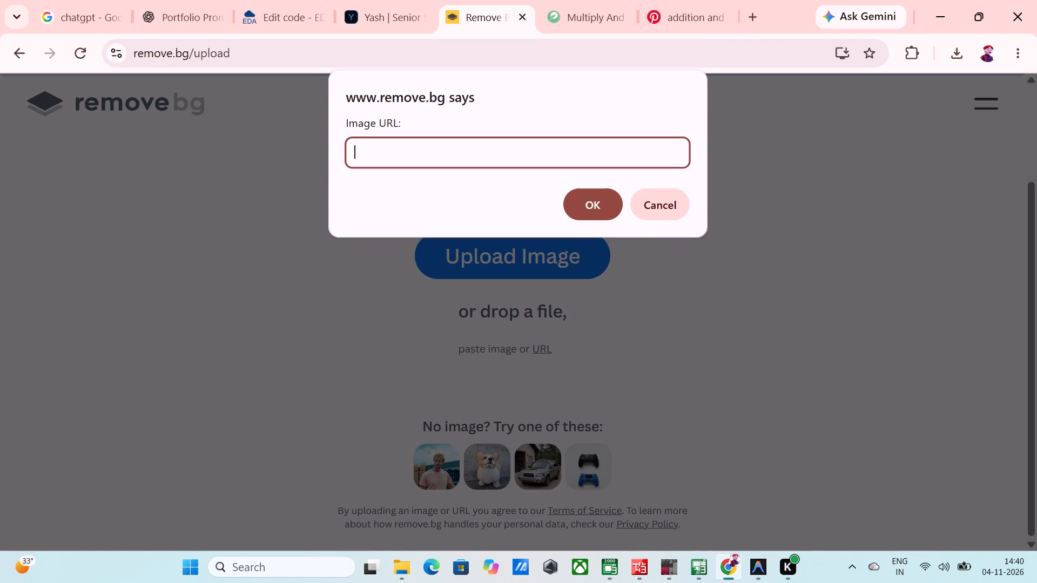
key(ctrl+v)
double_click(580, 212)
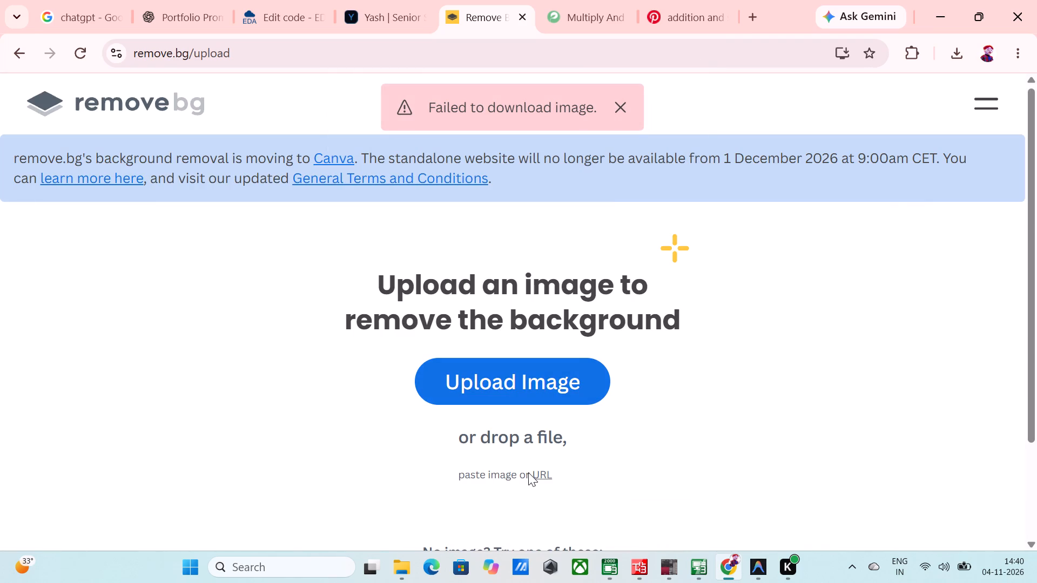
Submit the copied image address as the image URL on the remove.bg upload page once more.
double_click(532, 474)
double_click(496, 162)
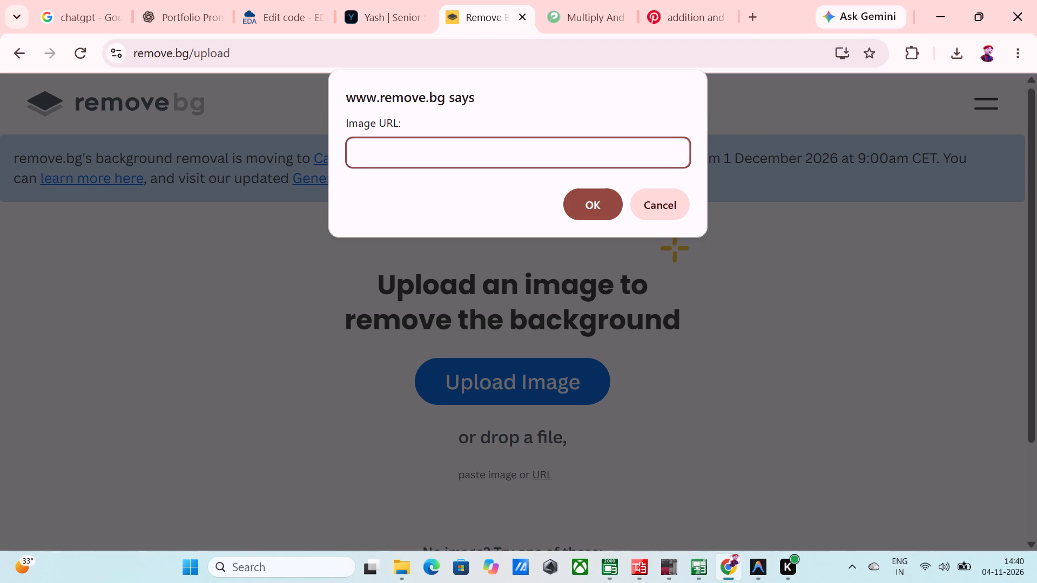
key(ctrl+v)
click(579, 201)
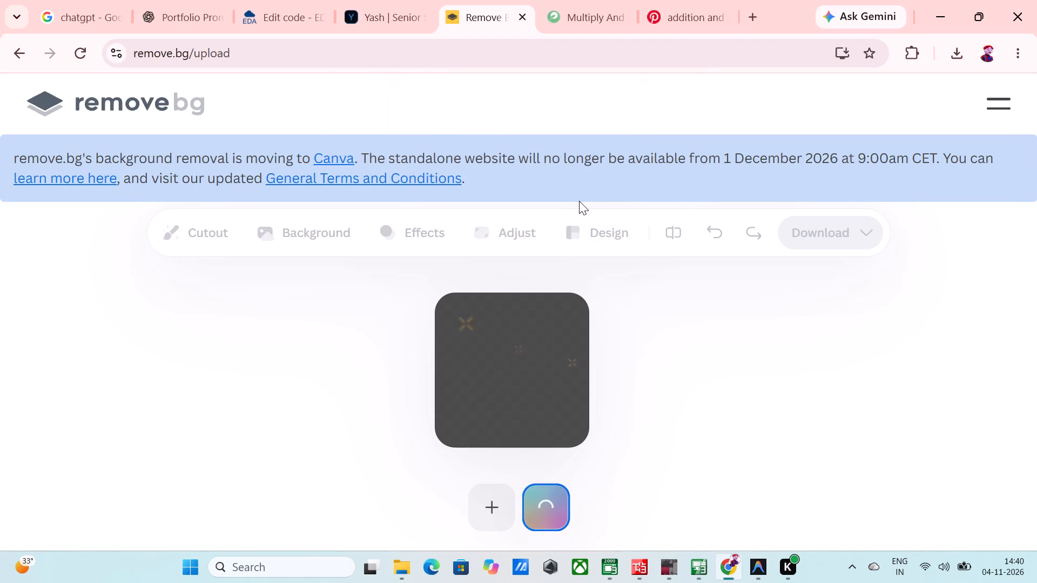
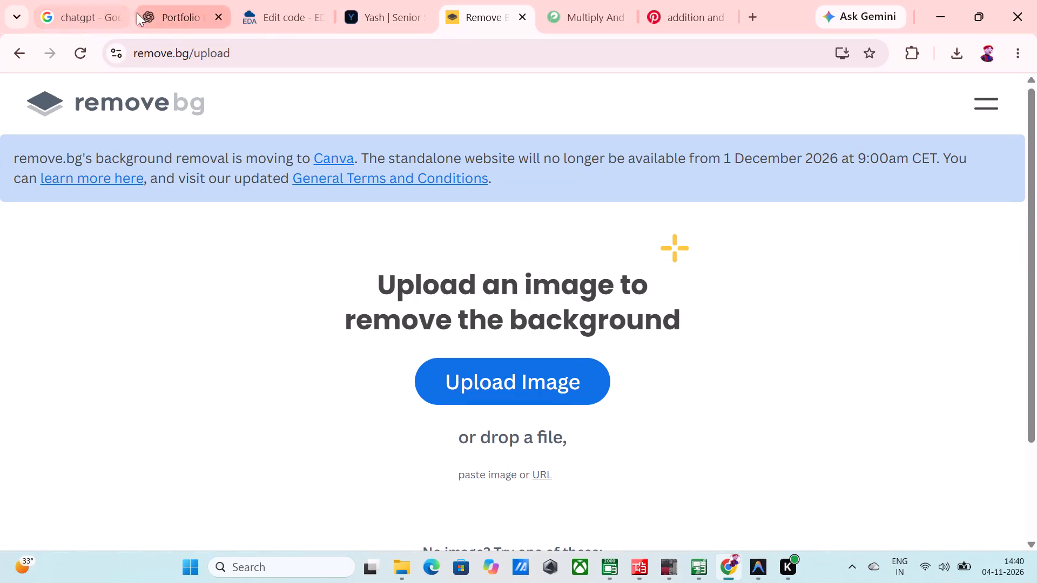
Close the four unneeded browser pages ahead of remove.bg: the chatgpt search, the portfolio chat, the code editor and the personal portfolio site.
click(119, 15)
click(119, 15)
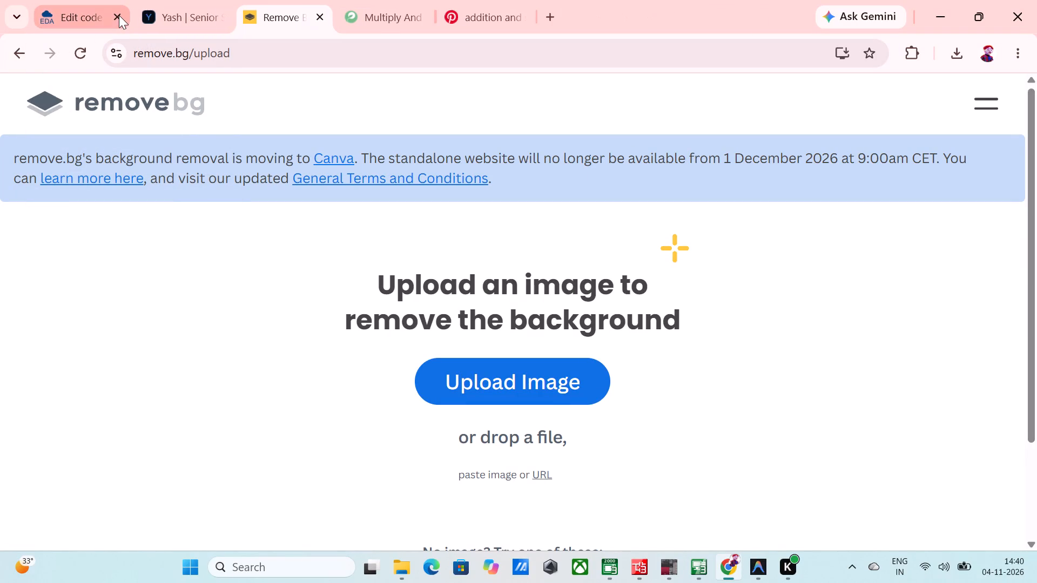
click(119, 15)
click(119, 15)
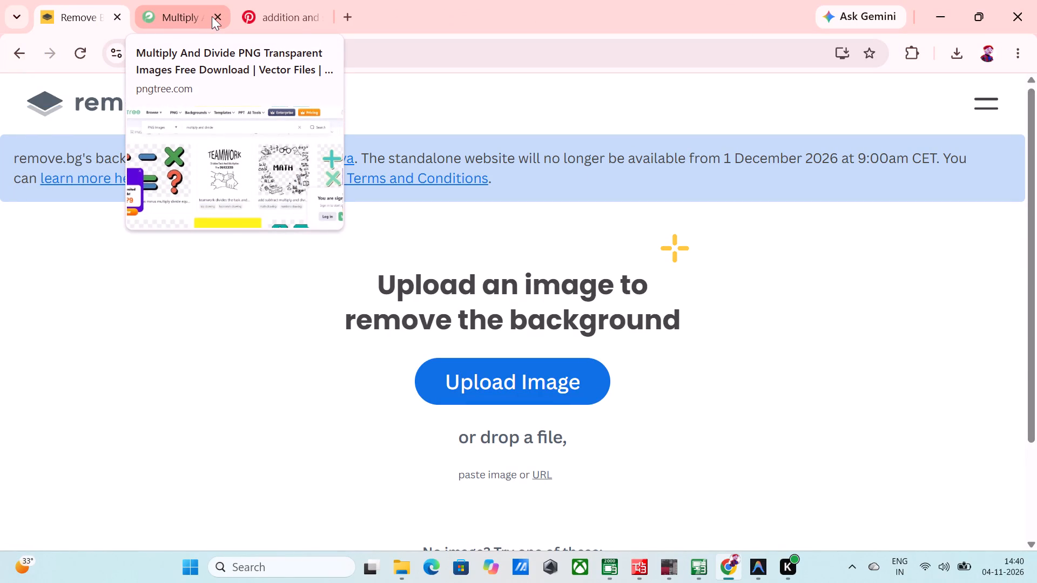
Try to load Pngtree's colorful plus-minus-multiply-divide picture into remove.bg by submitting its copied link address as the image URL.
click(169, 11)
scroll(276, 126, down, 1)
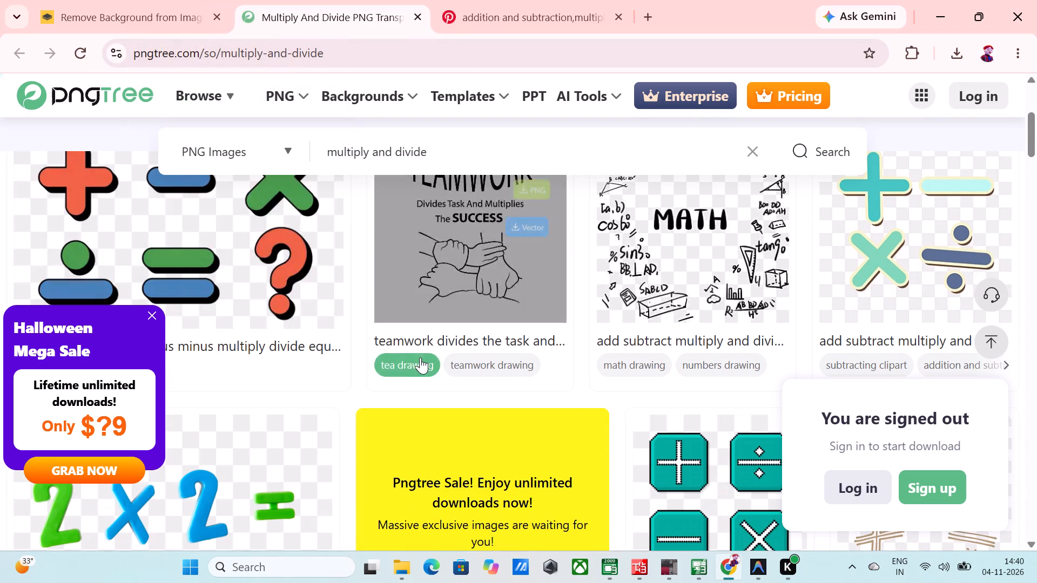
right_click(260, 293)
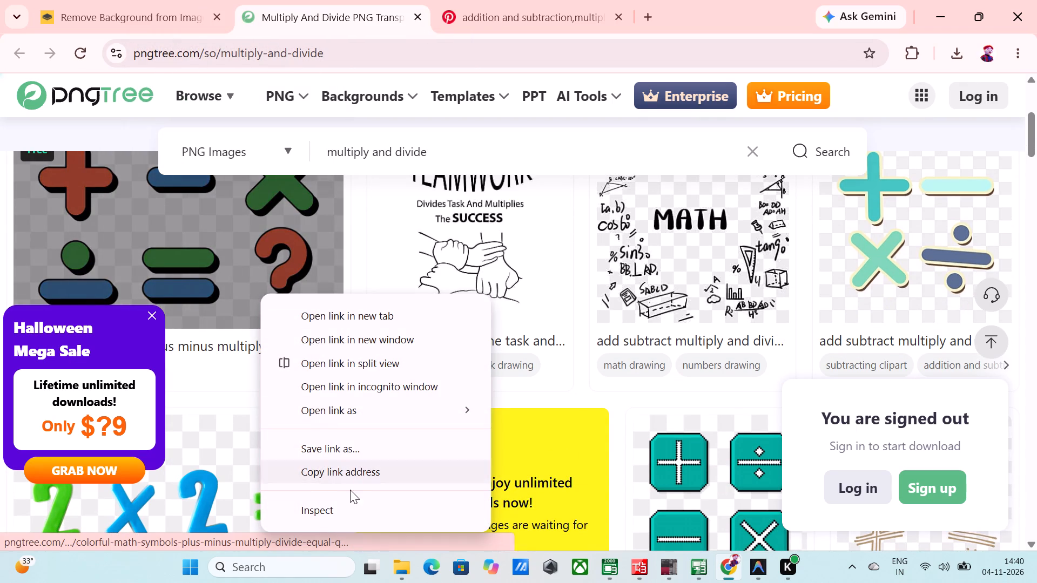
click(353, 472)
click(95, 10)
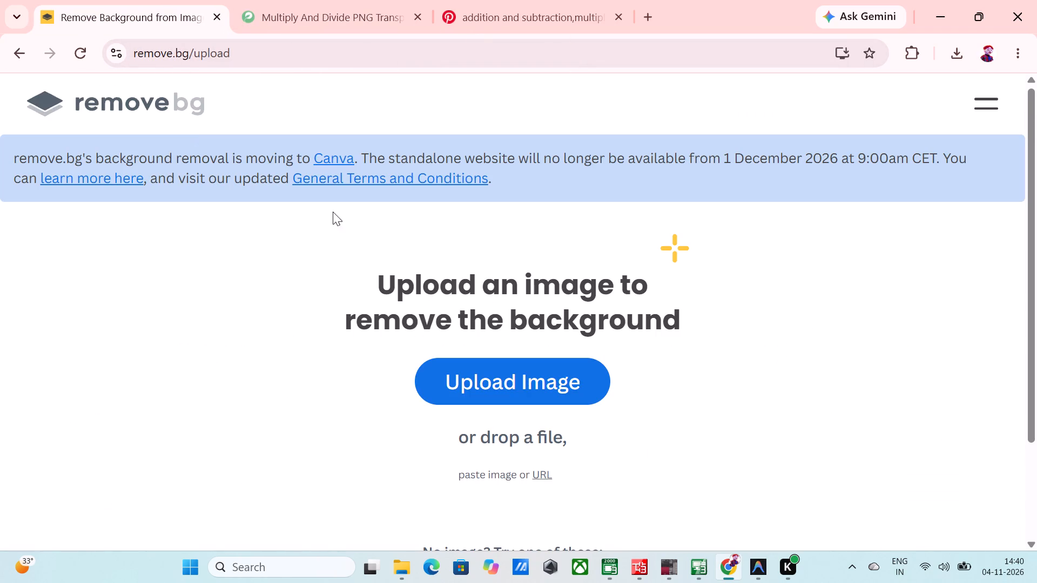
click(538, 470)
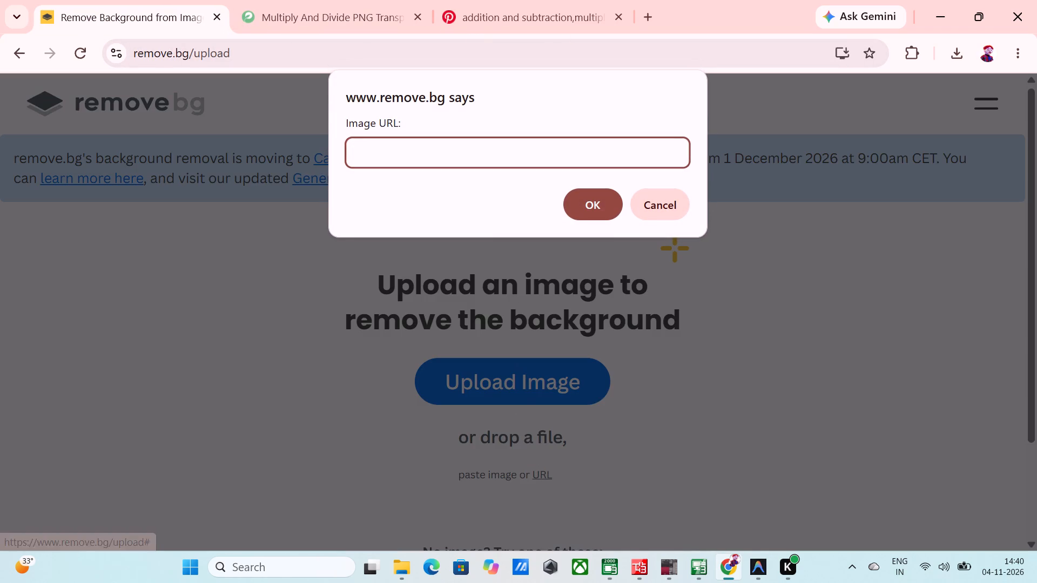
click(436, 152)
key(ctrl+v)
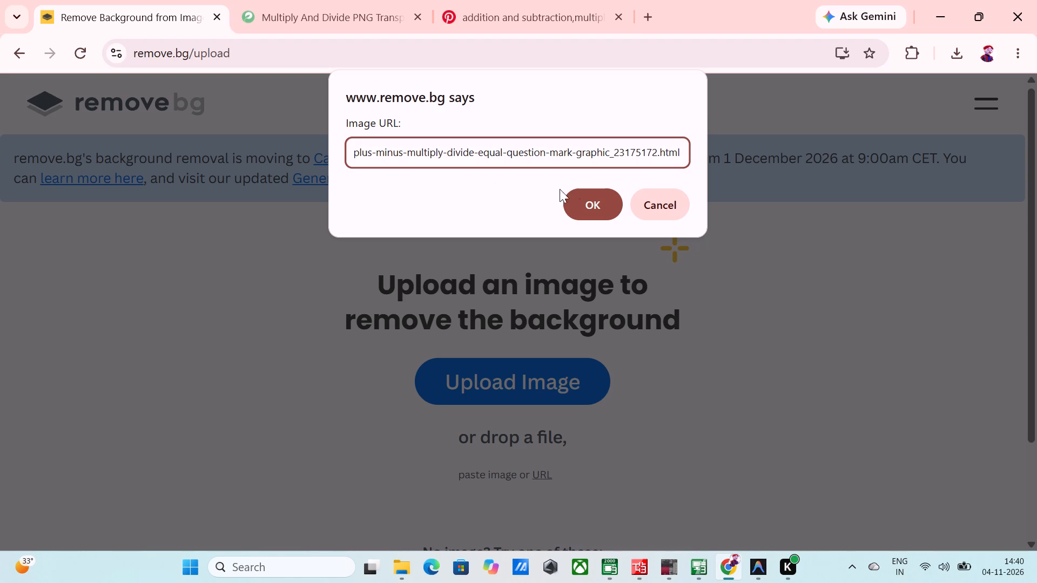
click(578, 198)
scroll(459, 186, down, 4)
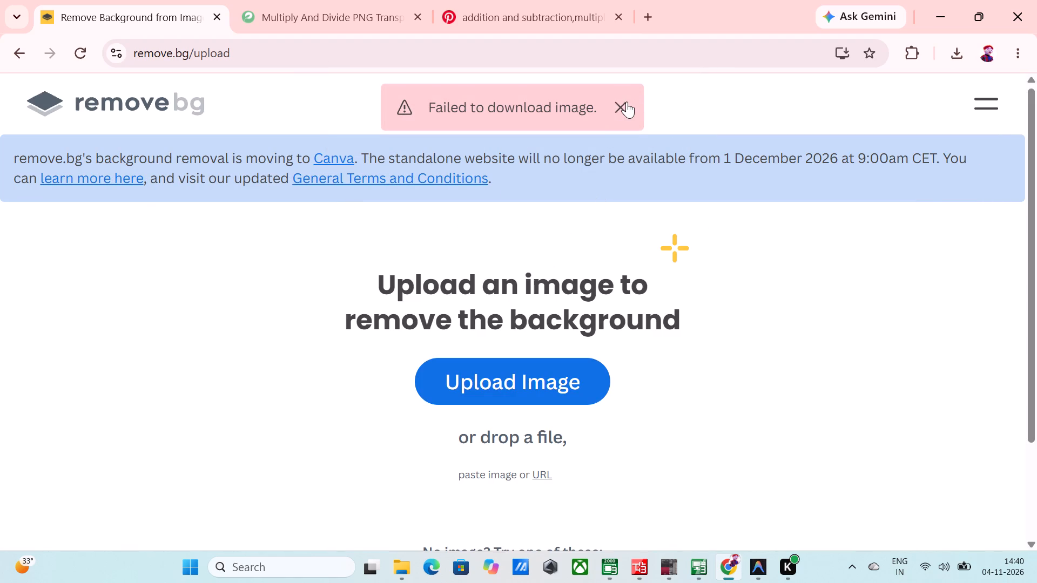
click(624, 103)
Close the Pinterest and Pngtree pages, keeping only remove.bg open.
click(318, 16)
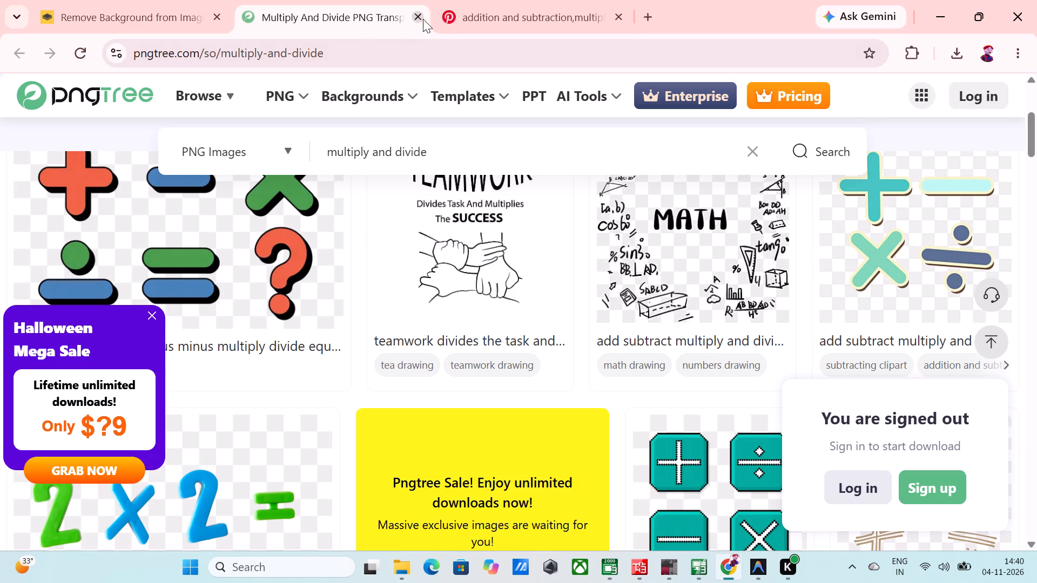
click(615, 13)
scroll(356, 234, down, 5)
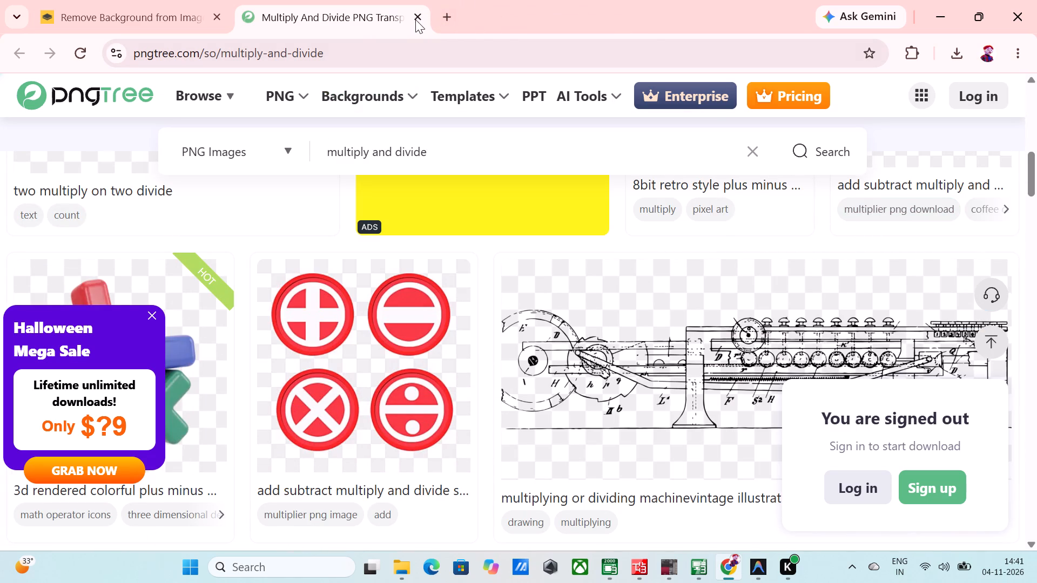
click(415, 19)
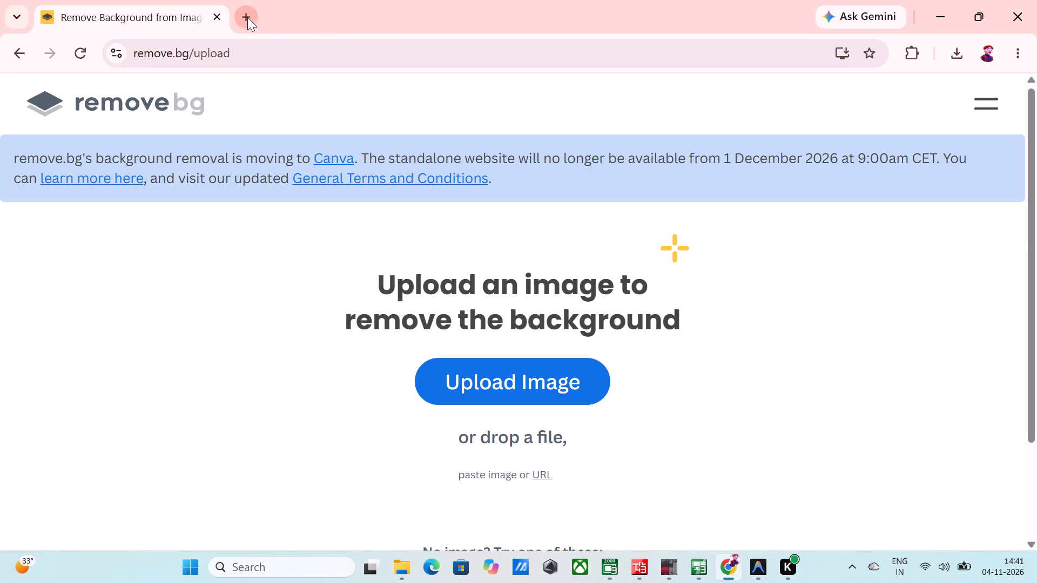
Search again for "add sub mul div images in one without bg" and show the image results.
click(243, 15)
click(223, 53)
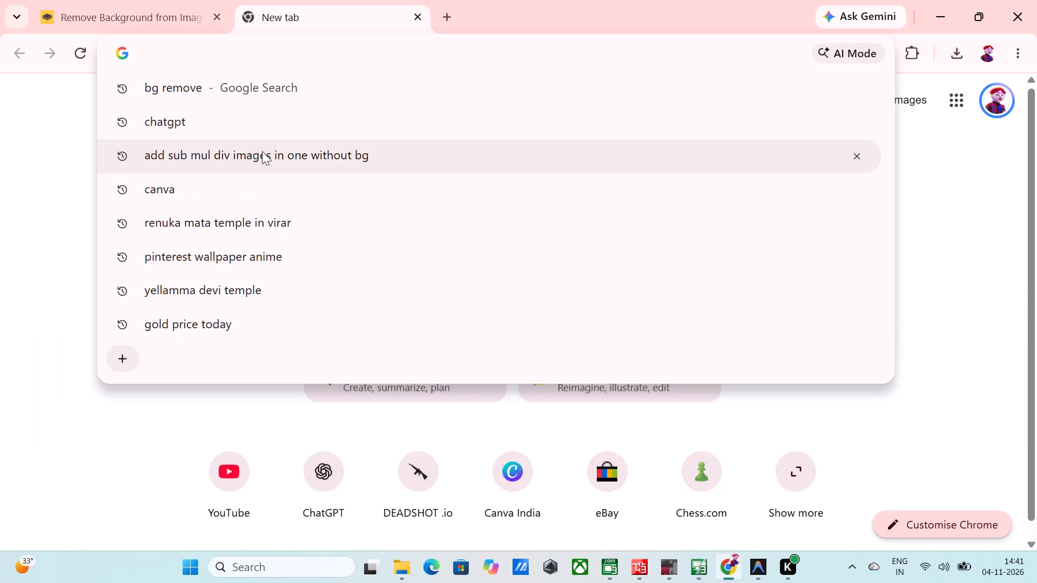
click(276, 167)
scroll(341, 233, down, 3)
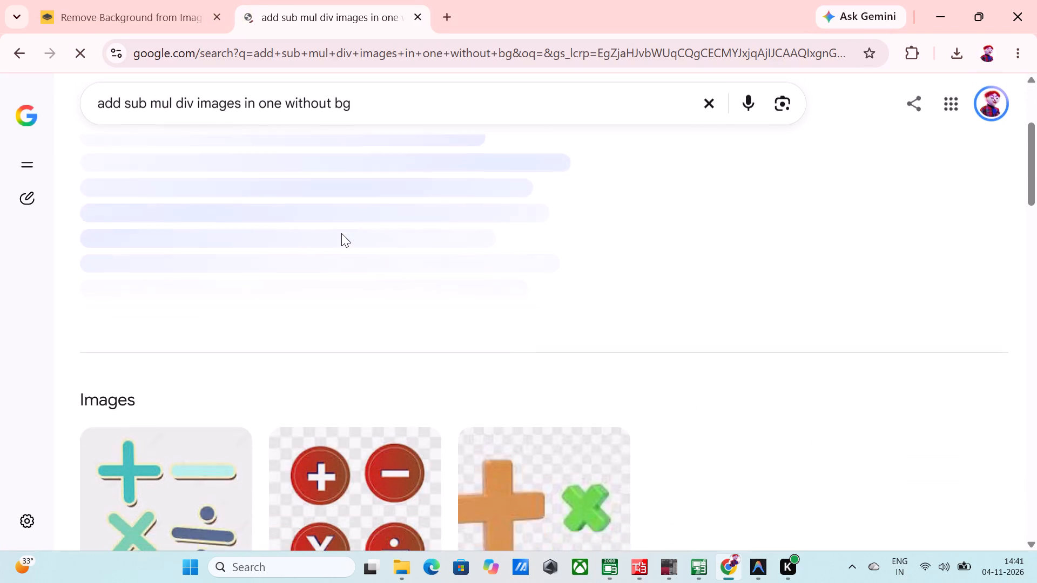
scroll(341, 233, down, 3)
scroll(317, 269, down, 7)
scroll(322, 265, up, 12)
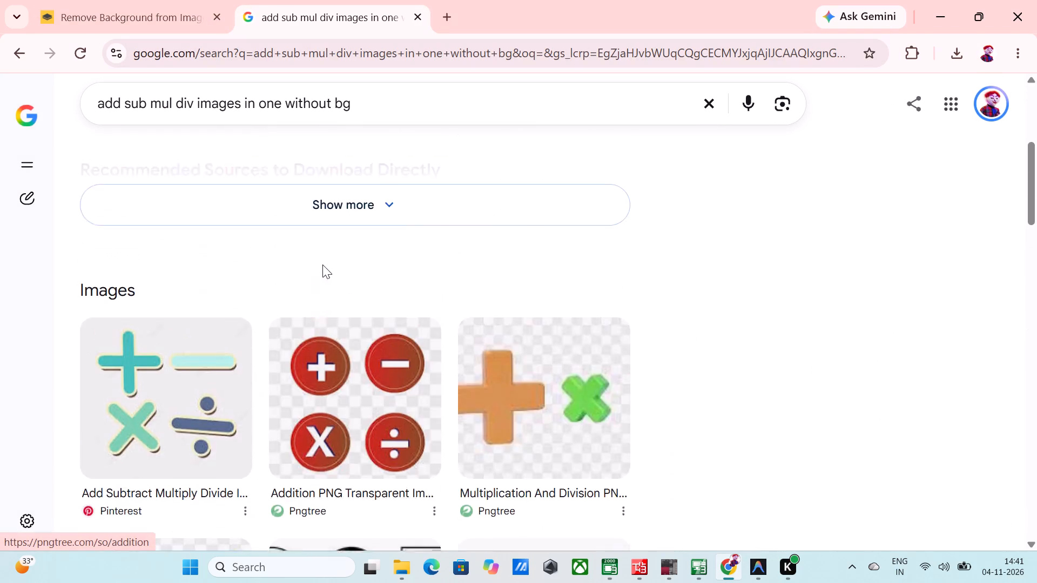
scroll(322, 265, up, 1)
click(220, 156)
Choose the Pngtree image of four glossy round operator buttons from the results and drop it onto the remove.bg upload page.
scroll(413, 274, down, 5)
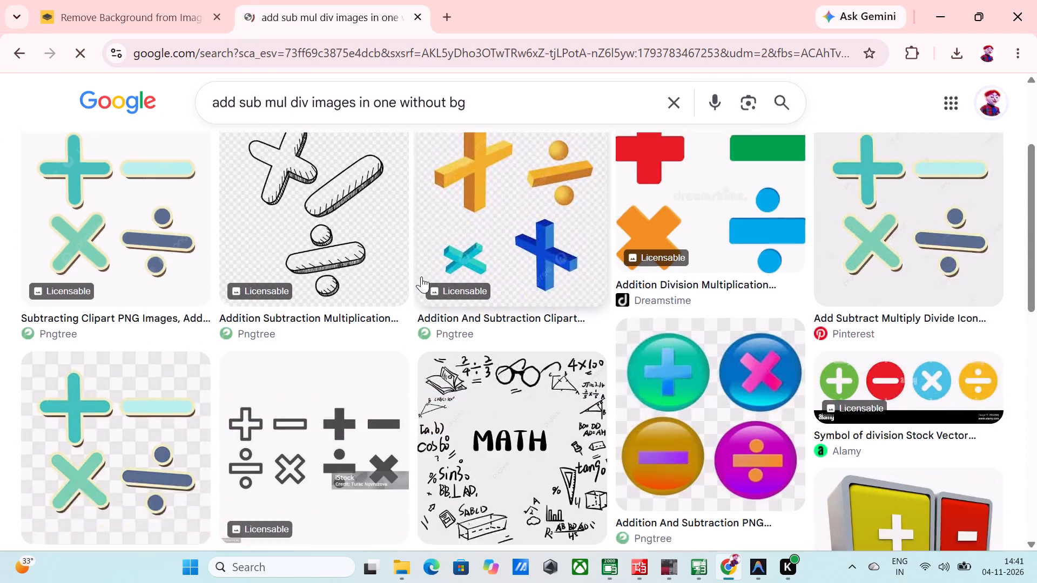
scroll(421, 275, down, 5)
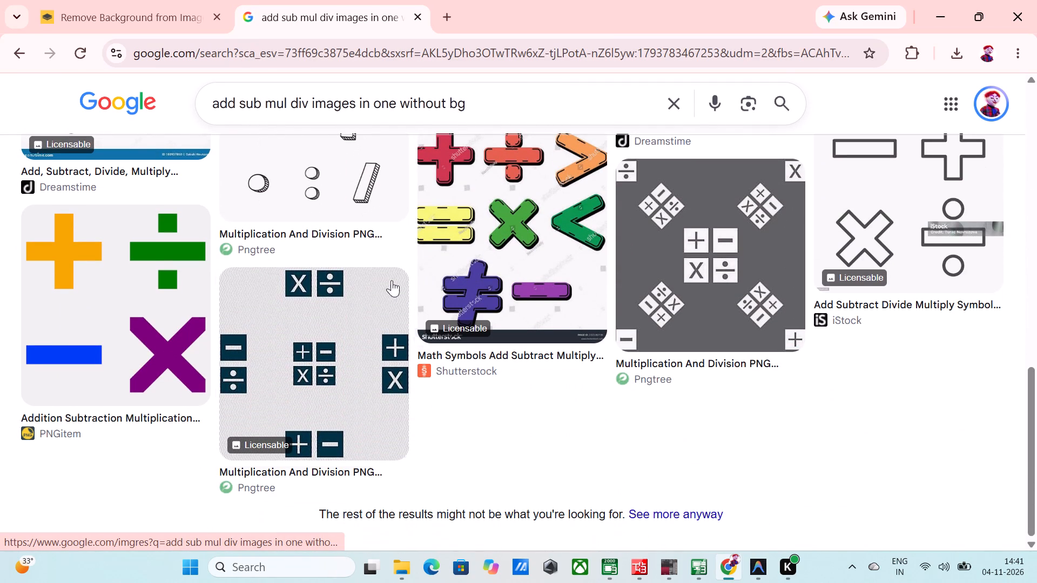
scroll(361, 286, down, 2)
scroll(529, 262, up, 1)
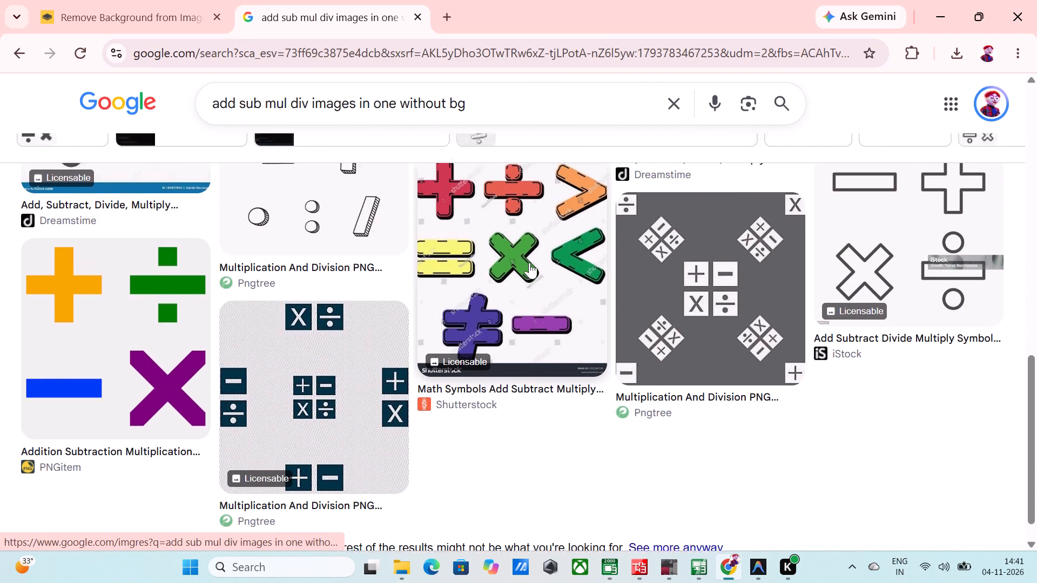
scroll(529, 262, up, 3)
scroll(530, 262, down, 4)
scroll(534, 263, up, 4)
scroll(585, 256, down, 2)
scroll(585, 255, up, 4)
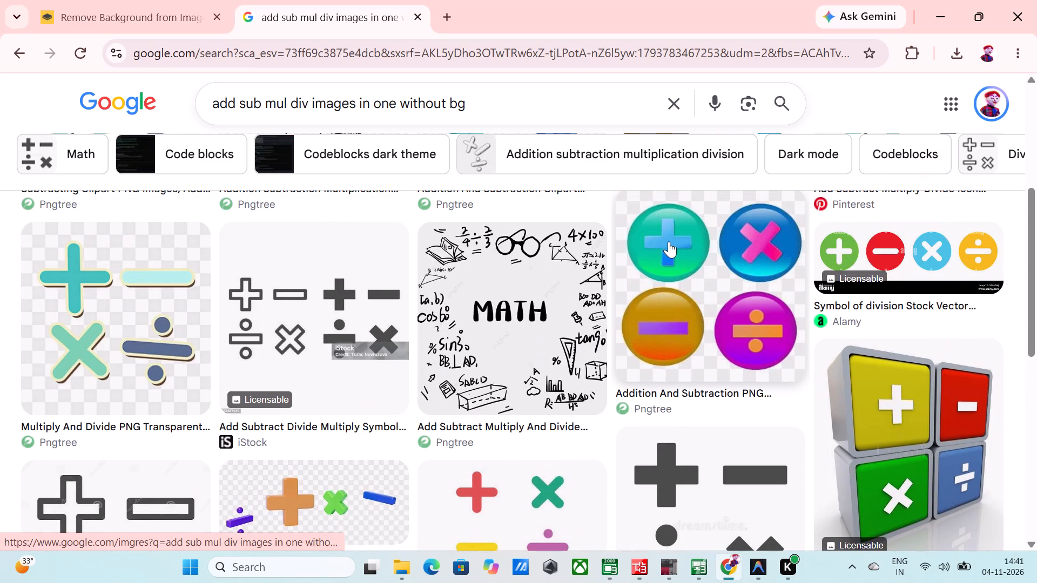
drag(667, 243, 124, 4)
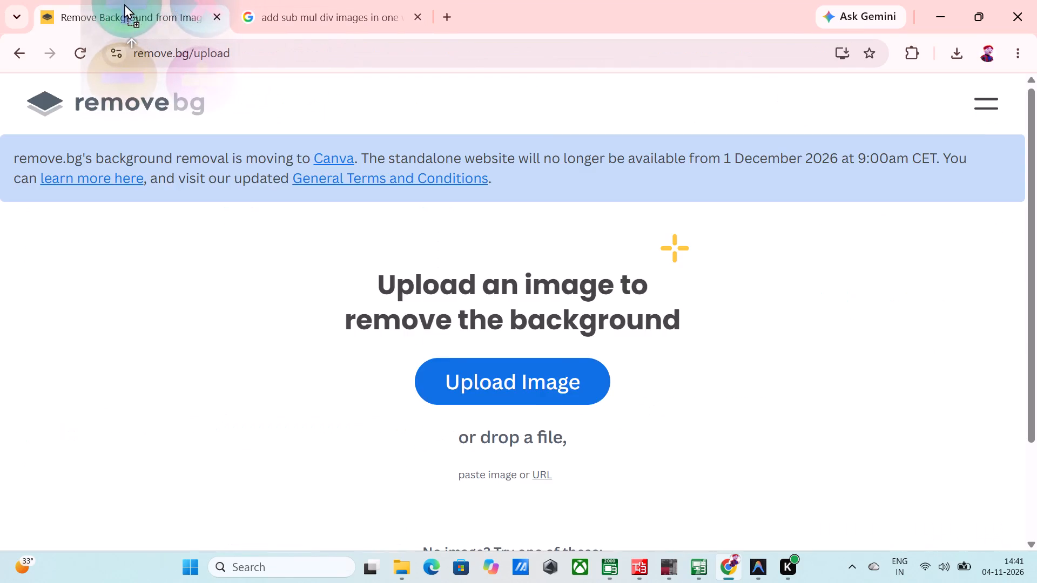
drag(124, 4, 482, 350)
click(482, 350)
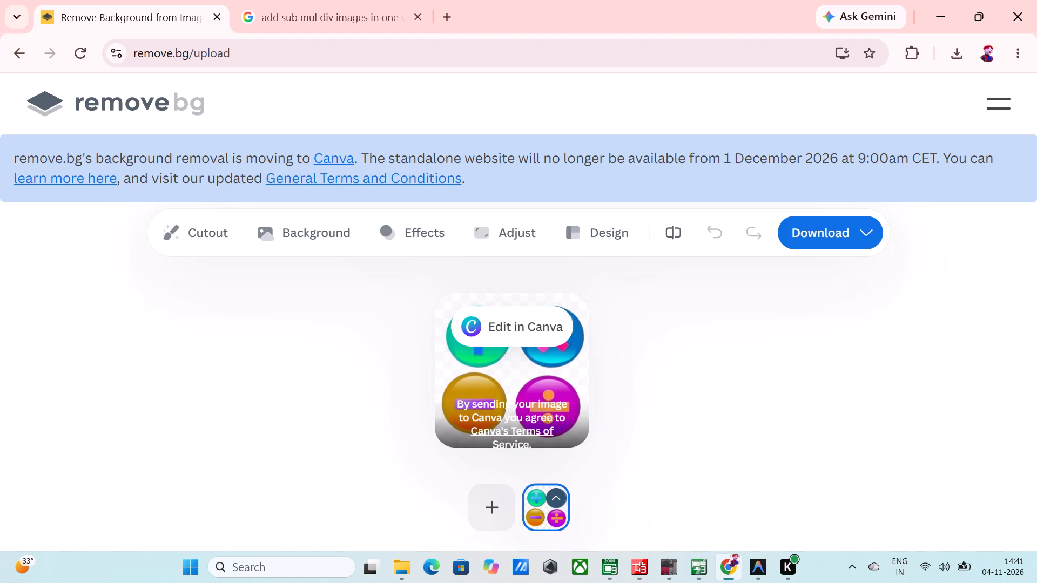
Download the background-free image in the free Preview size, 360 x 360.
scroll(574, 403, down, 4)
click(868, 231)
click(839, 232)
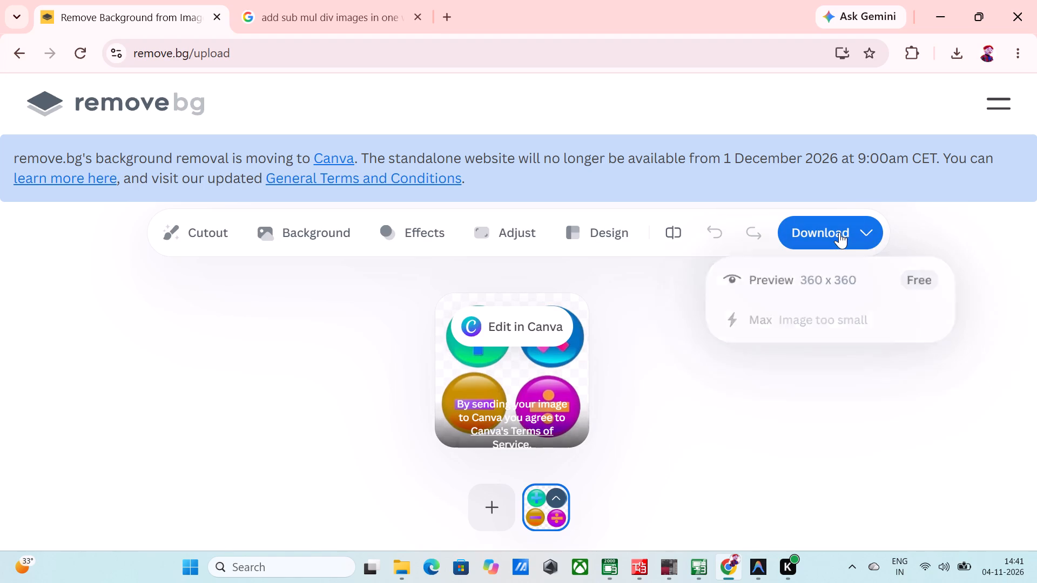
click(834, 234)
click(851, 302)
click(854, 288)
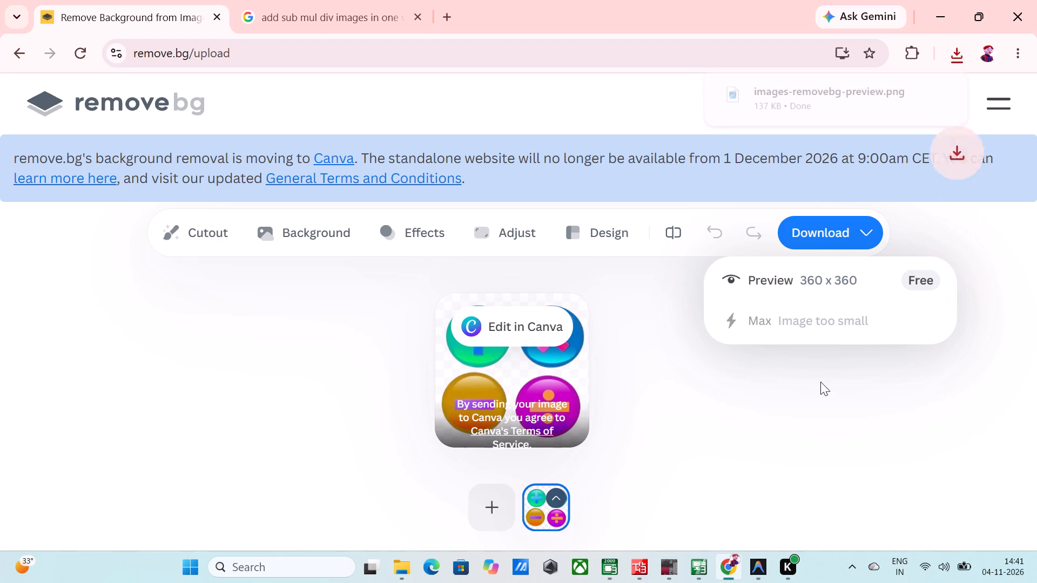
In GT Designer3, insert images-removebg-preview.png from Downloads onto base screen 1, with its origin at about X 240, Y 96.
click(610, 558)
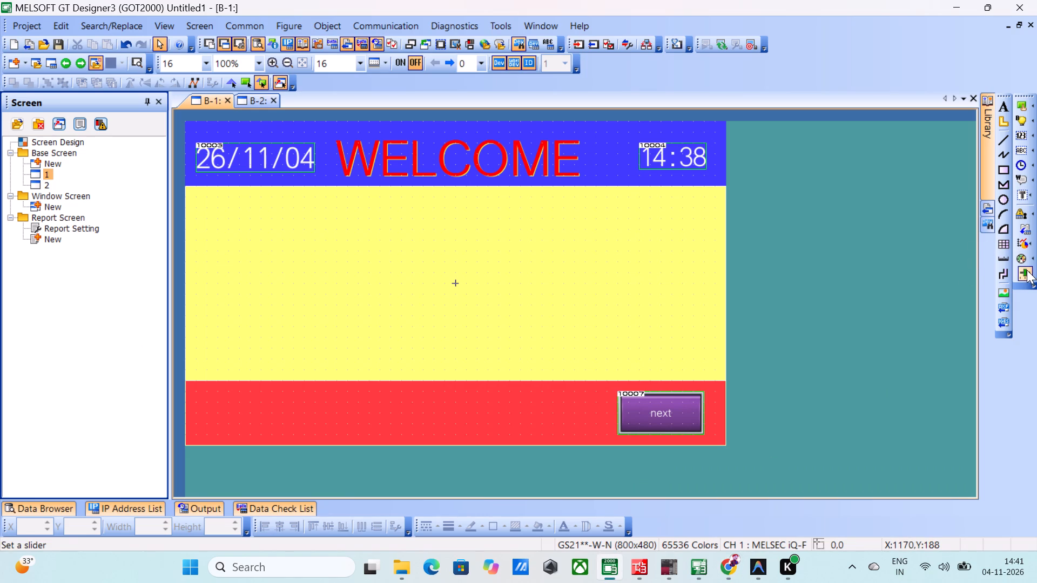
click(1027, 270)
click(1026, 270)
click(1006, 291)
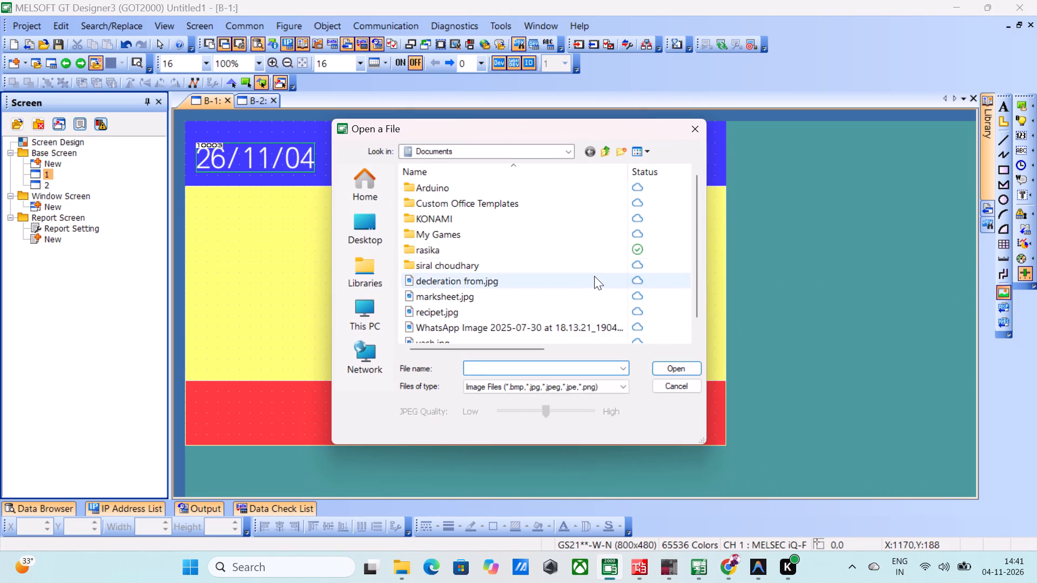
click(374, 169)
click(440, 149)
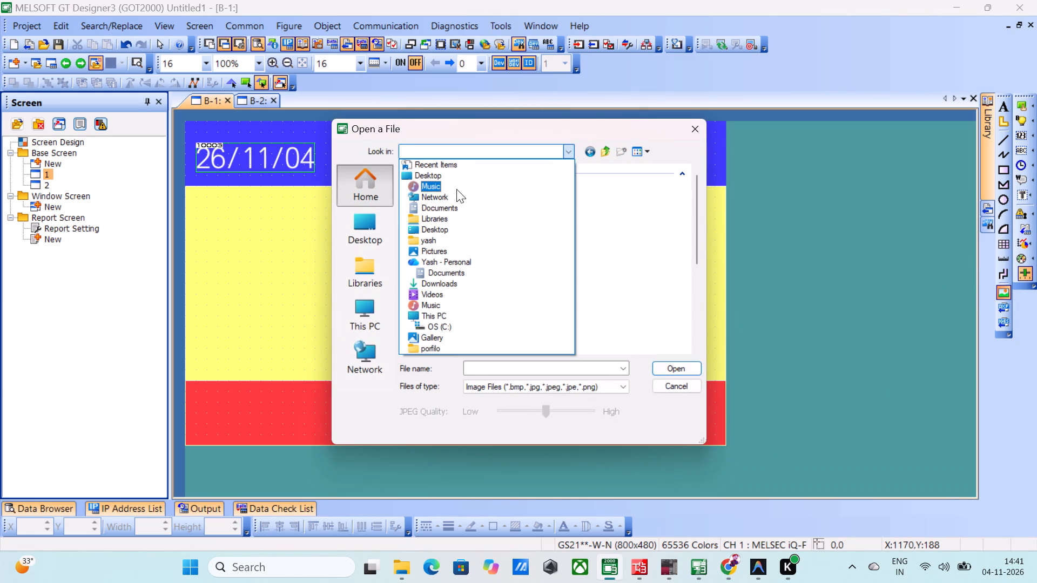
click(450, 285)
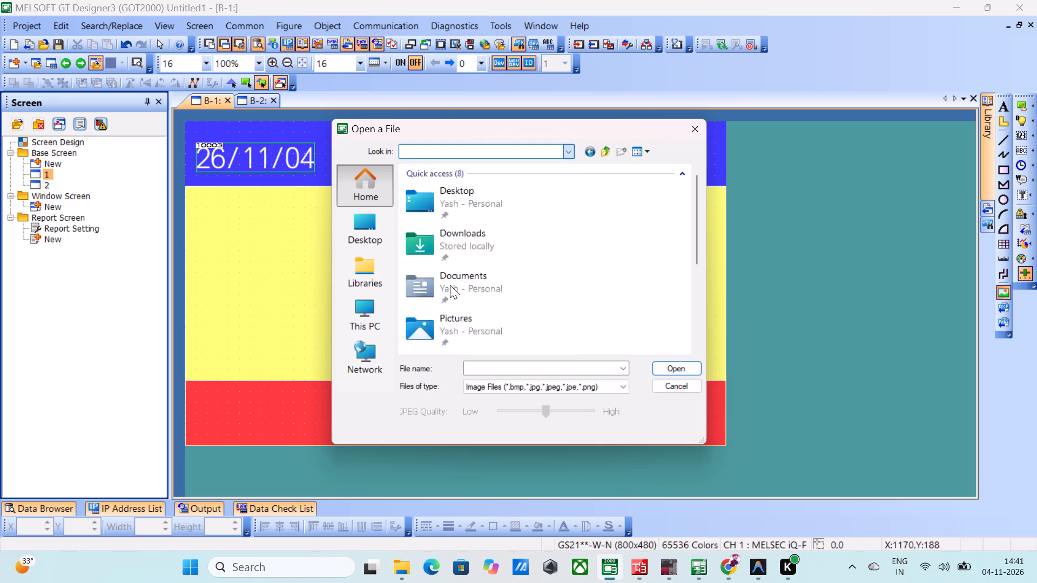
click(451, 198)
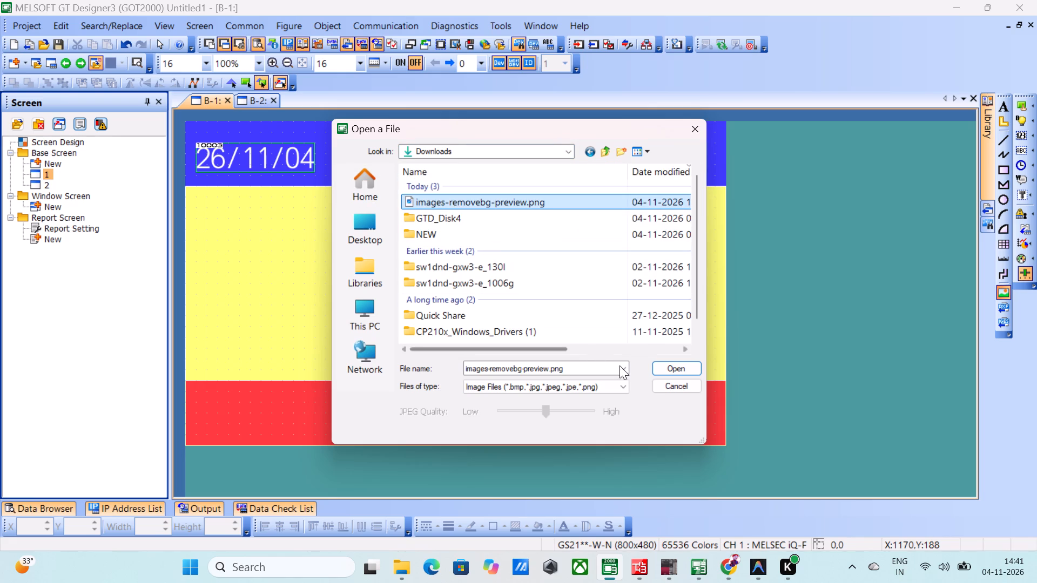
click(677, 368)
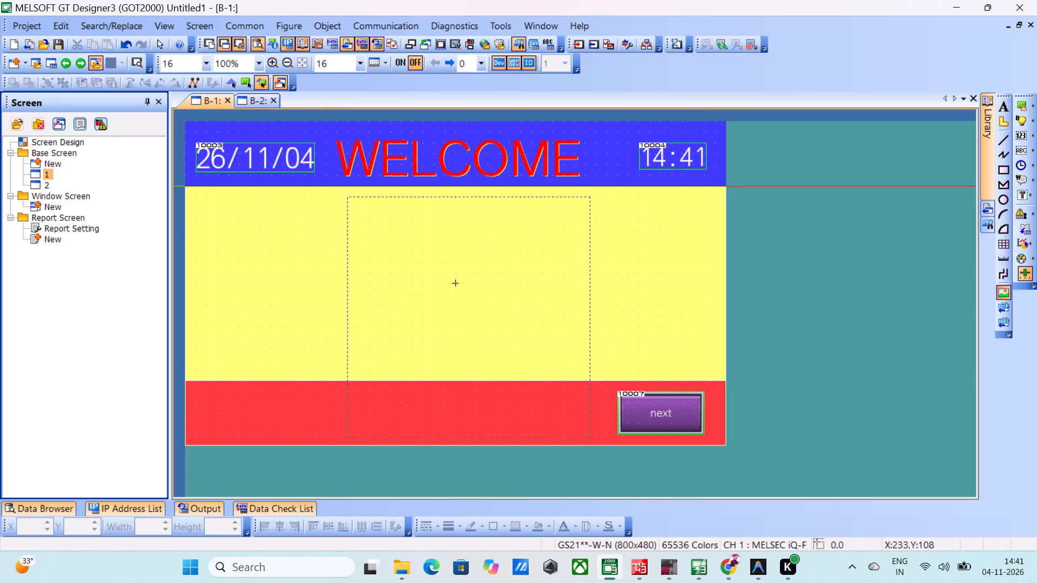
click(346, 186)
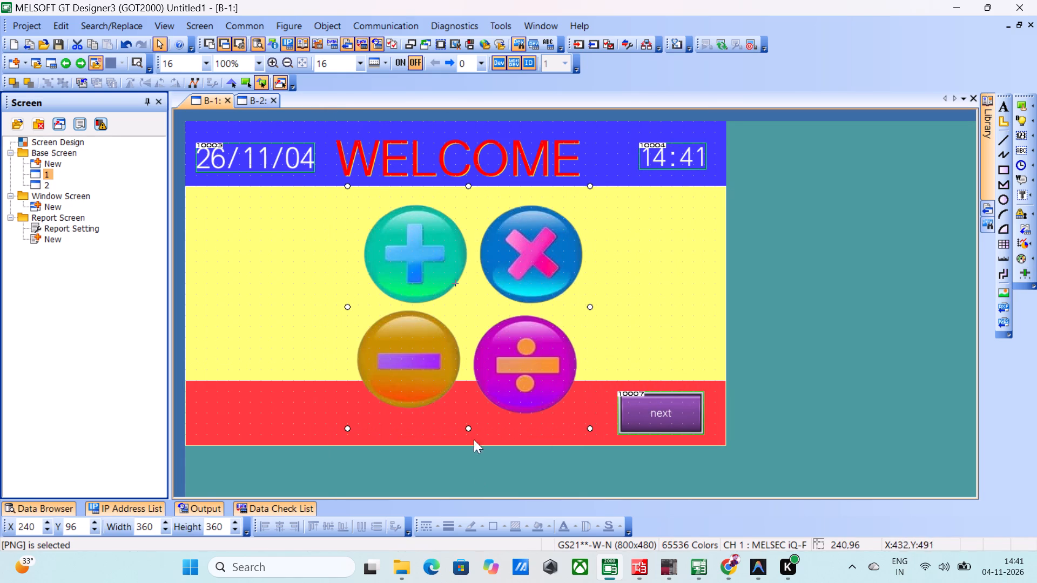
Reduce the operator image's height to about 289 so it ends at the yellow area's lower edge.
drag(469, 428, 472, 376)
click(472, 376)
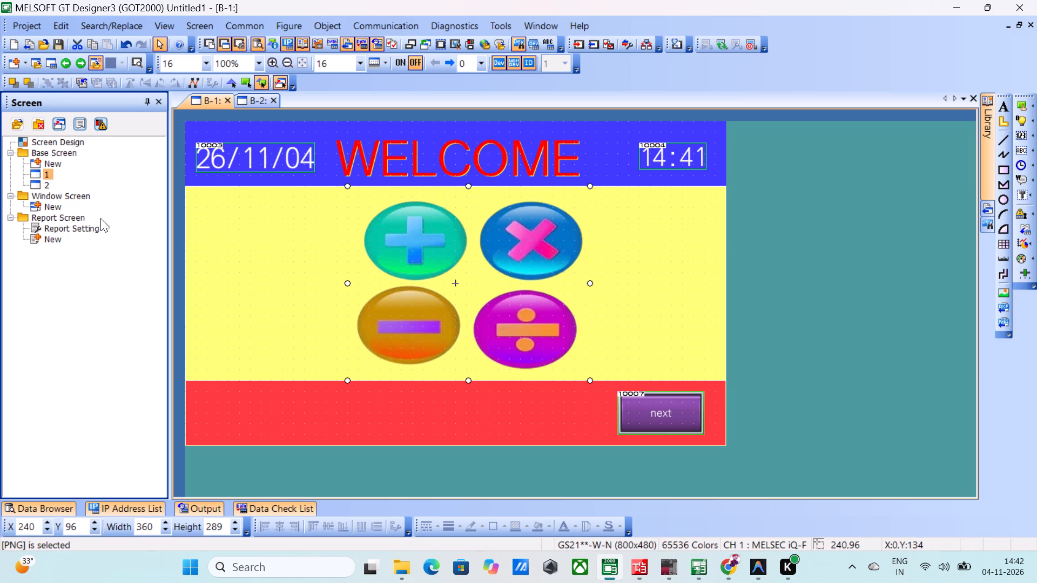
Open base screen 2, the ADDITION screen.
double_click(35, 181)
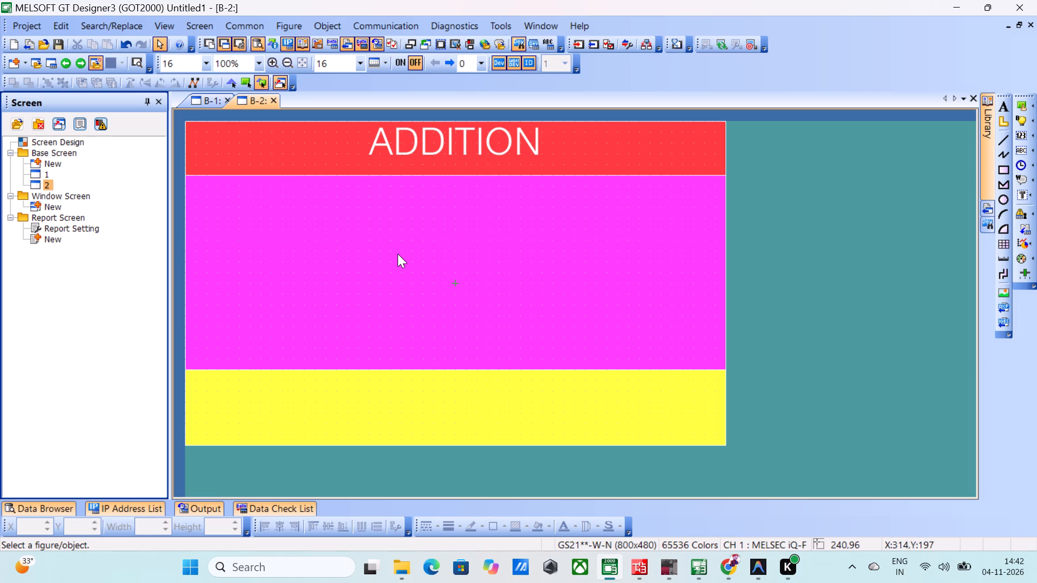
Open base screen 1, preview it and test the "next" switch in the preview.
click(36, 173)
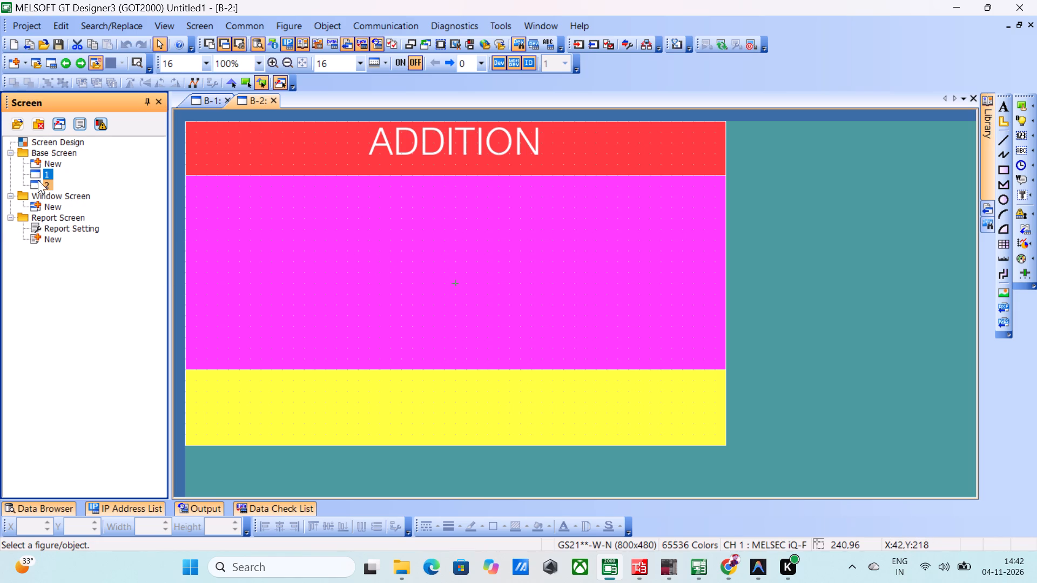
click(42, 165)
click(33, 169)
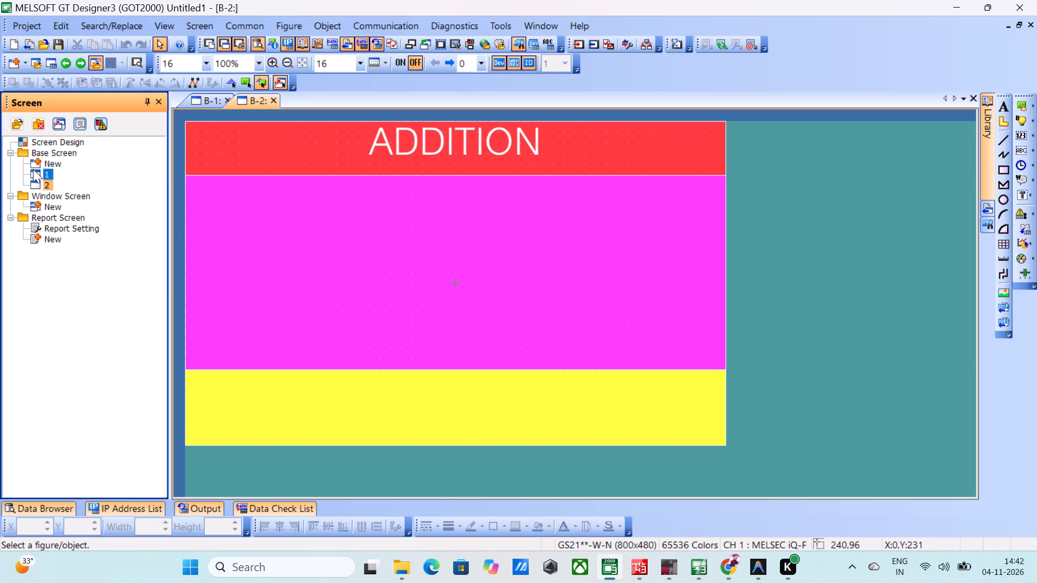
double_click(33, 169)
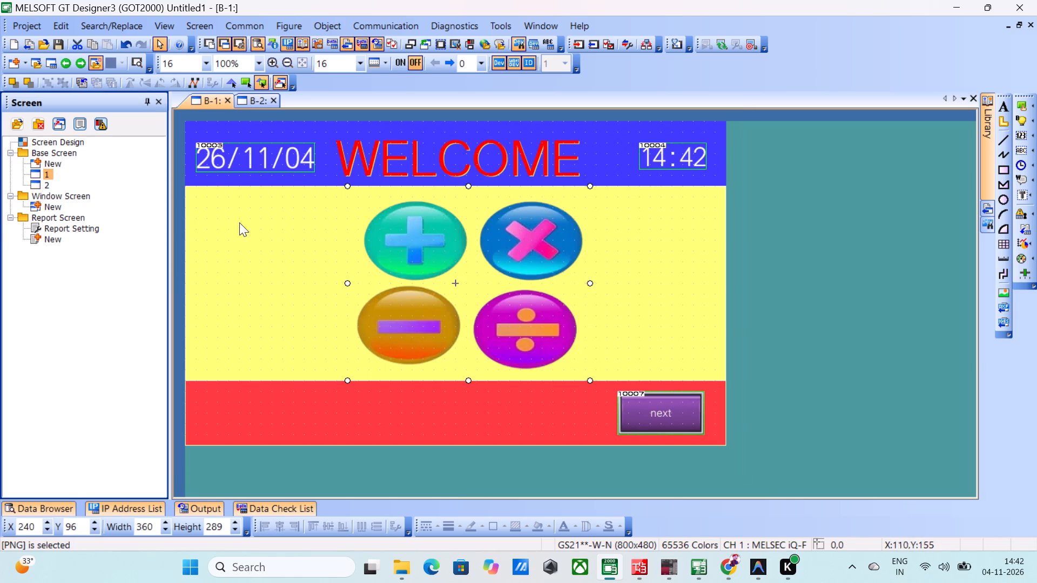
click(159, 27)
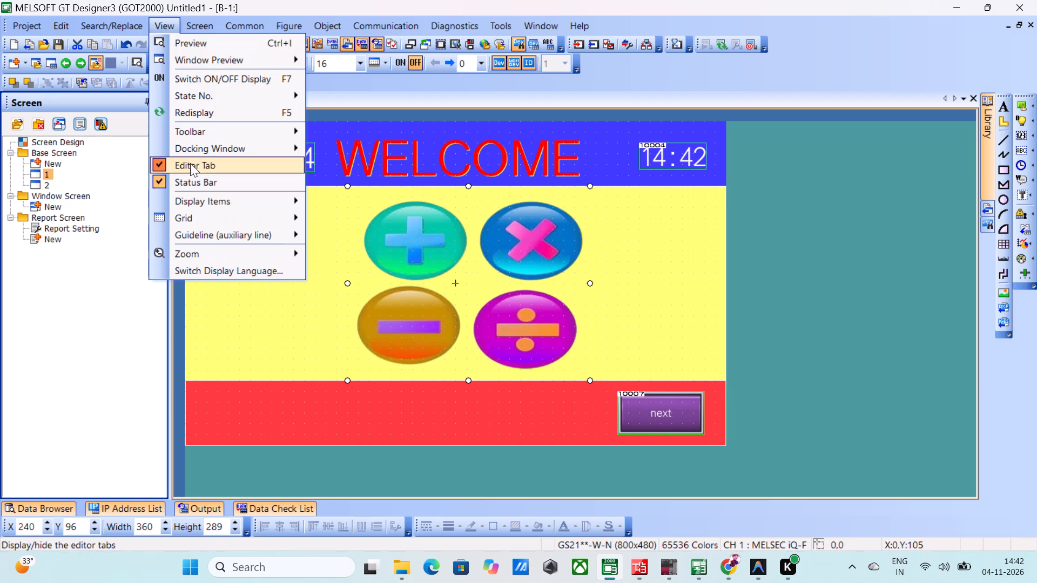
click(221, 46)
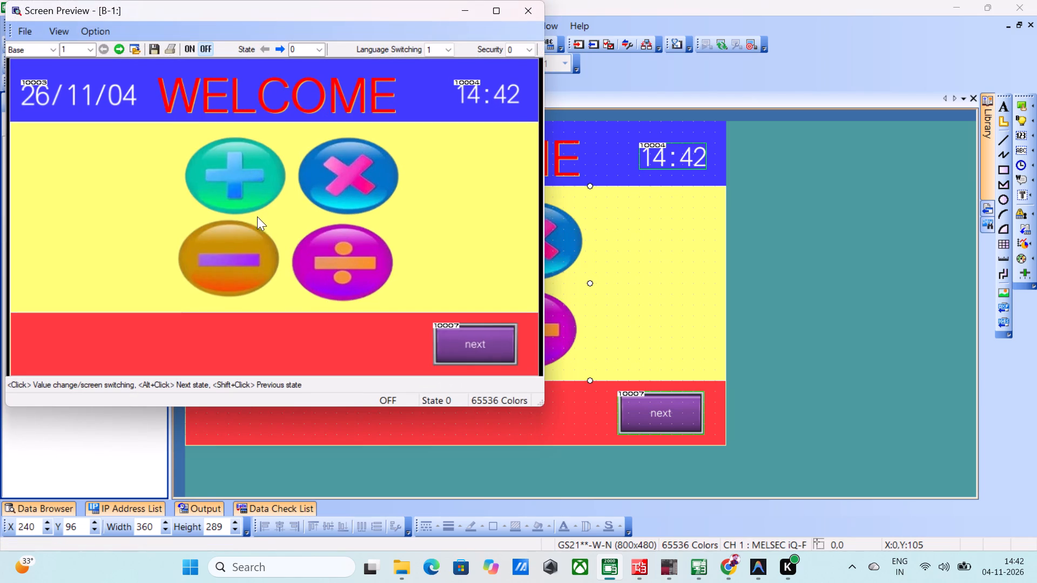
click(500, 341)
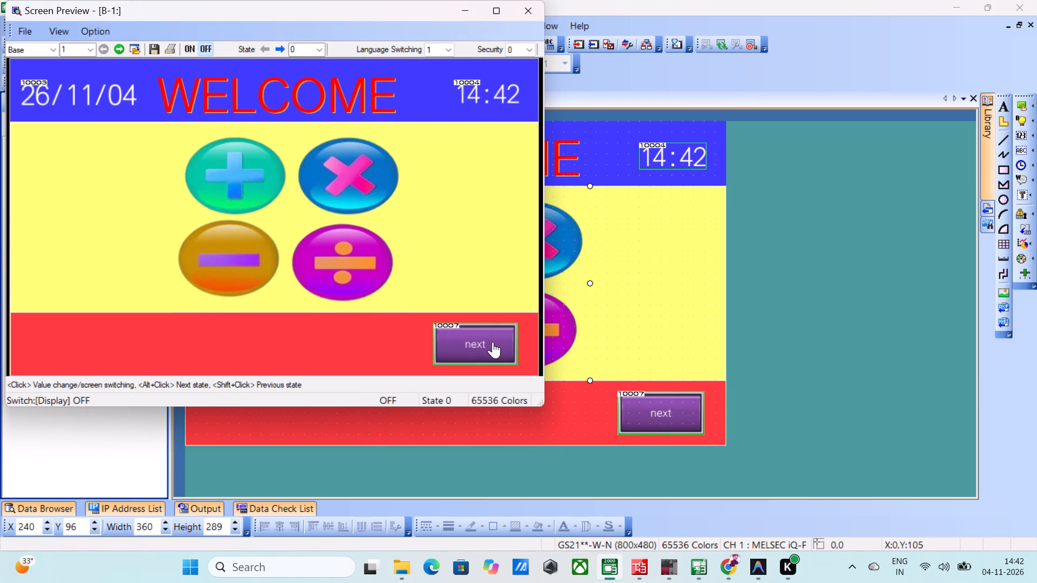
click(493, 342)
click(493, 342)
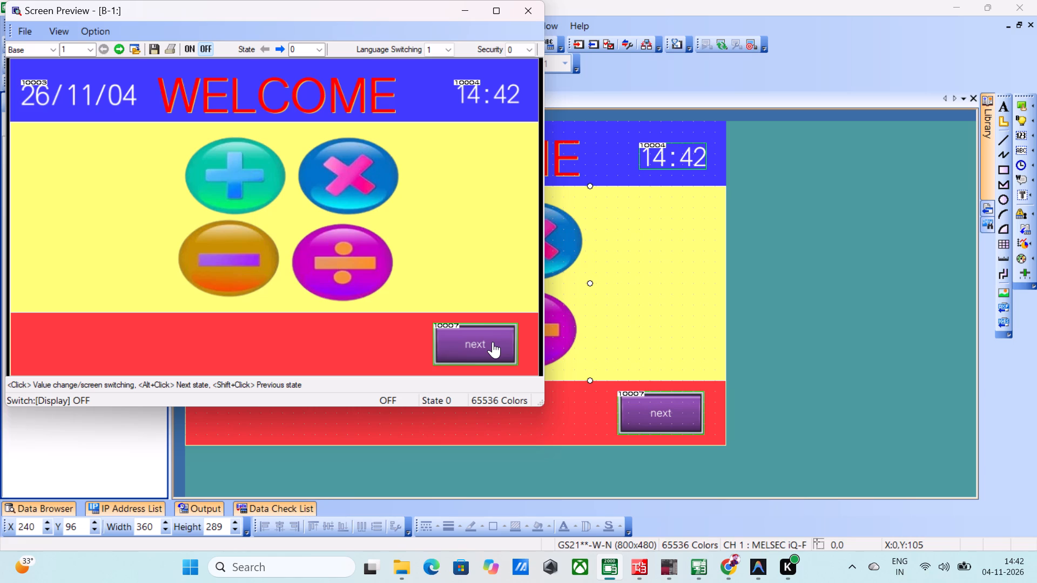
click(493, 342)
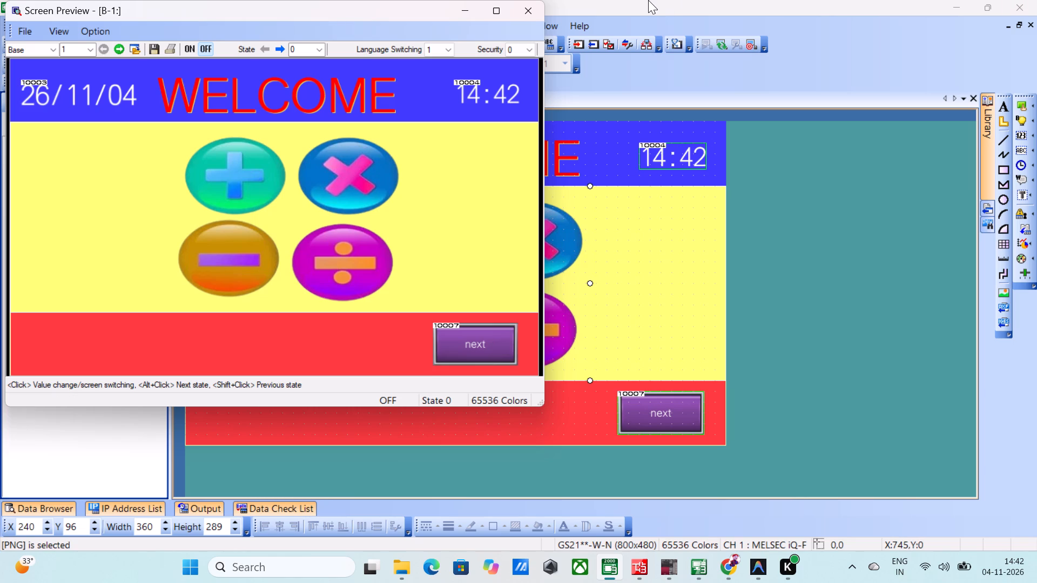
click(526, 15)
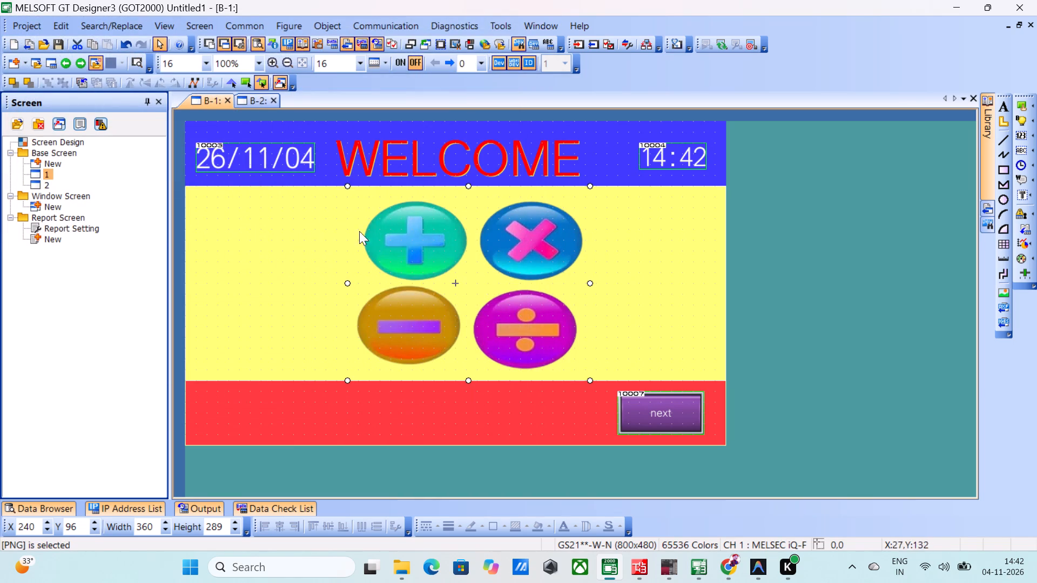
Add a momentary bit action on device X0 to the "next" switch on base screen 1.
double_click(639, 414)
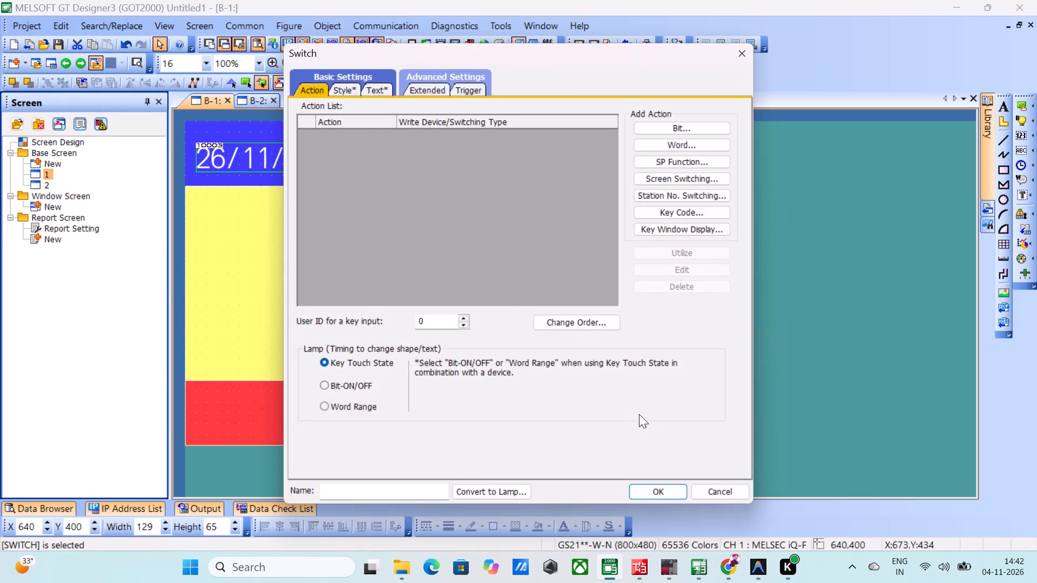
click(669, 131)
click(540, 248)
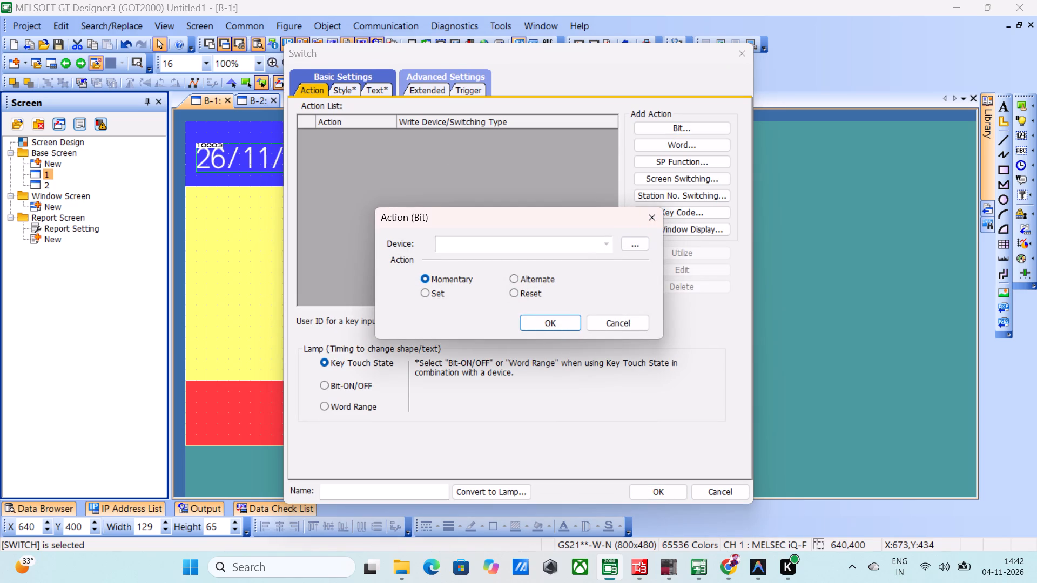
text(x0)
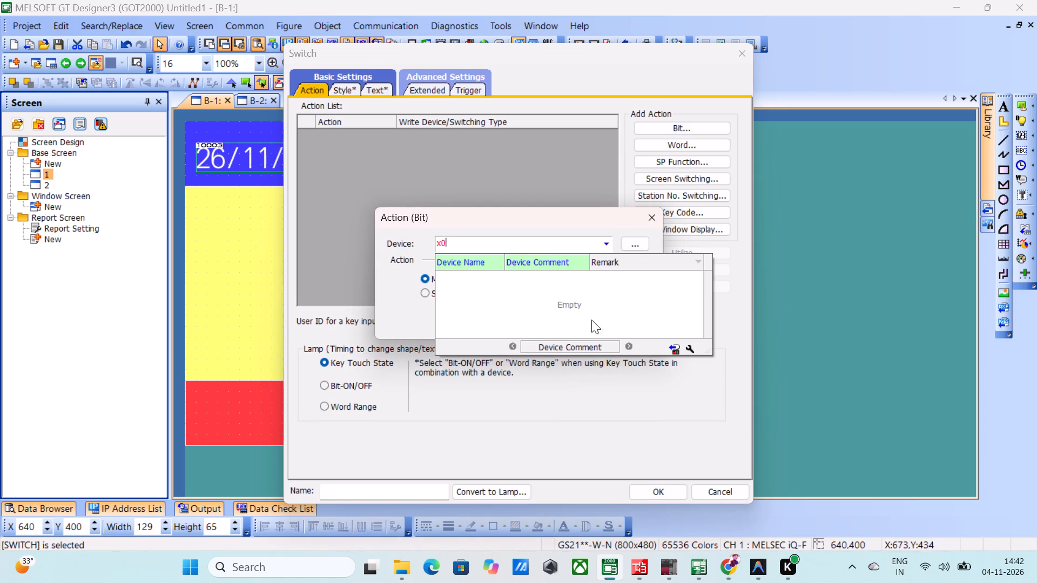
click(654, 494)
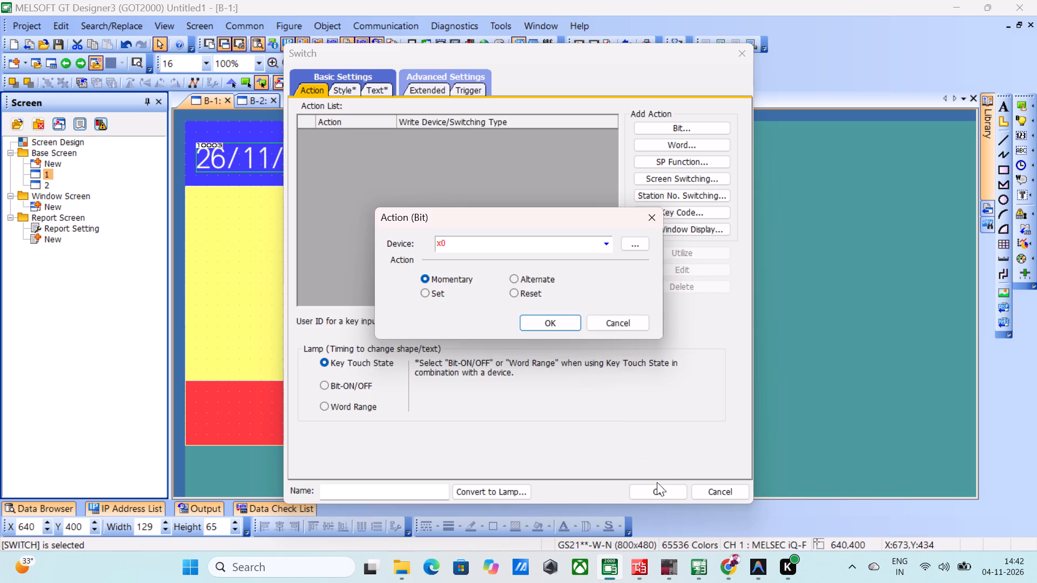
click(549, 324)
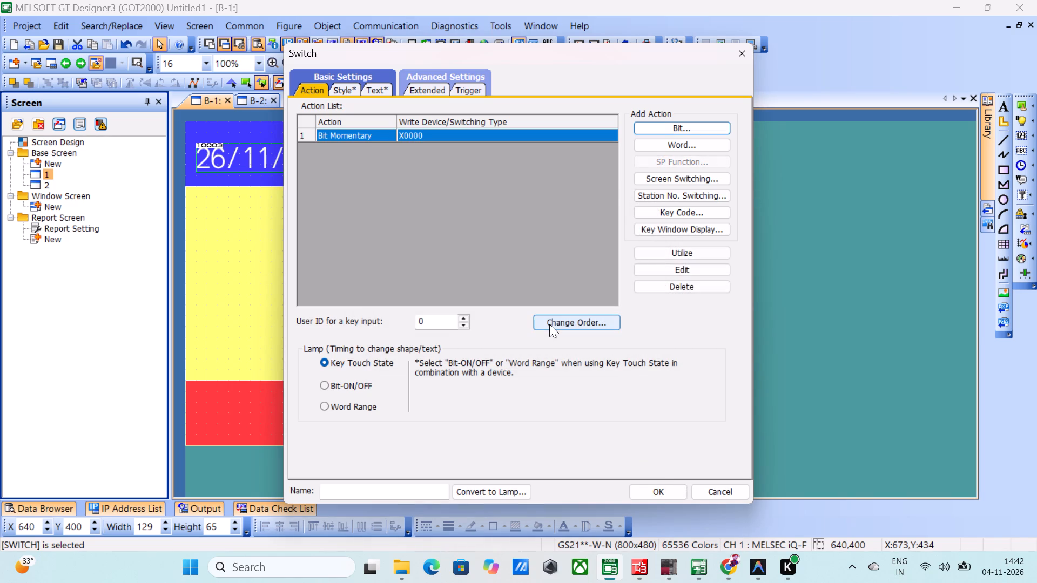
click(662, 482)
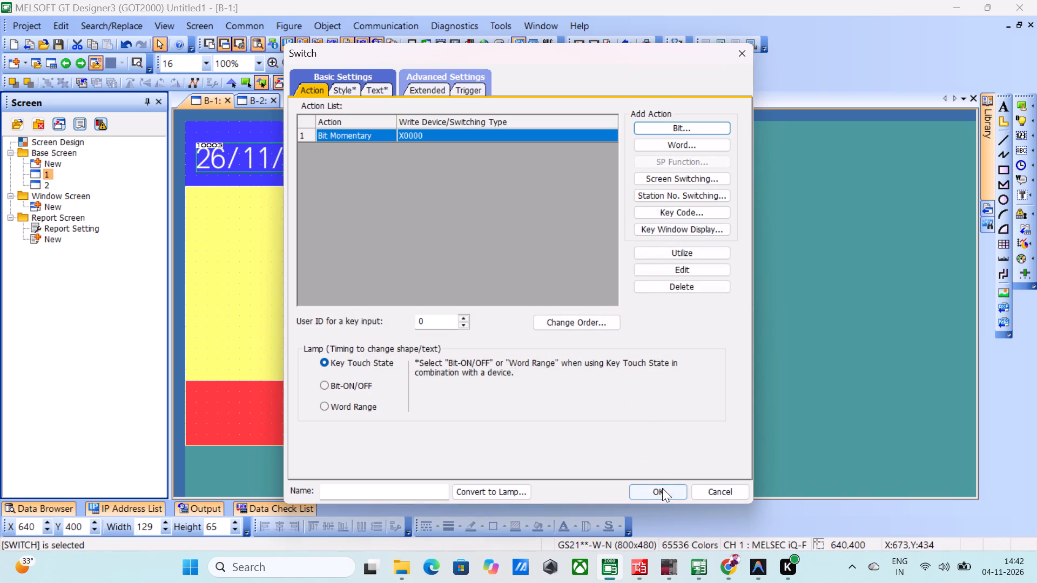
click(662, 488)
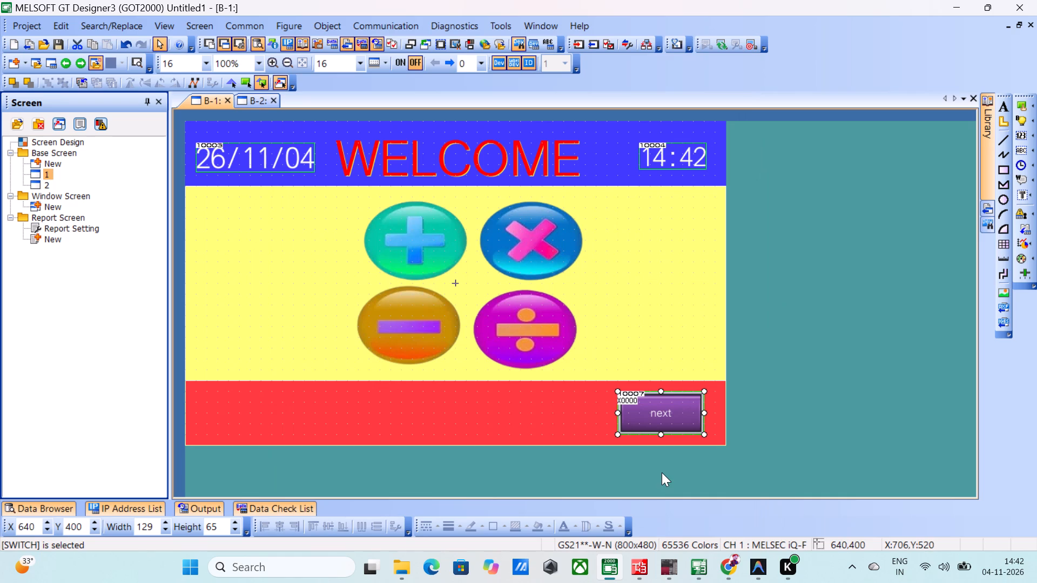
Preview base screen 1 again and test the "next" switch with its bit action.
click(171, 23)
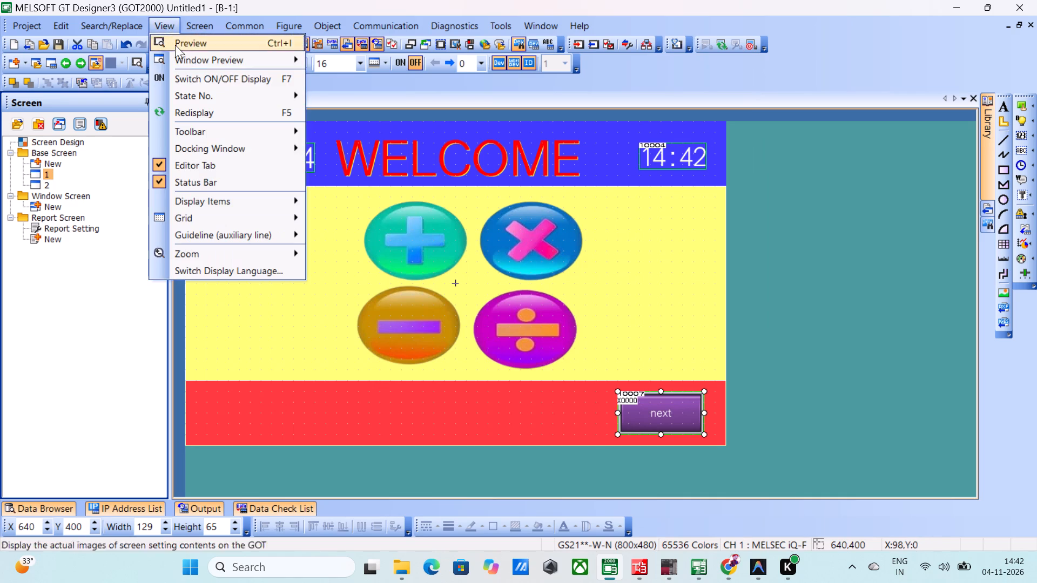
click(197, 44)
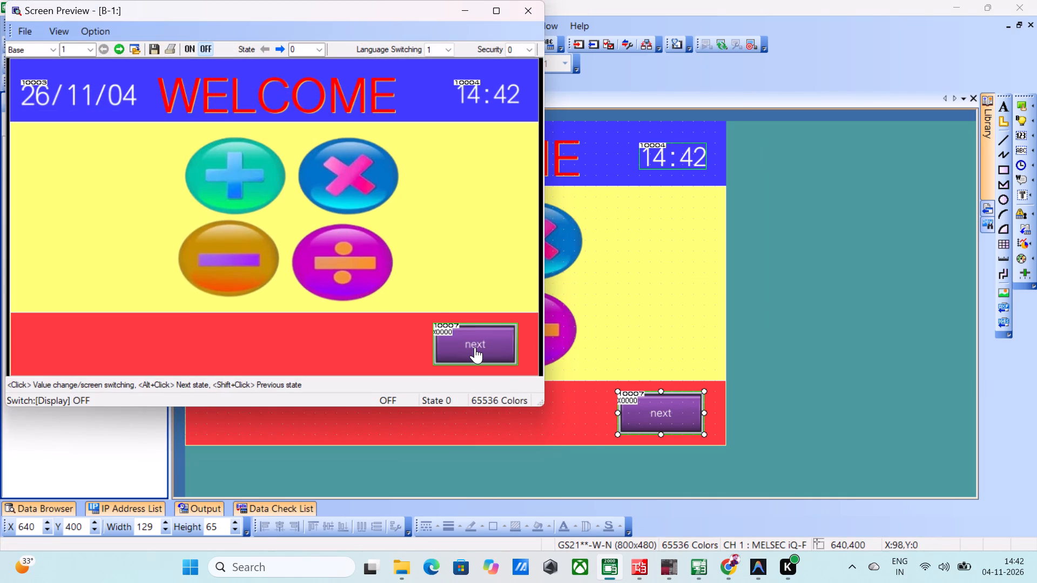
click(475, 347)
triple_click(475, 348)
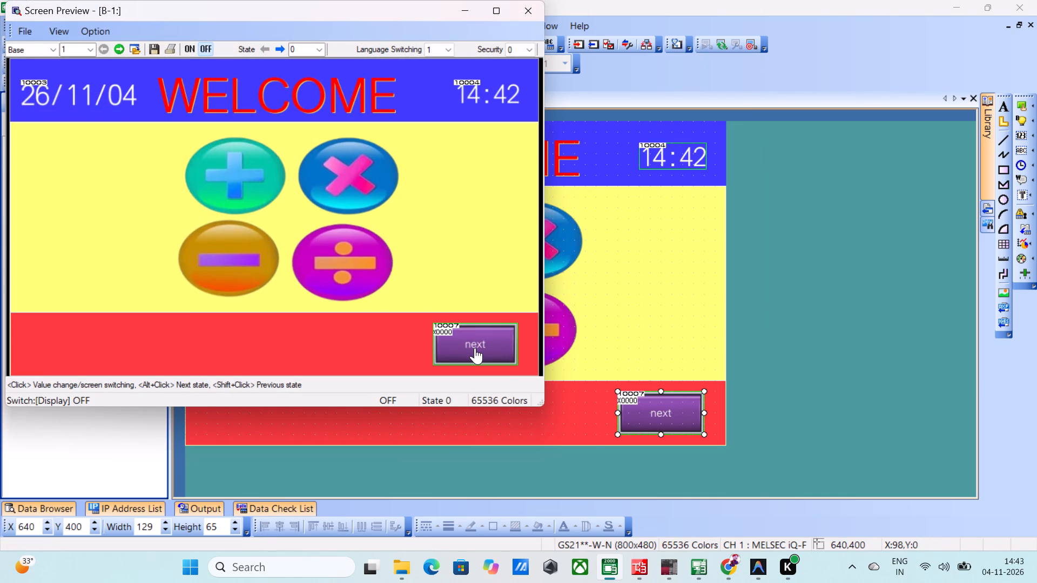
click(475, 348)
click(475, 348)
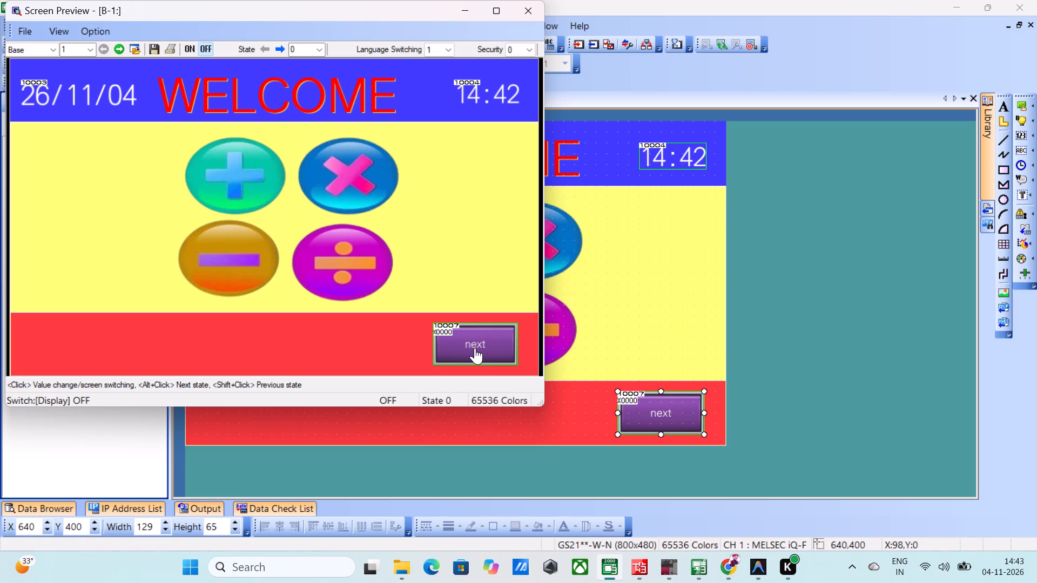
double_click(475, 348)
click(466, 9)
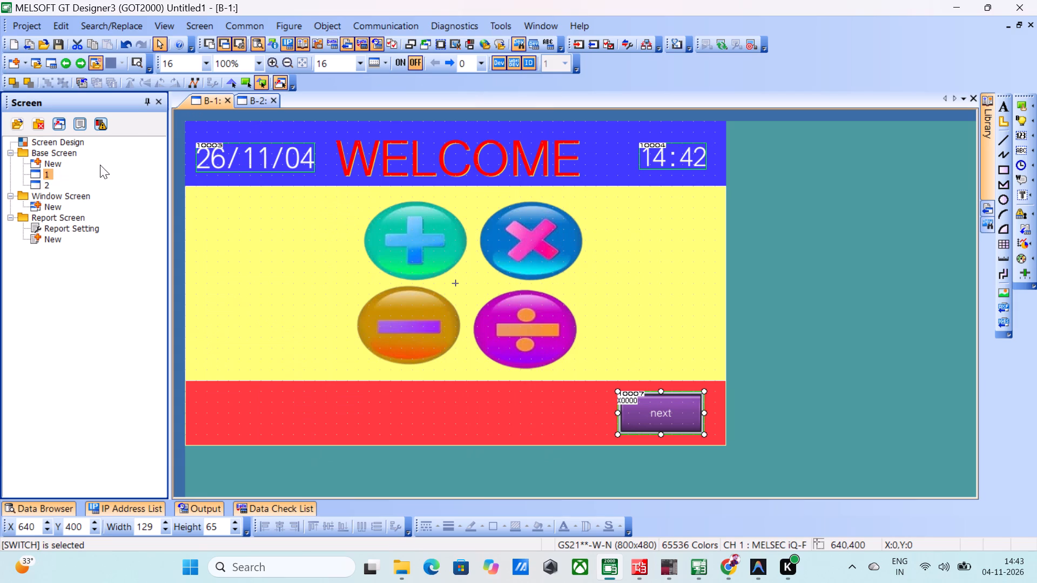
Create a new base screen with screen number 5, leaving its other properties at their defaults.
double_click(33, 181)
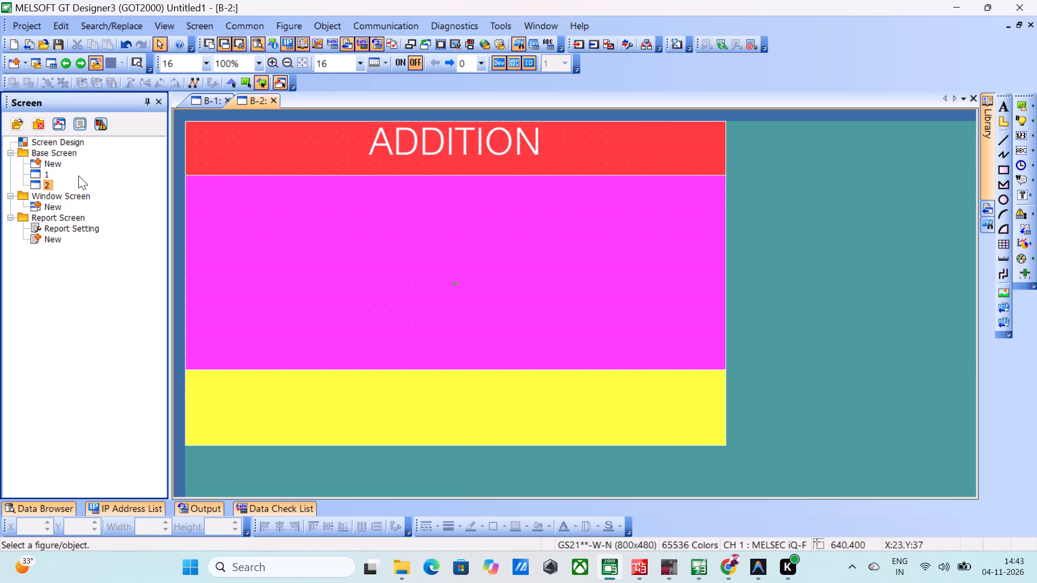
click(46, 161)
double_click(37, 160)
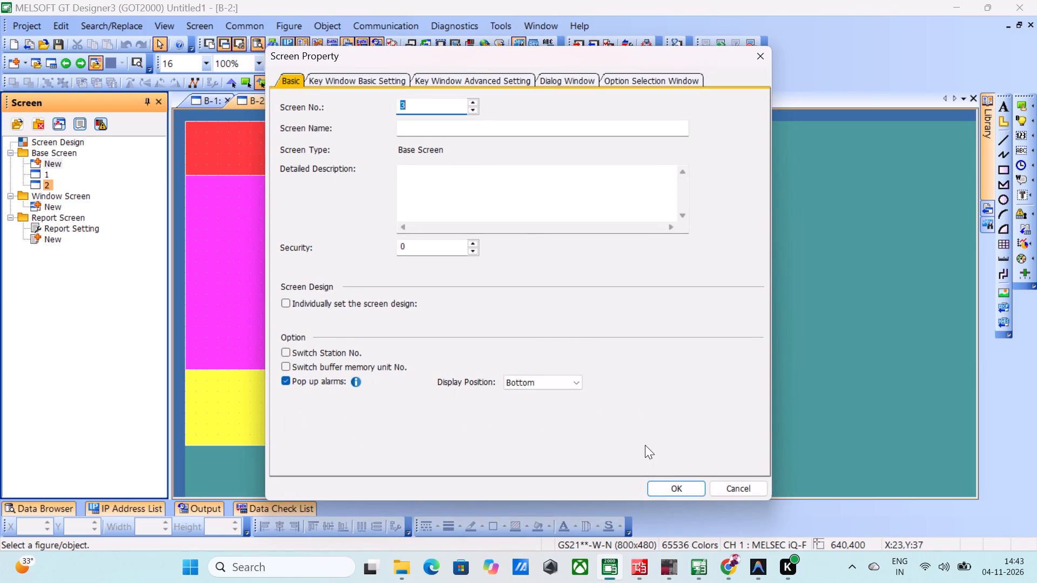
click(470, 113)
click(470, 113)
click(468, 94)
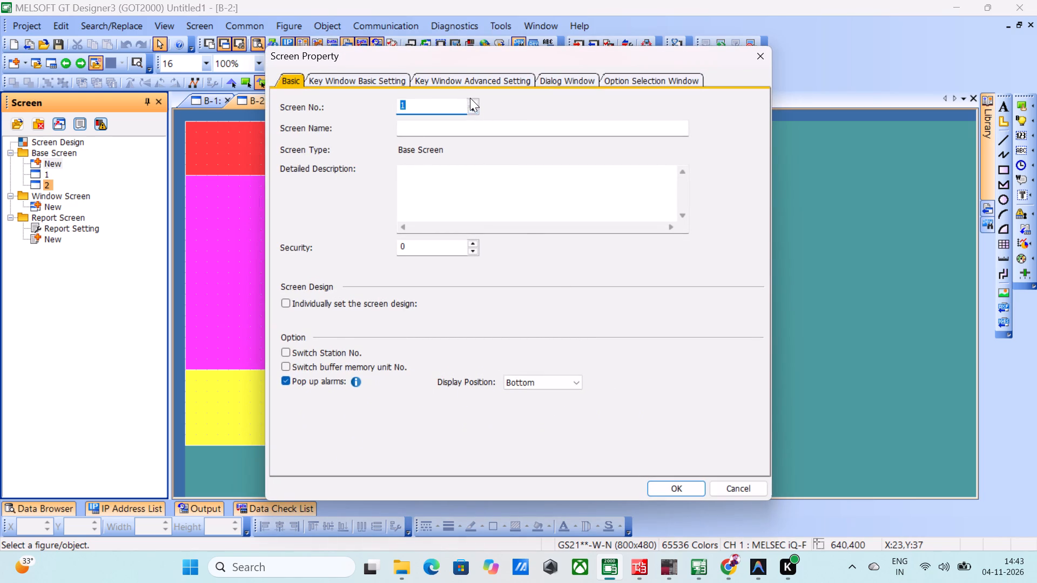
double_click(470, 99)
click(469, 98)
triple_click(470, 98)
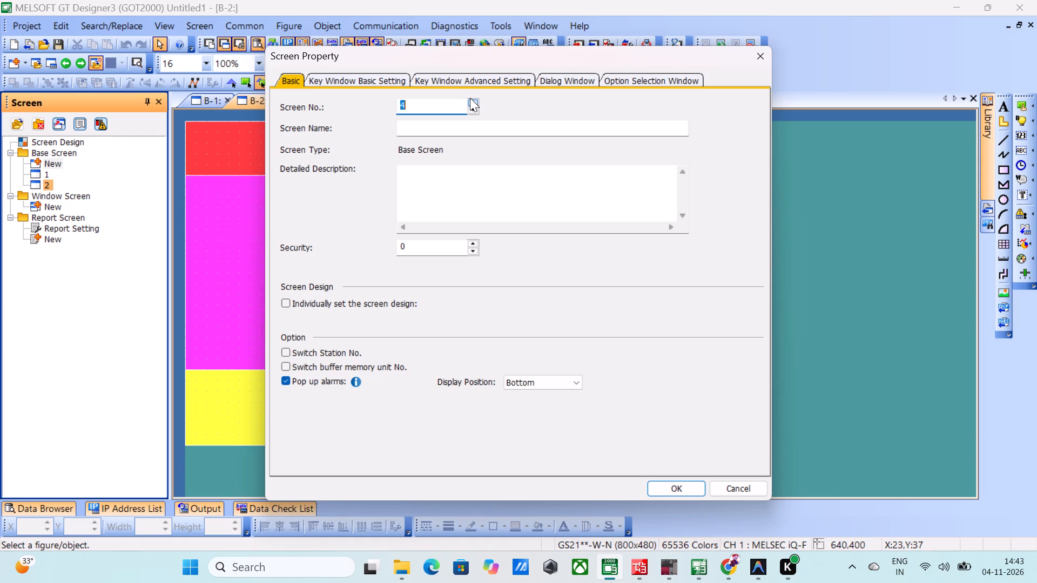
click(471, 107)
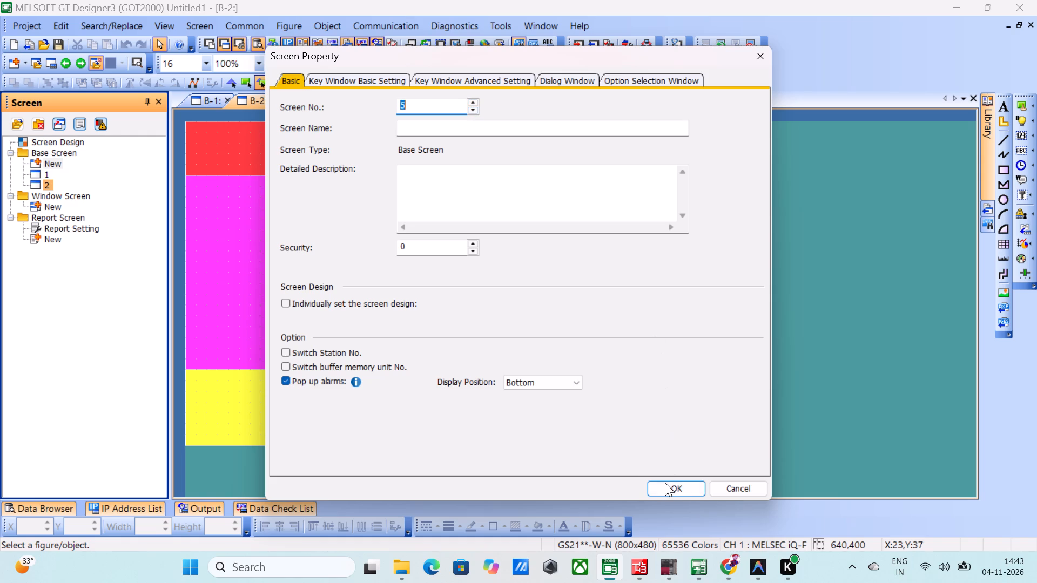
click(664, 483)
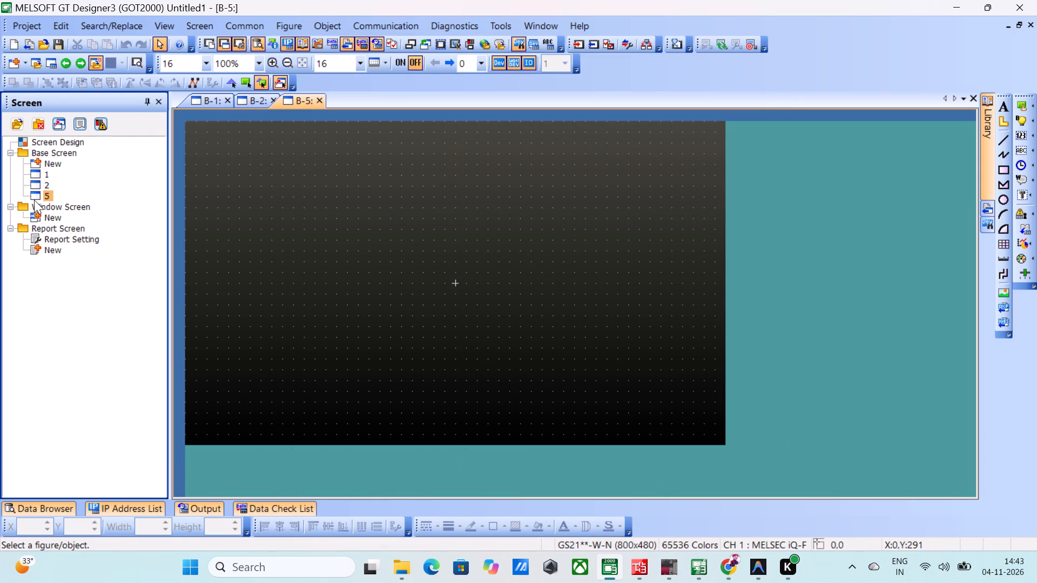
double_click(35, 196)
double_click(36, 196)
Create base screens 3 and 4 with the default screen properties.
click(36, 162)
double_click(36, 162)
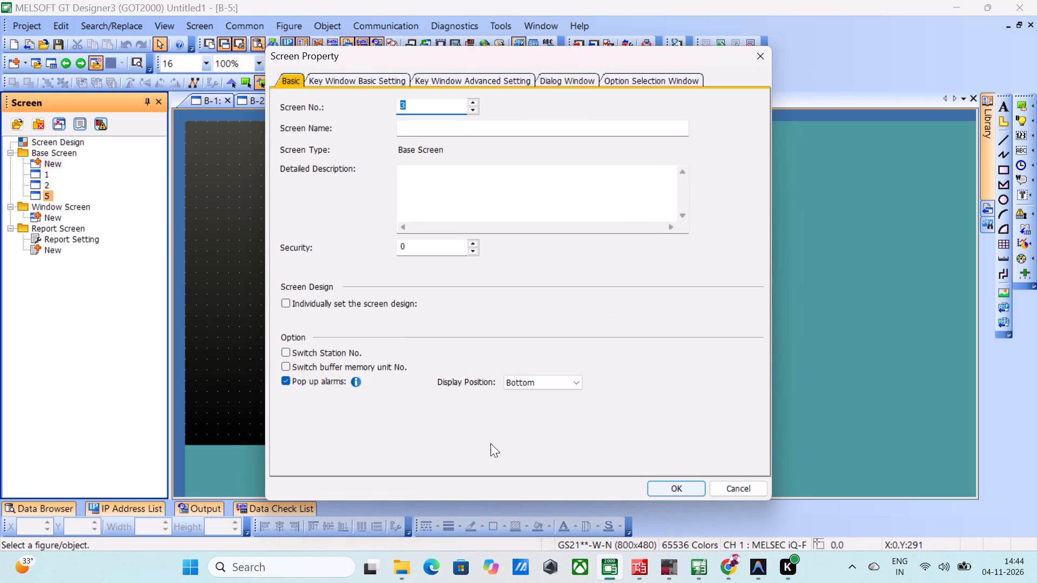
click(674, 491)
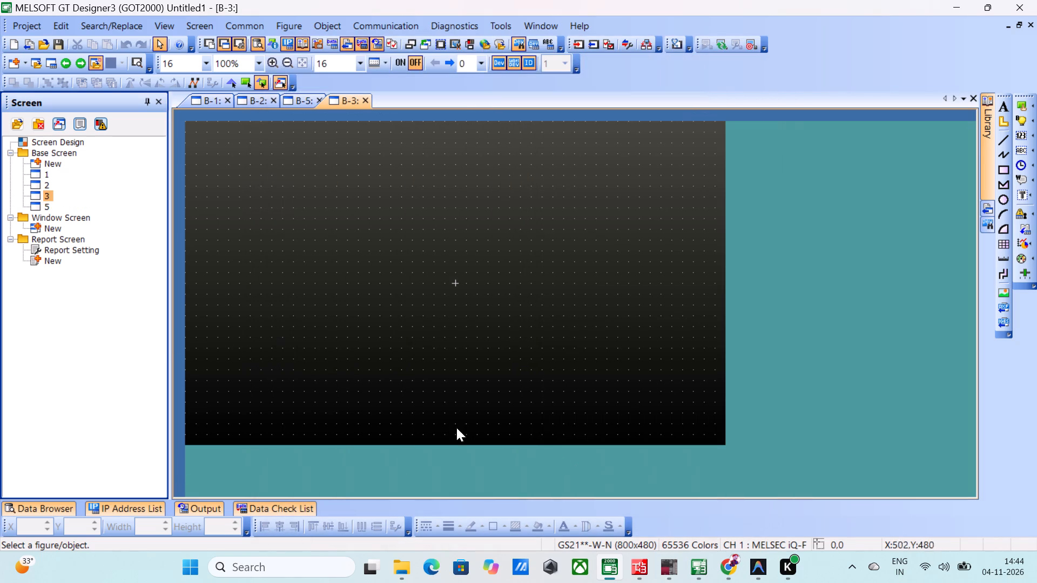
double_click(36, 164)
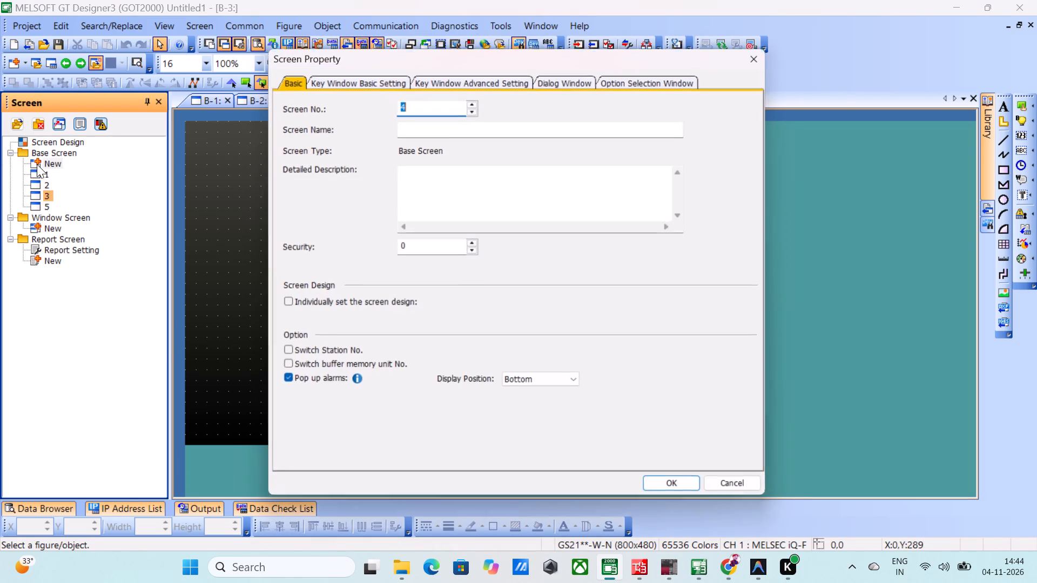
click(669, 479)
click(669, 488)
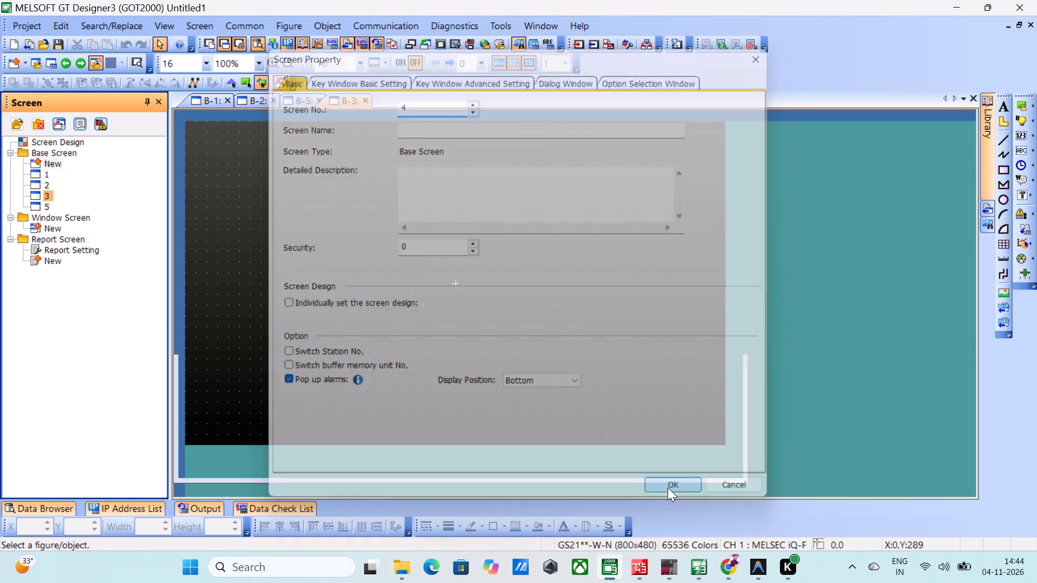
Open base screen 3.
click(48, 200)
double_click(48, 200)
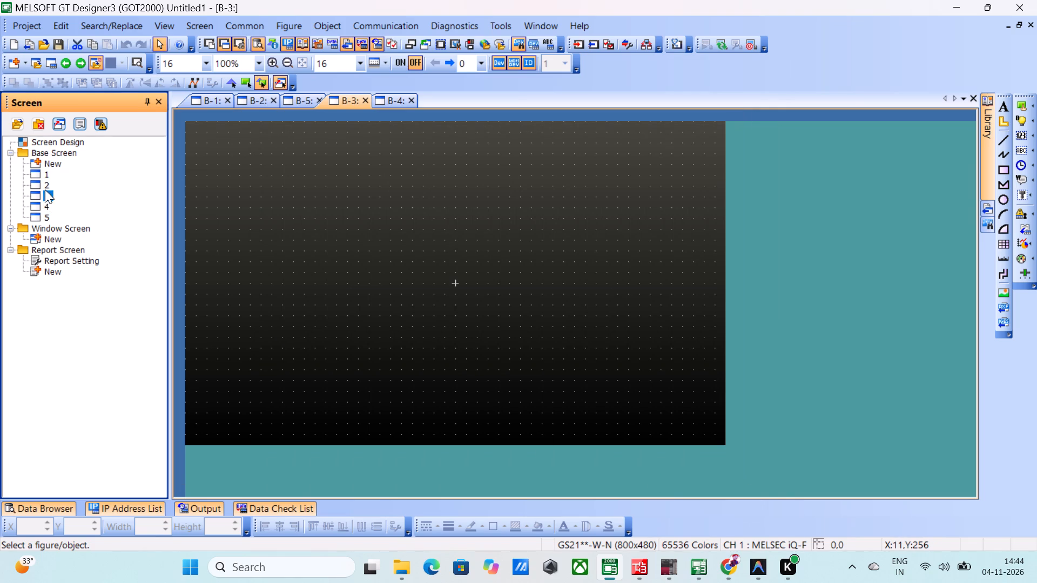
Using screen 2's layout as reference, draw three stacked full-width rectangles on base screen 3: header about 113 high, footer, and middle band about 241 high.
double_click(45, 184)
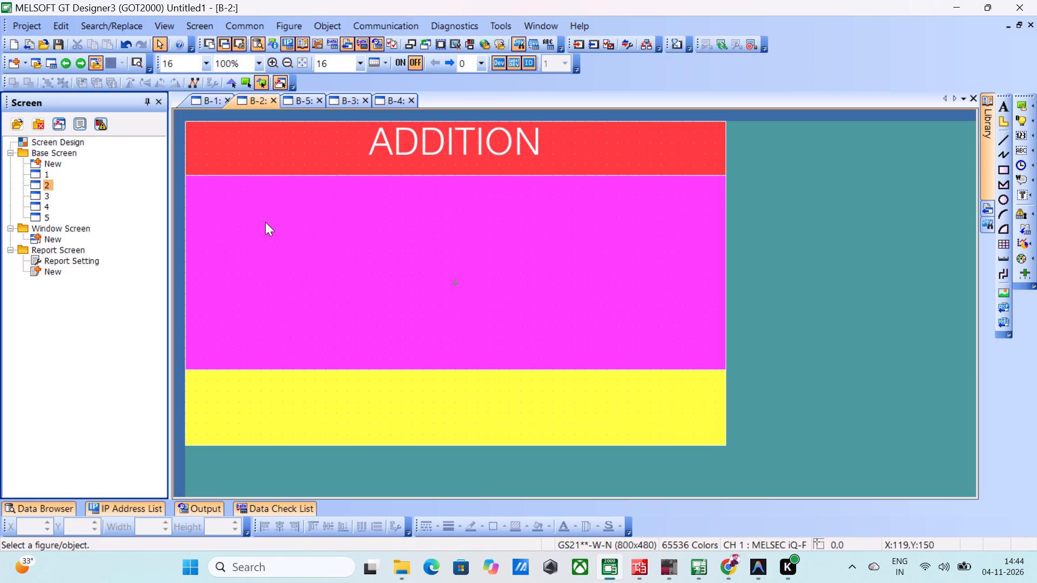
double_click(44, 199)
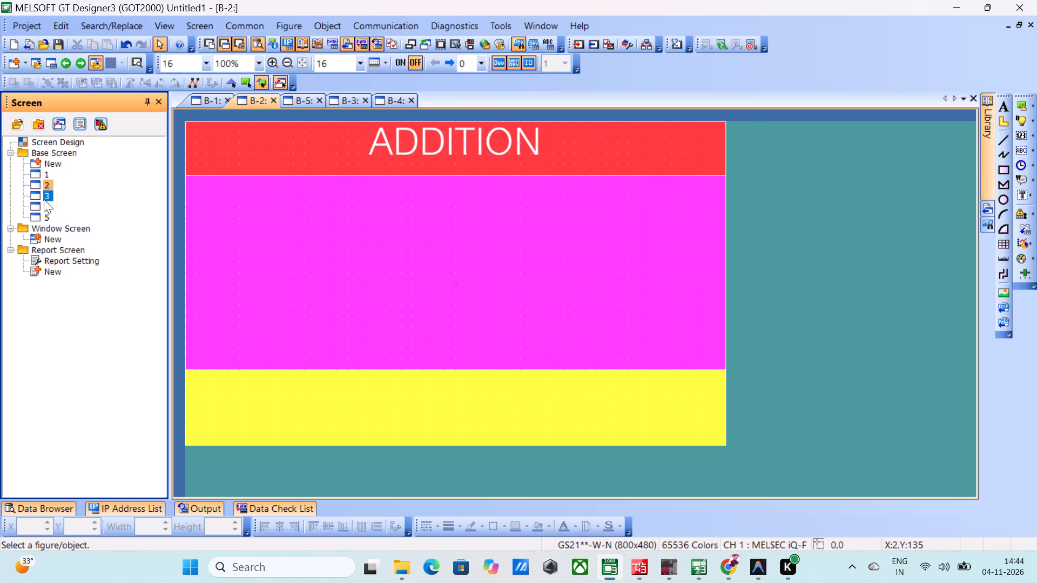
click(1002, 167)
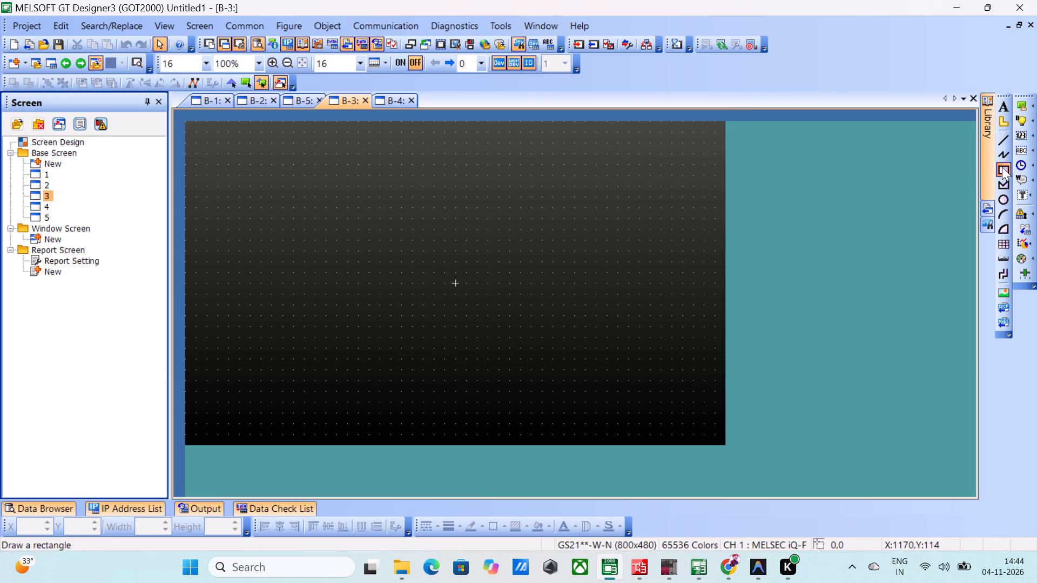
drag(183, 122, 718, 206)
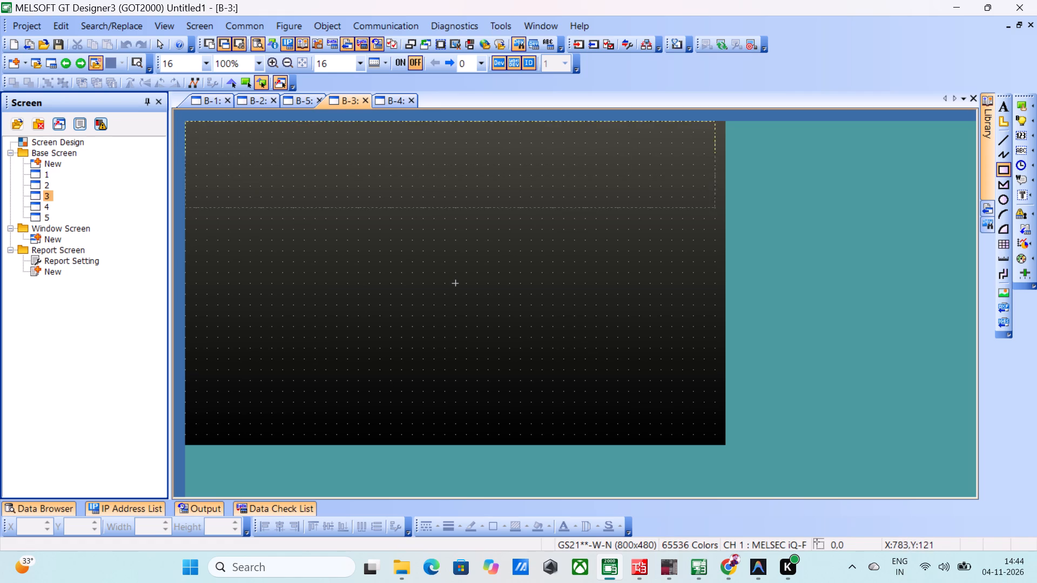
drag(718, 206, 725, 193)
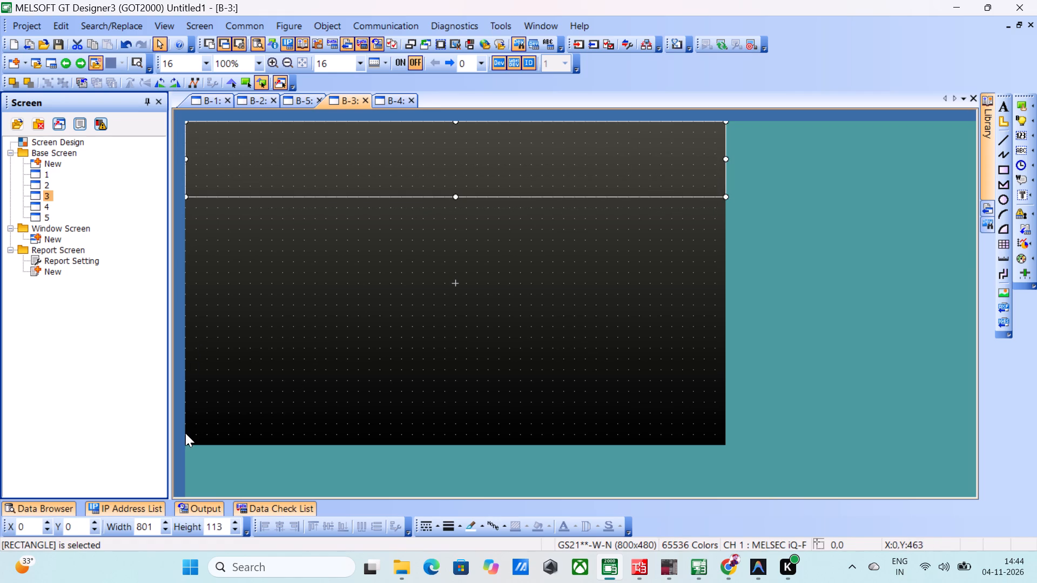
double_click(1004, 171)
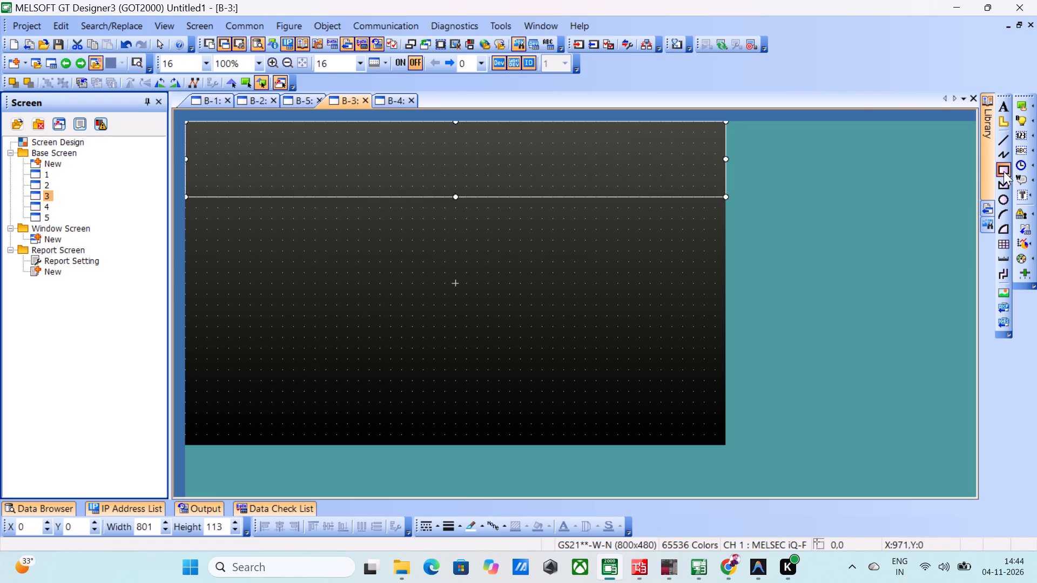
drag(186, 444, 590, 361)
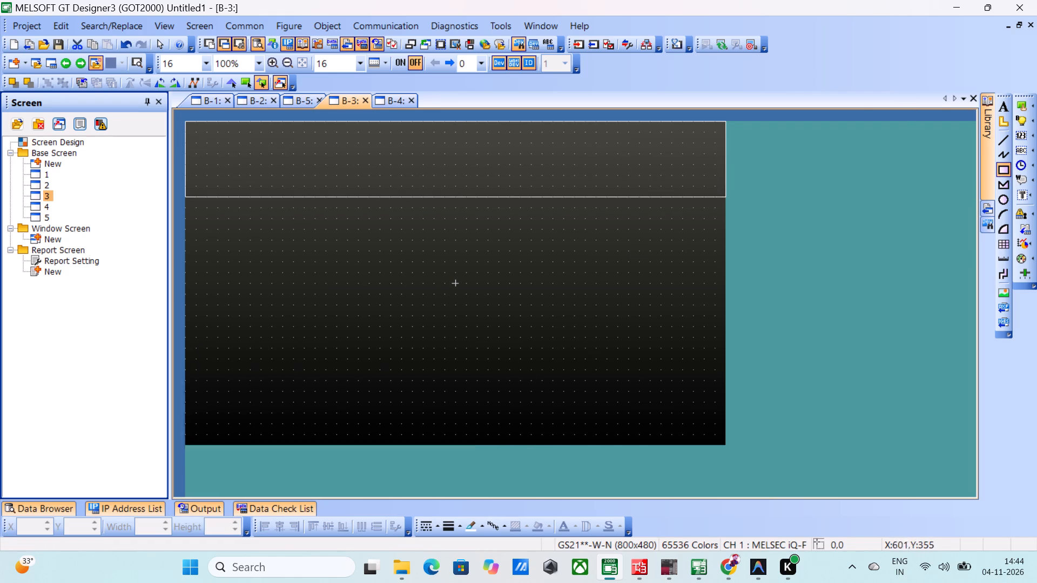
drag(590, 361, 722, 363)
triple_click(722, 363)
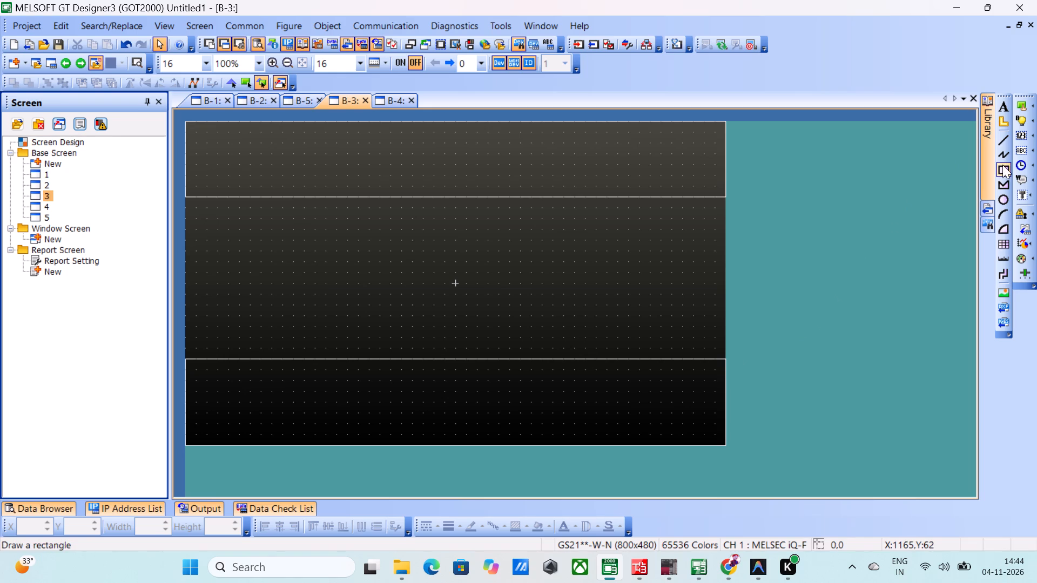
click(1002, 165)
drag(186, 197, 728, 356)
Draw three stacked full-width rectangles on base screen 4: header about 97 high, footer about 113 high, and middle band about 273 high.
double_click(36, 200)
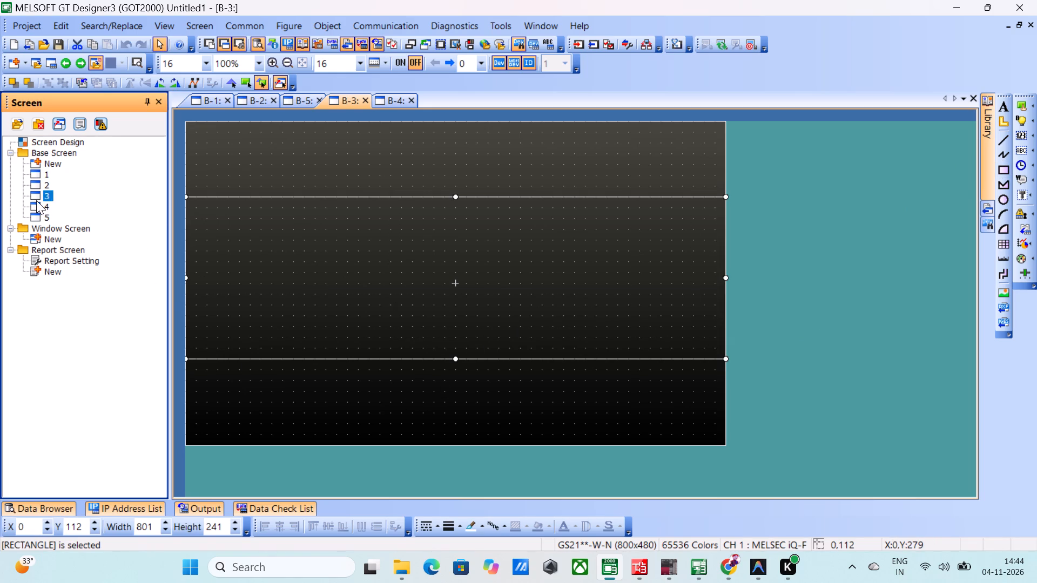
triple_click(30, 207)
click(30, 207)
double_click(34, 207)
click(1002, 172)
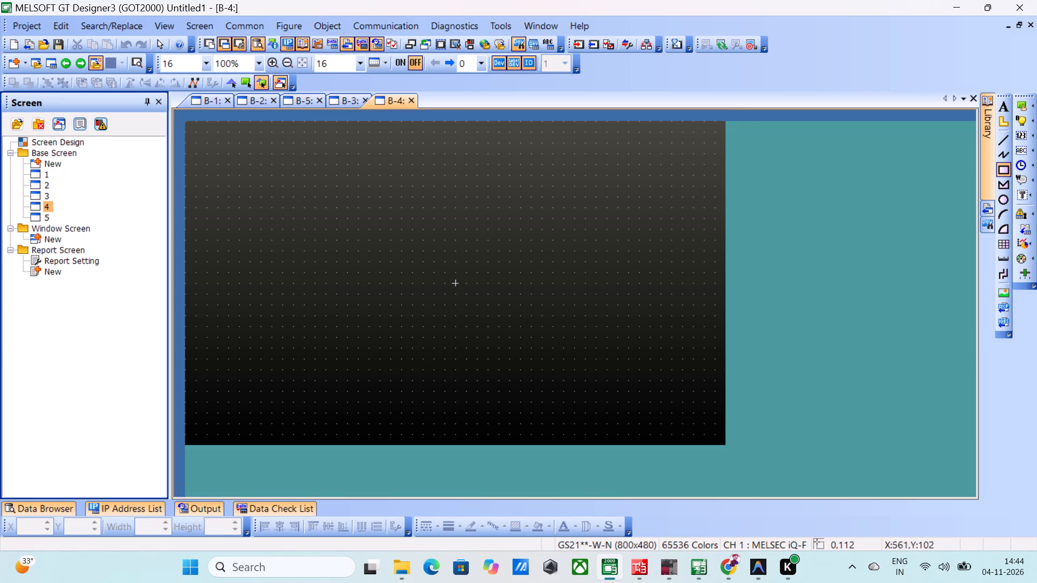
drag(187, 124, 580, 219)
drag(580, 219, 725, 190)
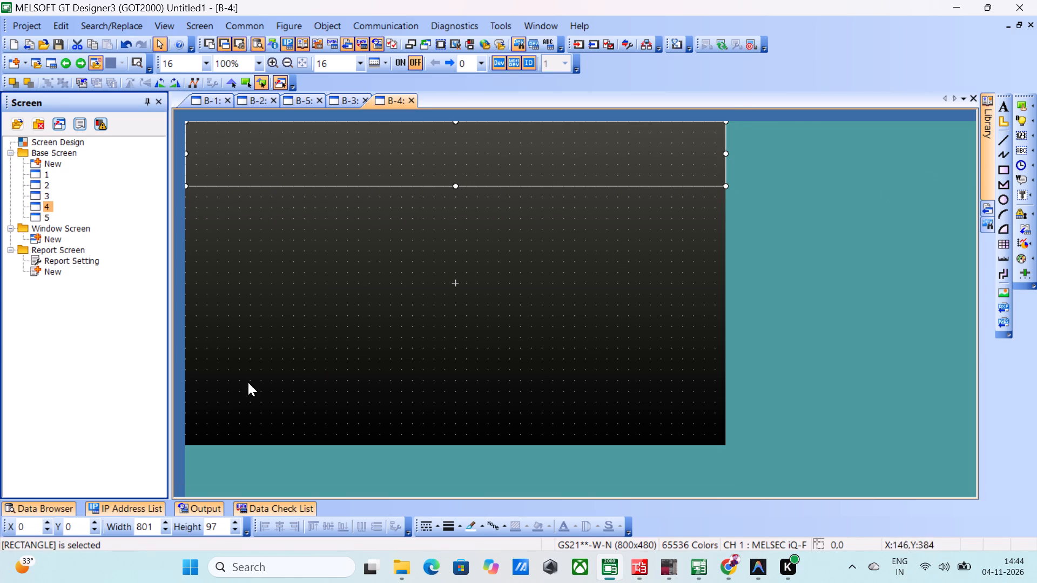
click(1007, 172)
drag(184, 441, 722, 372)
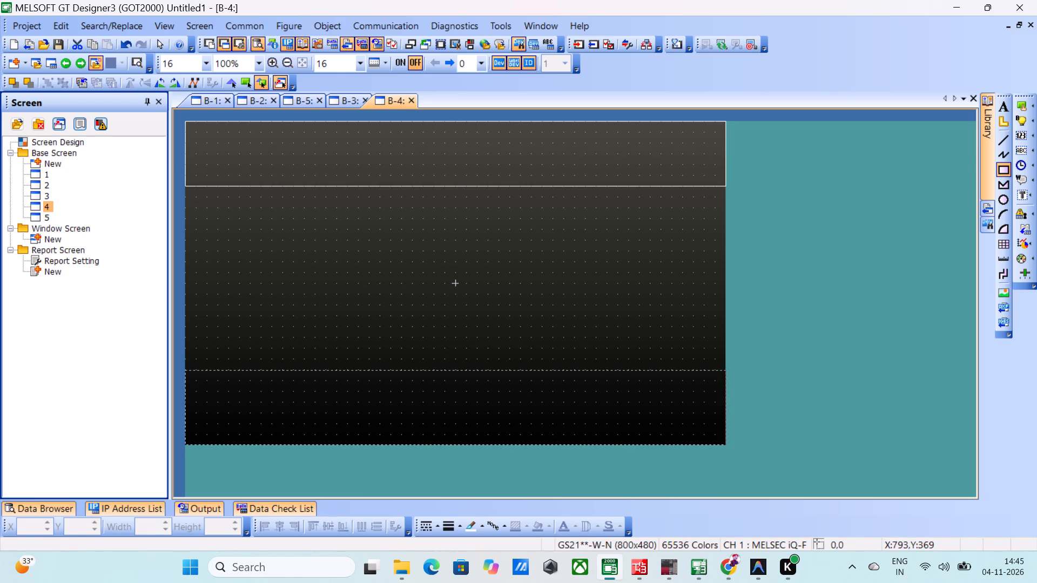
drag(722, 372, 722, 368)
click(1004, 168)
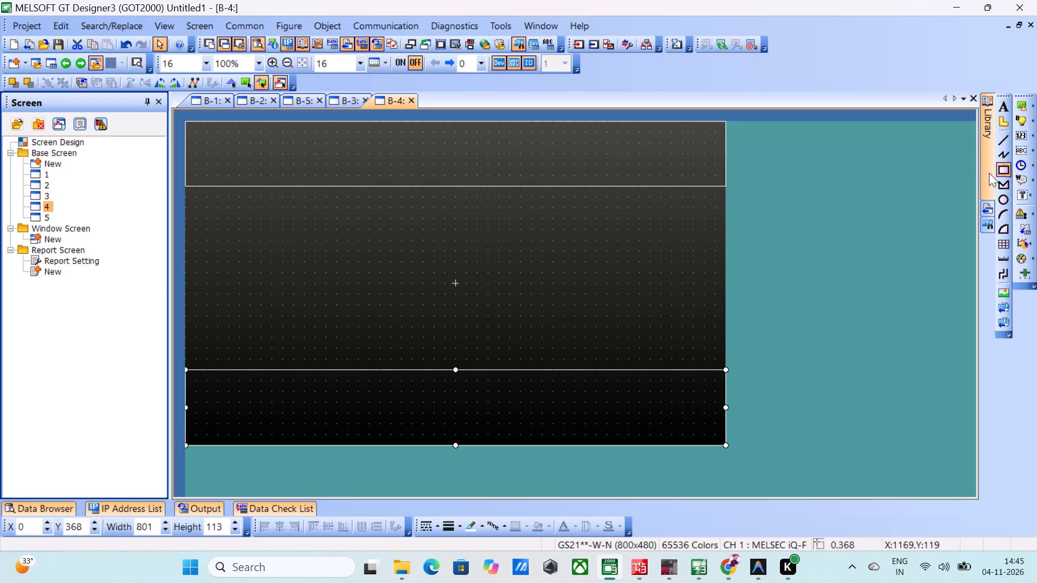
drag(728, 186, 600, 215)
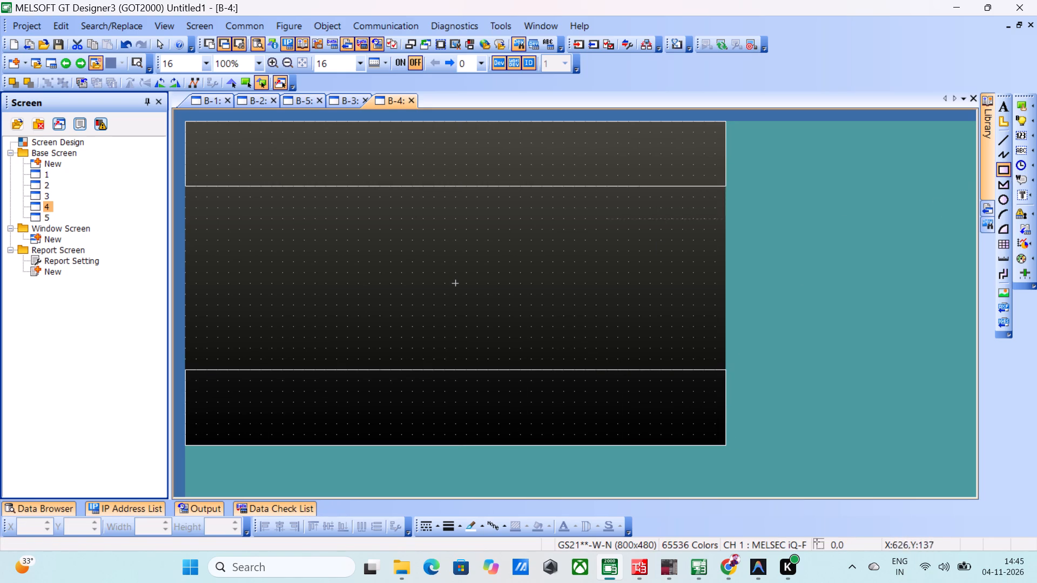
drag(600, 215, 187, 368)
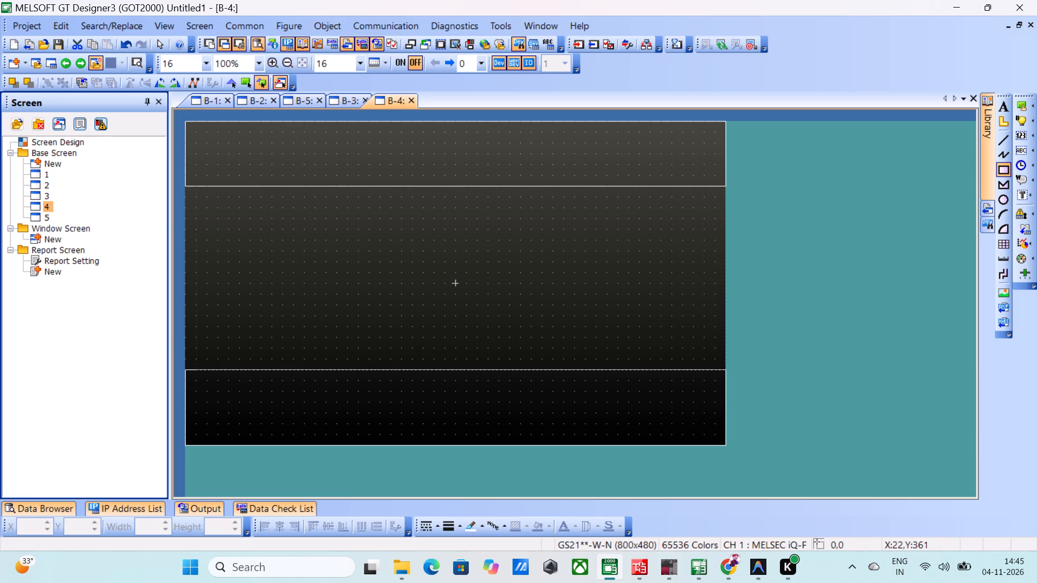
drag(187, 368, 185, 369)
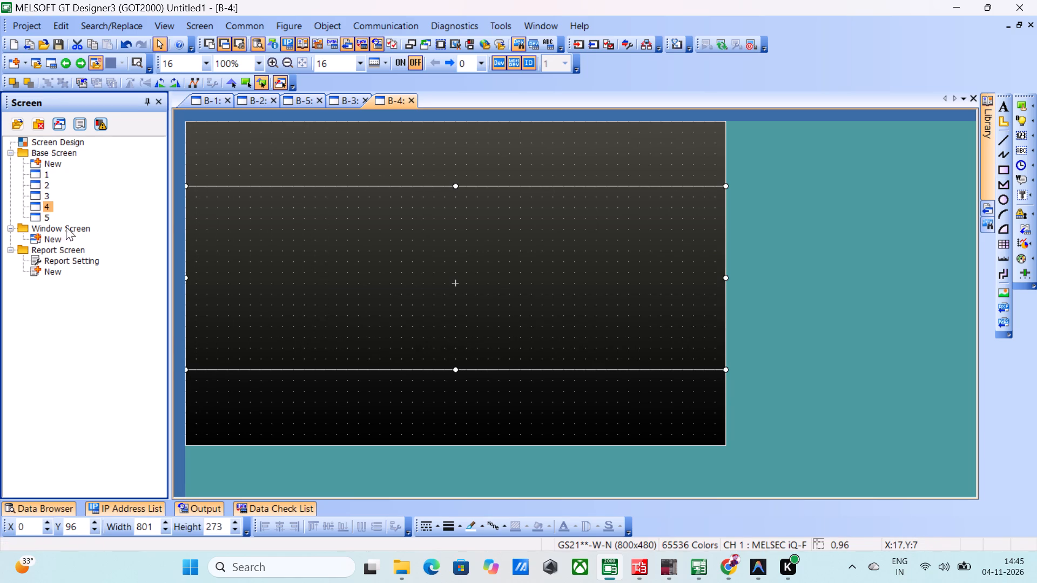
Draw three stacked full-width rectangles on base screen 5: header about 97 high, footer about 113 high, and middle band about 273 high.
double_click(33, 214)
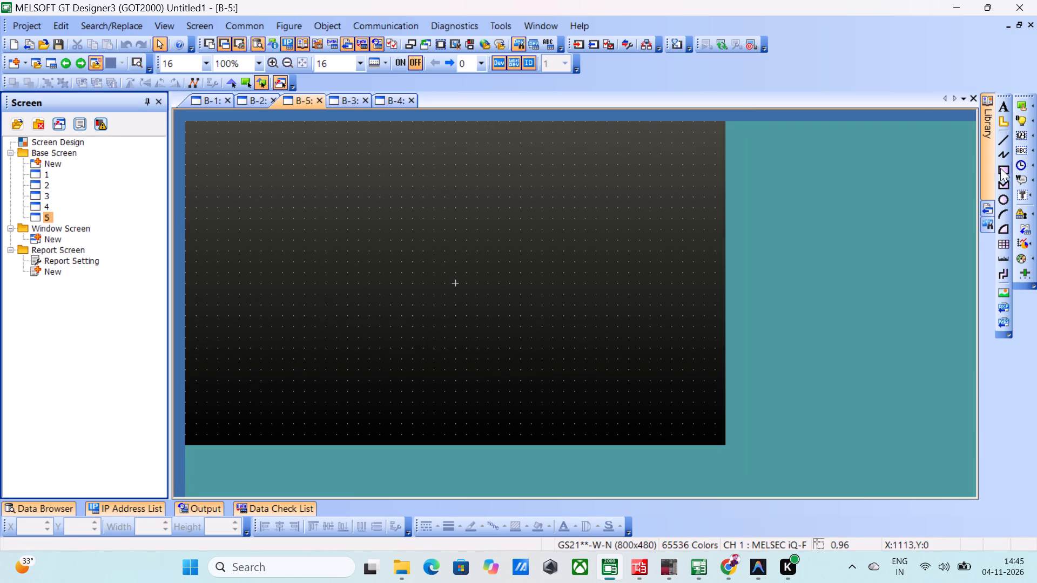
click(1003, 167)
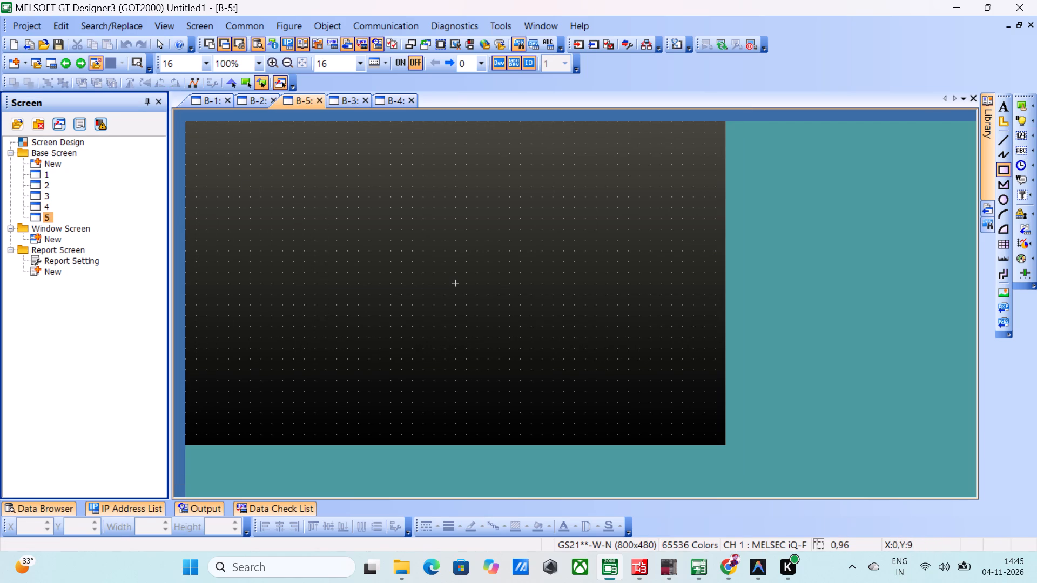
drag(186, 121, 716, 180)
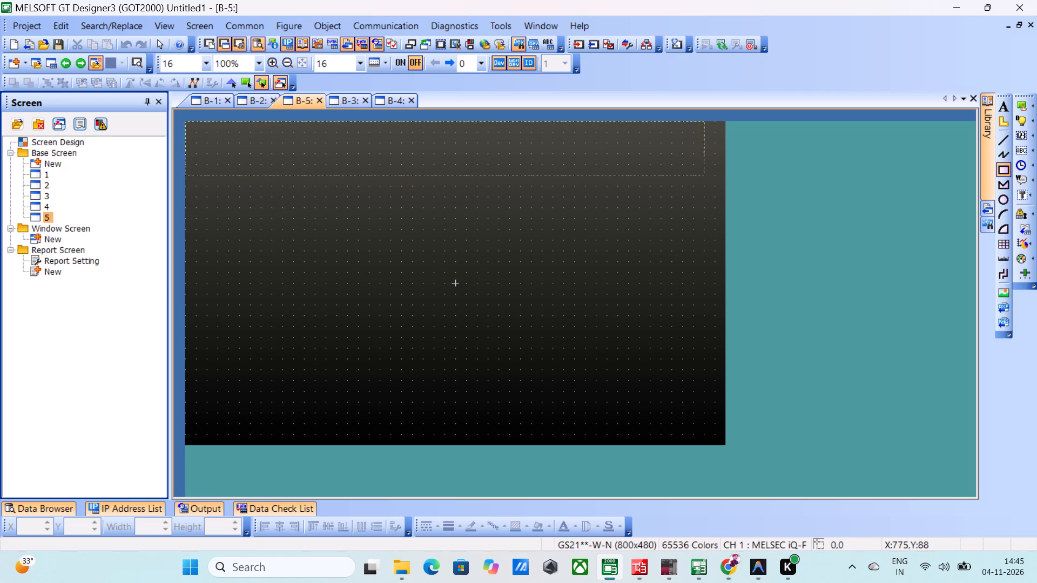
drag(716, 180, 725, 186)
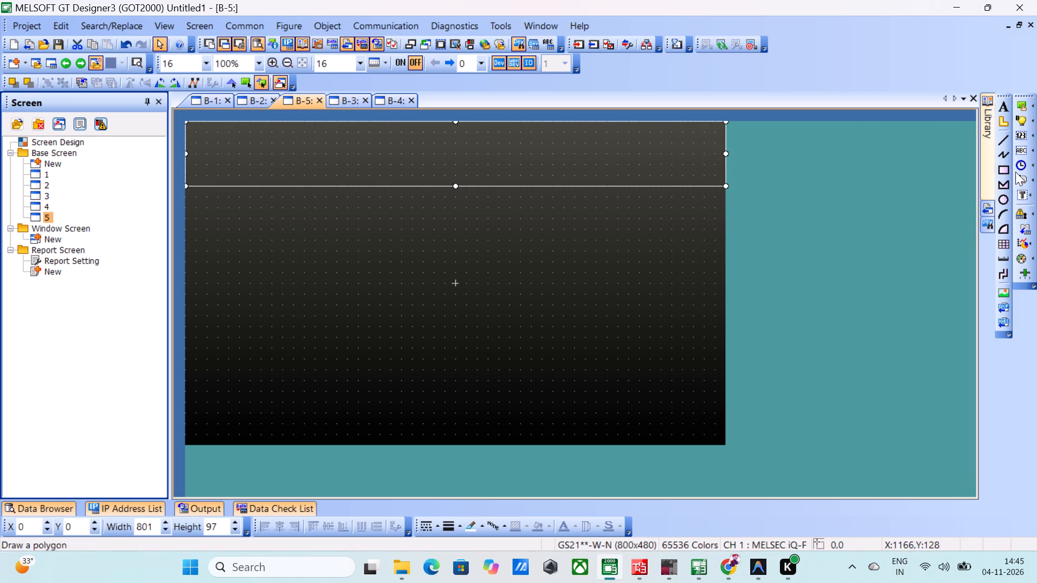
click(1002, 172)
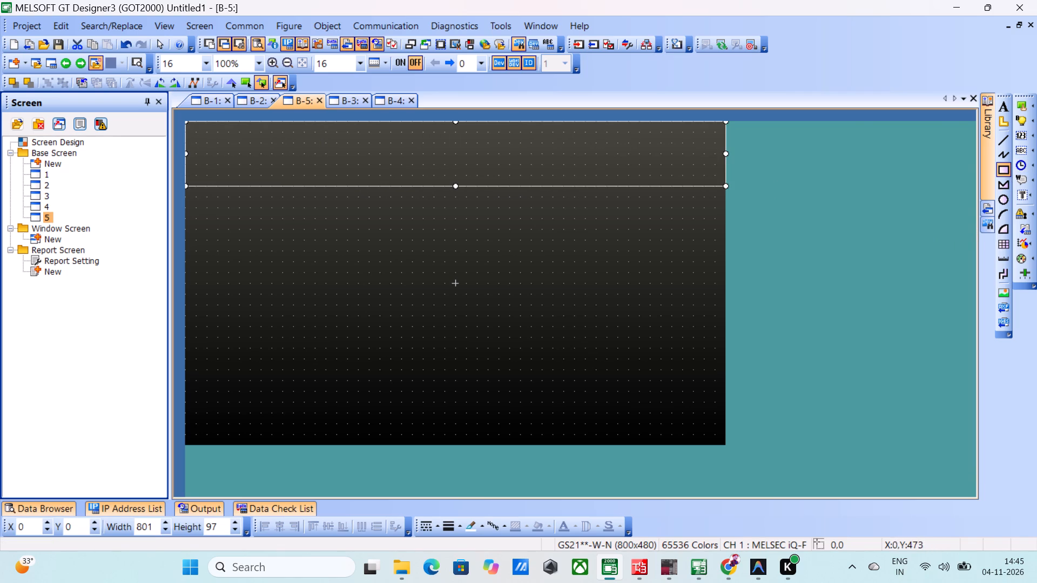
drag(186, 443, 683, 375)
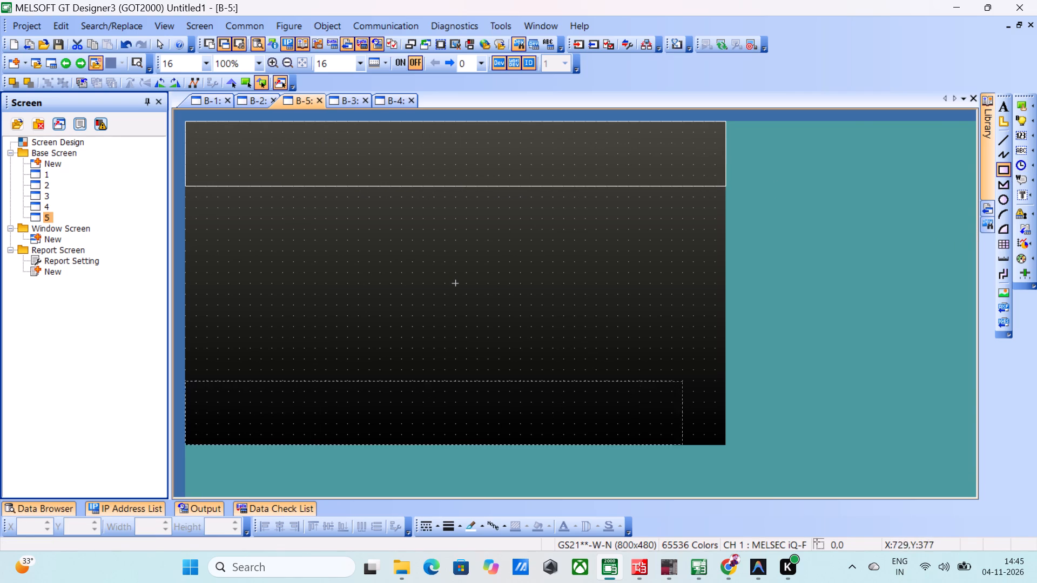
drag(683, 375, 725, 375)
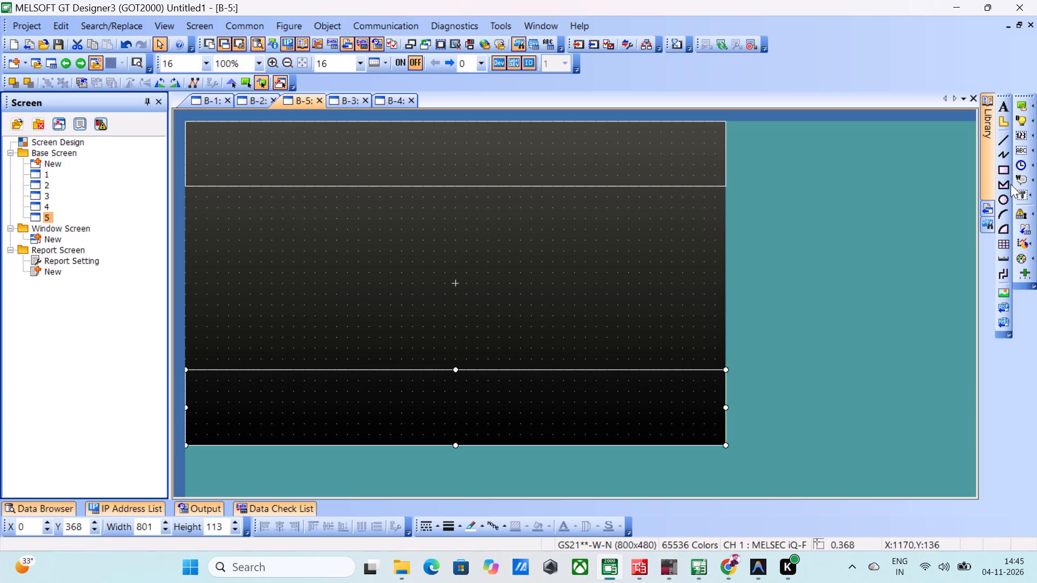
click(1008, 168)
drag(723, 186, 720, 186)
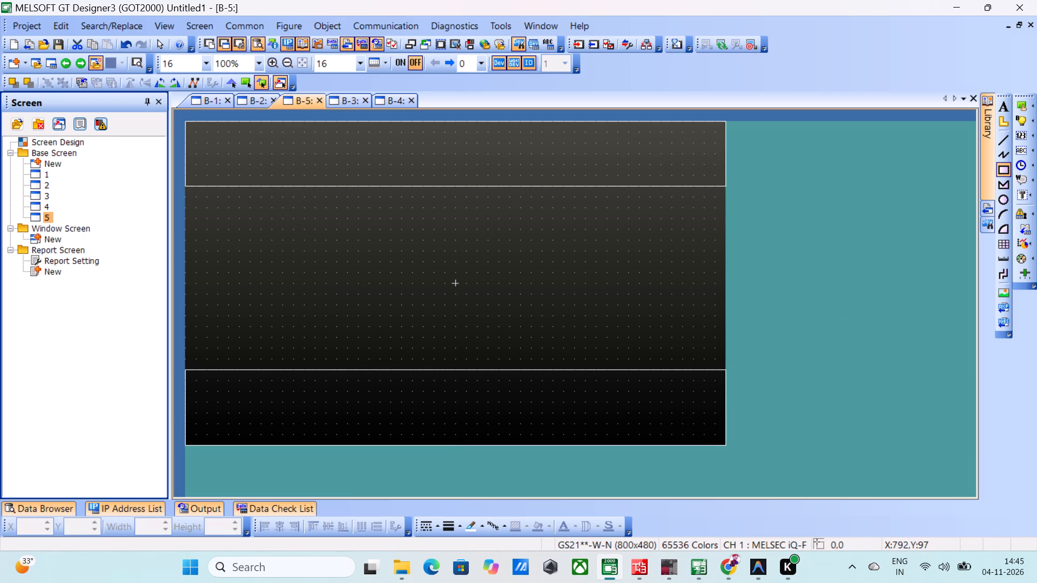
drag(720, 186, 188, 369)
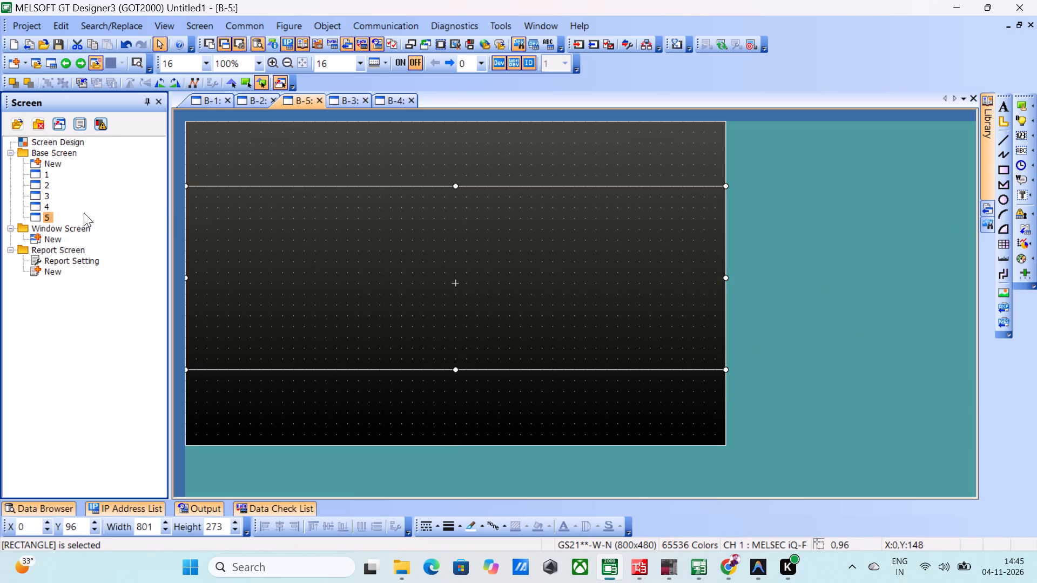
On base screen 3, fill the header rectangle with pattern 8 and a light cyan shape color.
double_click(45, 194)
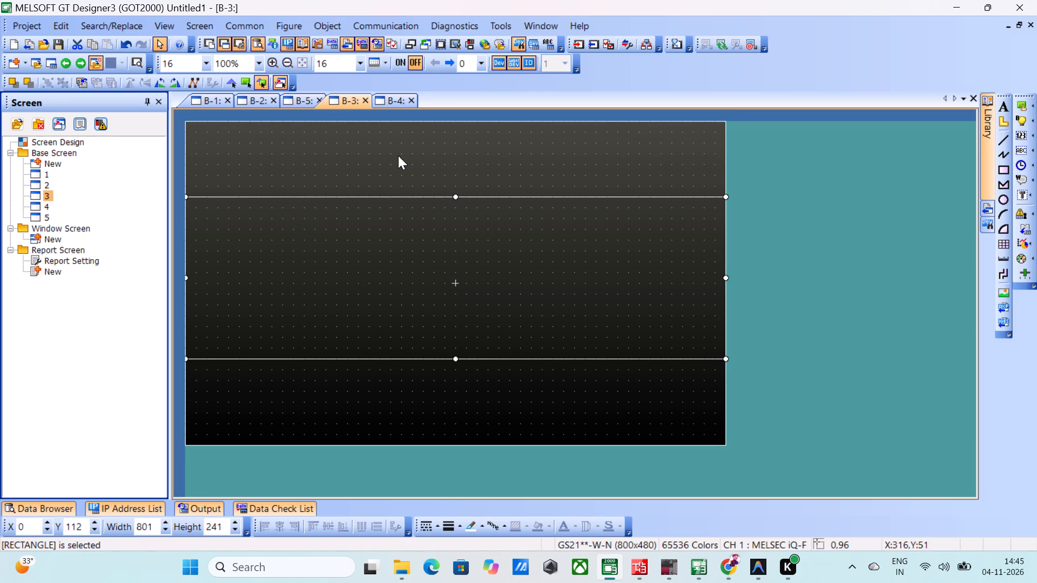
double_click(415, 168)
double_click(437, 180)
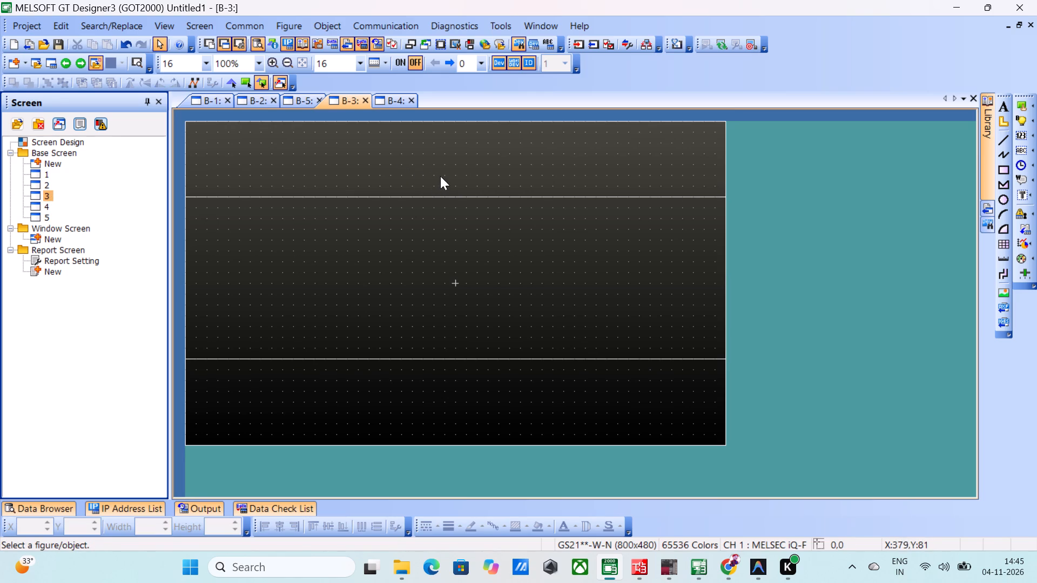
click(440, 176)
click(448, 121)
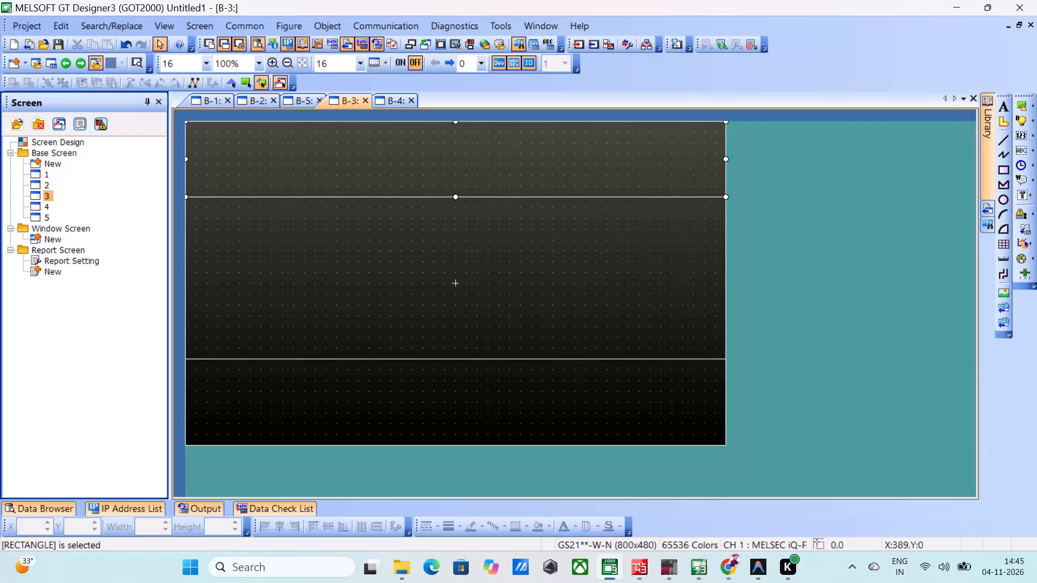
double_click(448, 121)
click(570, 255)
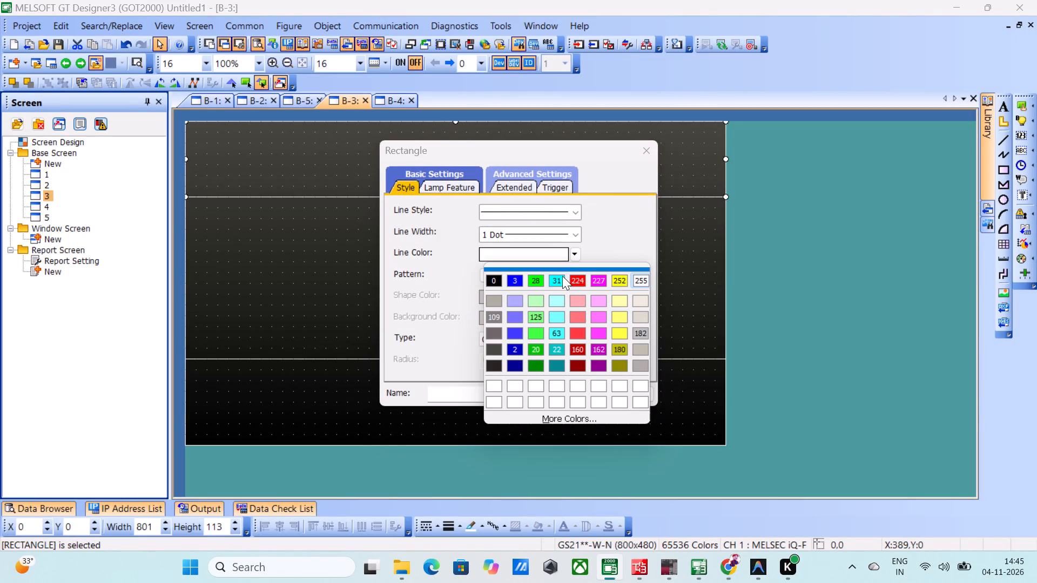
click(569, 250)
click(588, 248)
click(573, 274)
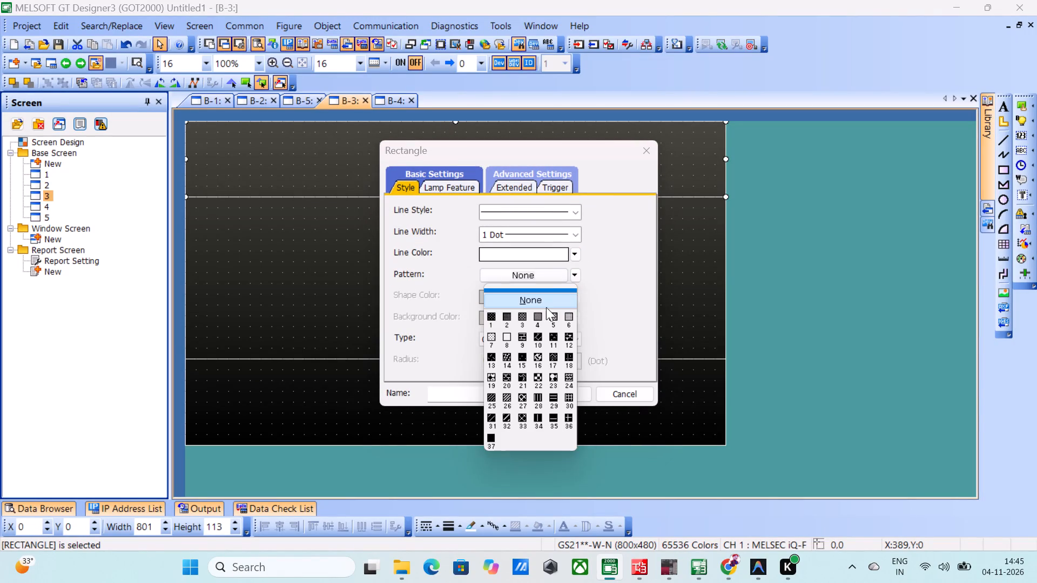
click(502, 337)
click(573, 316)
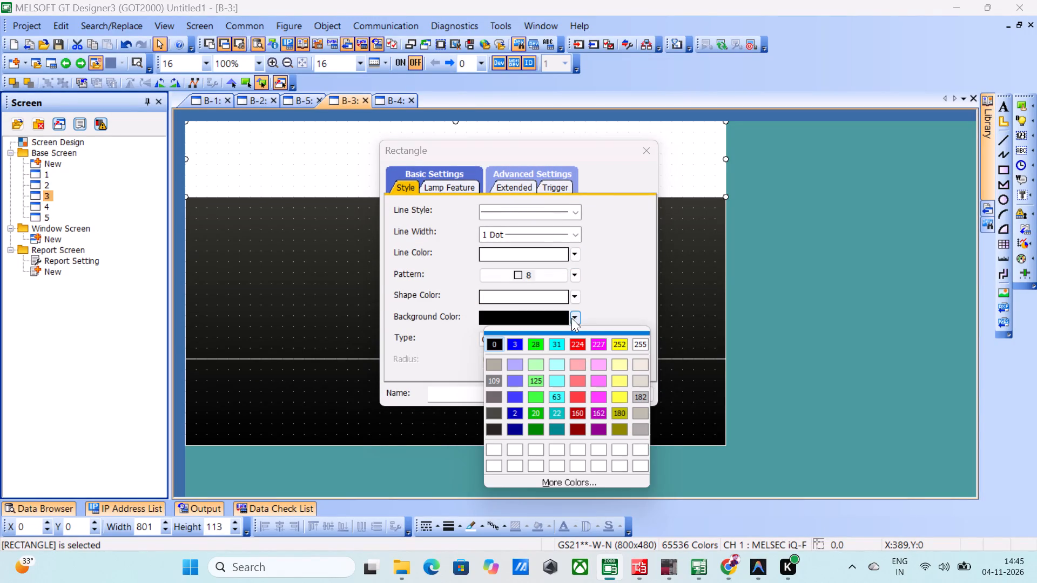
click(575, 296)
click(556, 357)
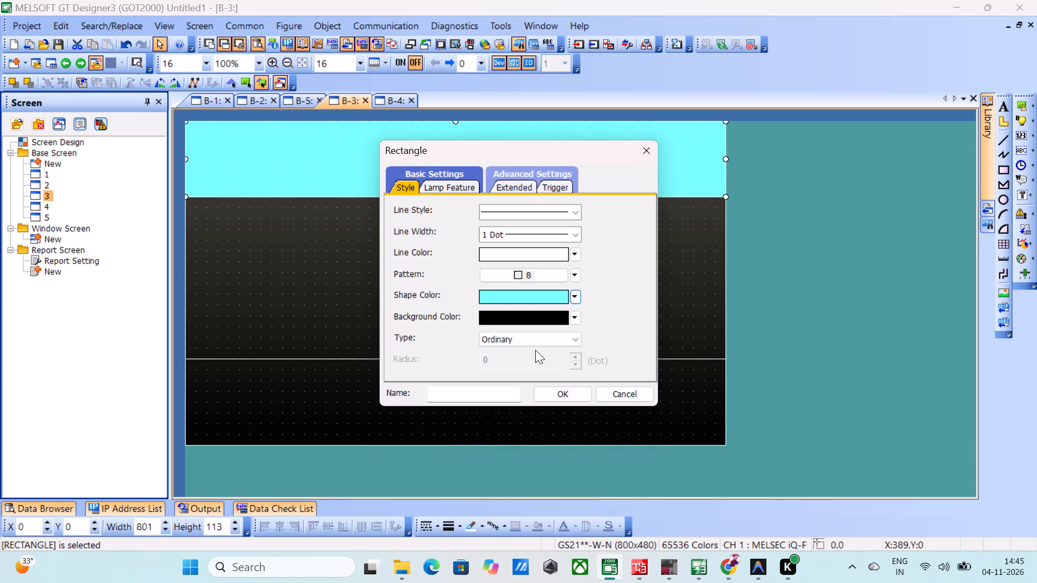
click(688, 247)
click(581, 390)
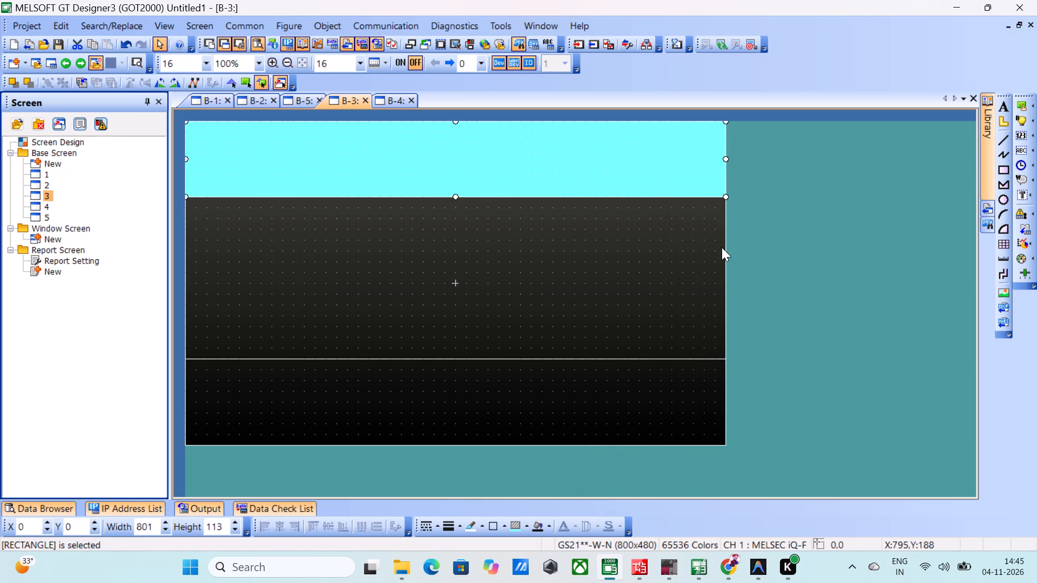
Fill screen 3's middle band rectangle with pattern 8, trying light green and dark red before choosing pale yellow as the shape color.
triple_click(722, 247)
click(574, 273)
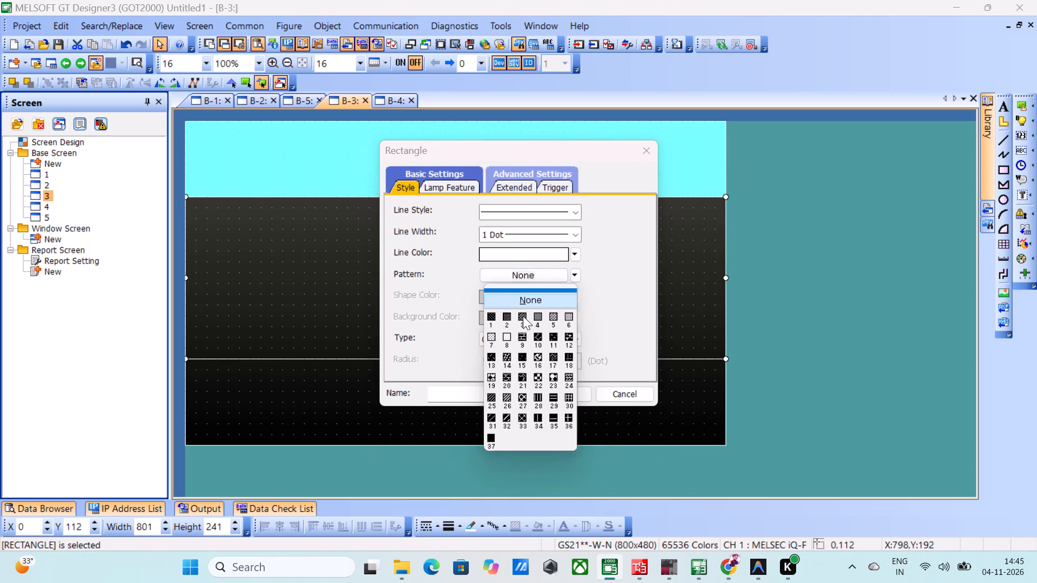
click(509, 333)
click(577, 320)
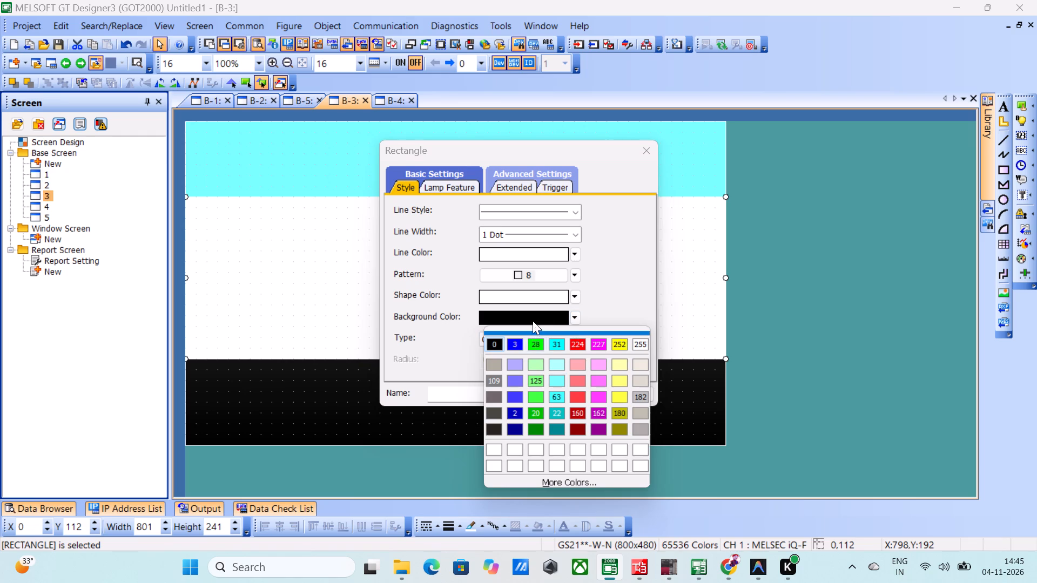
click(567, 293)
click(535, 345)
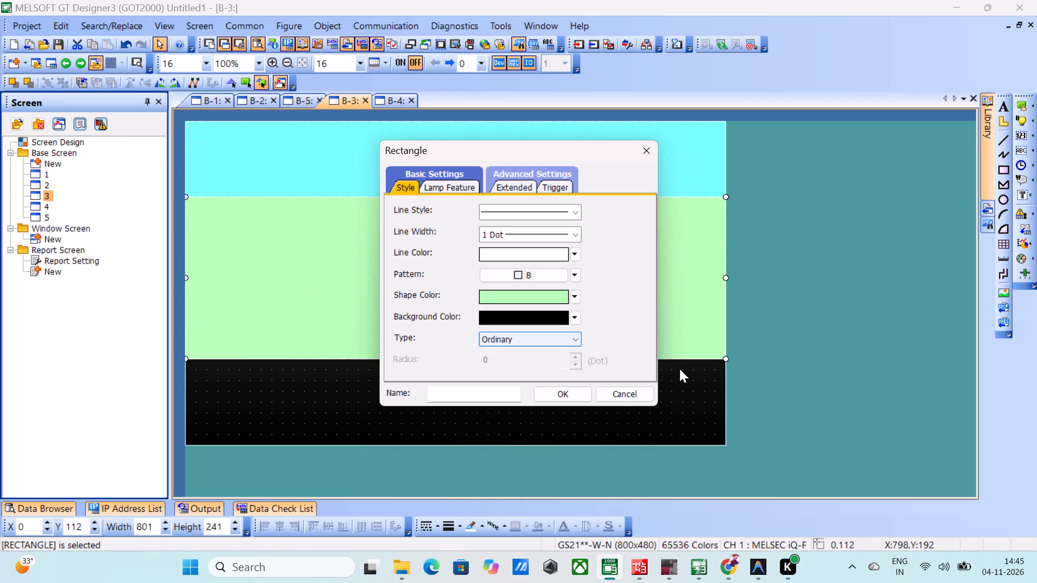
click(702, 412)
click(576, 300)
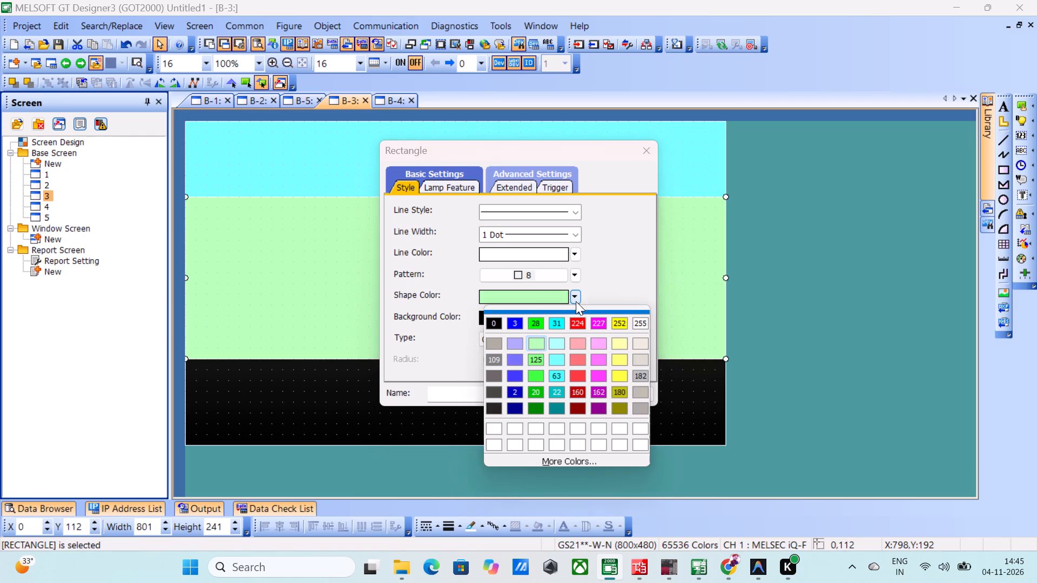
click(580, 394)
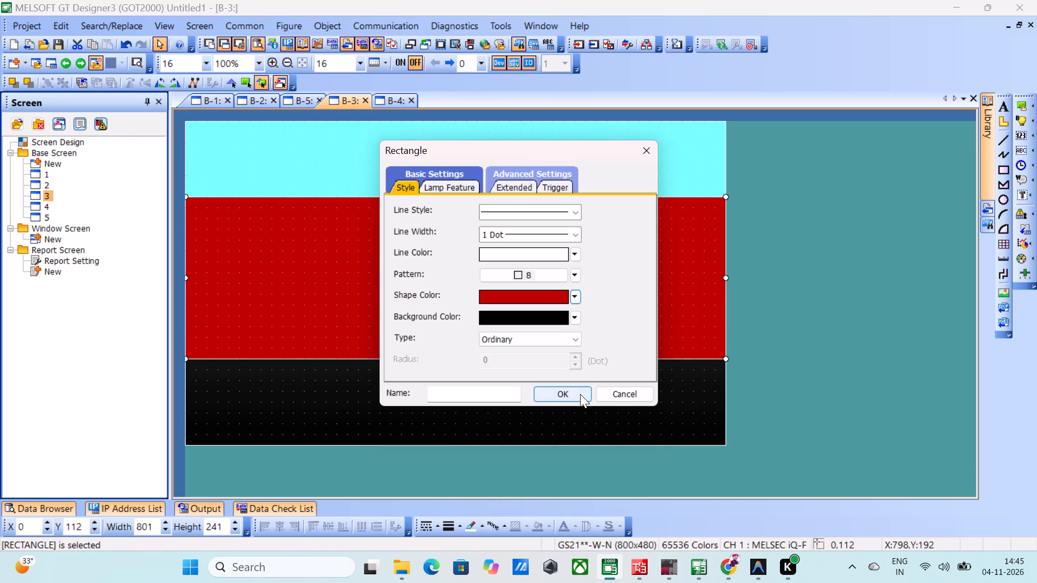
click(568, 300)
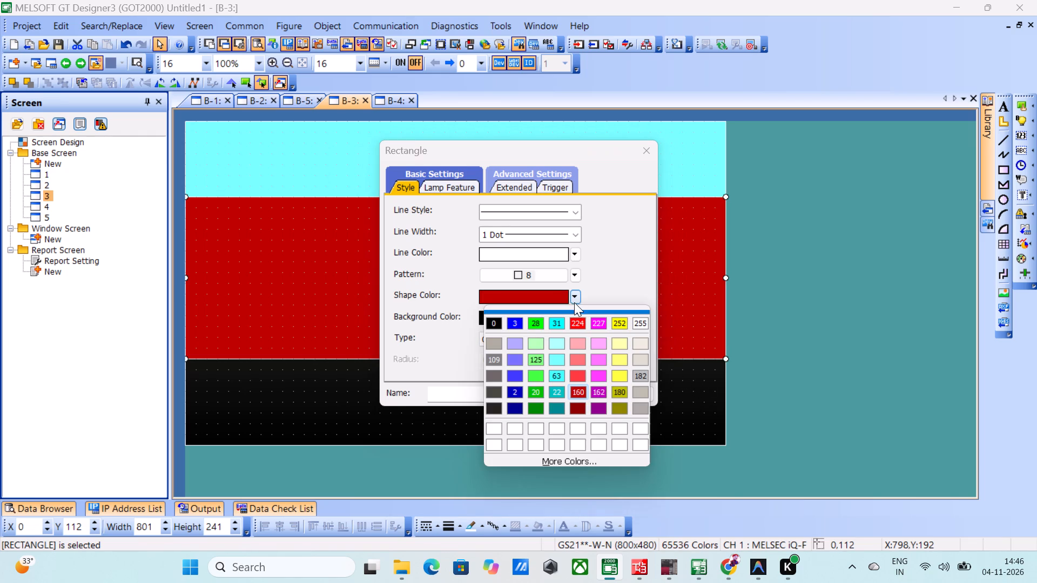
click(617, 339)
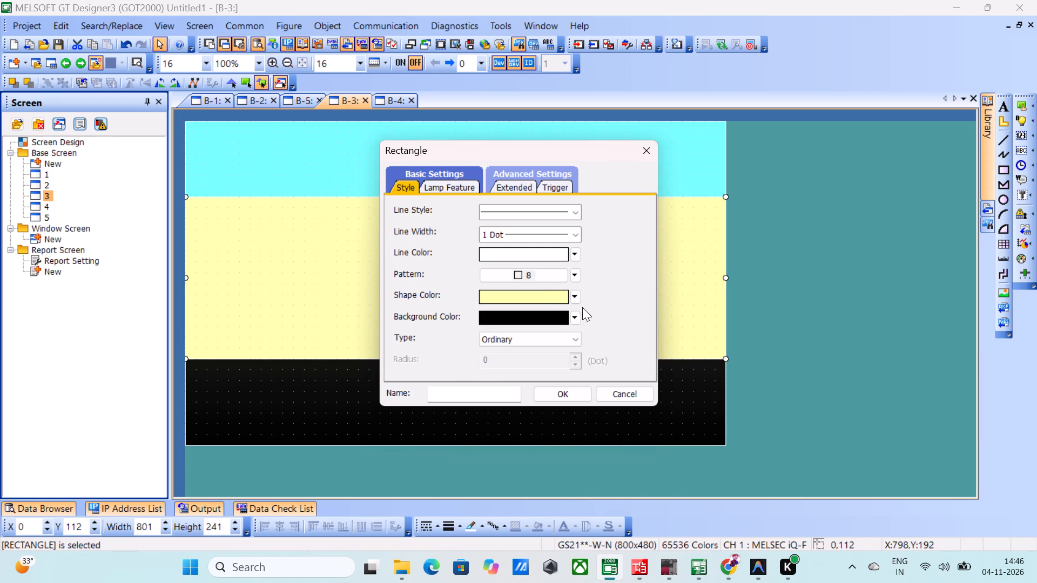
click(566, 390)
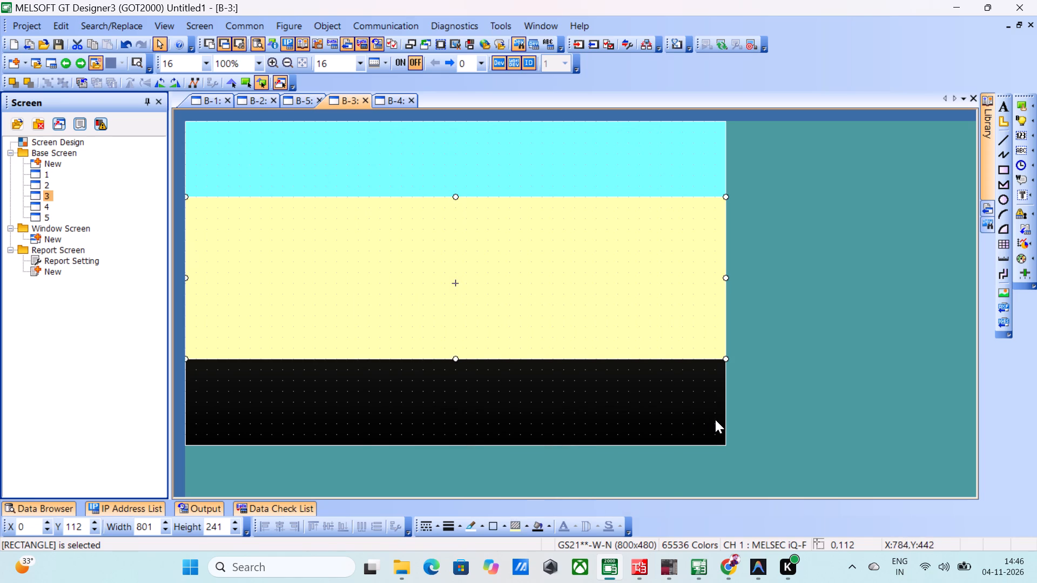
Fill screen 3's footer rectangle with pattern 8, trying green 20 before choosing a medium violet-blue shape color.
double_click(723, 422)
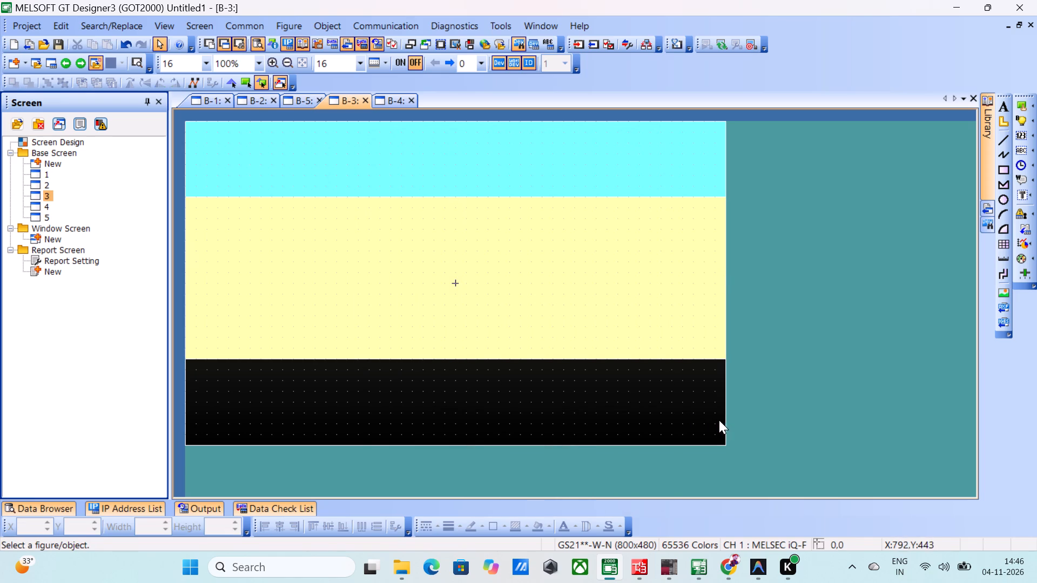
click(723, 393)
double_click(725, 392)
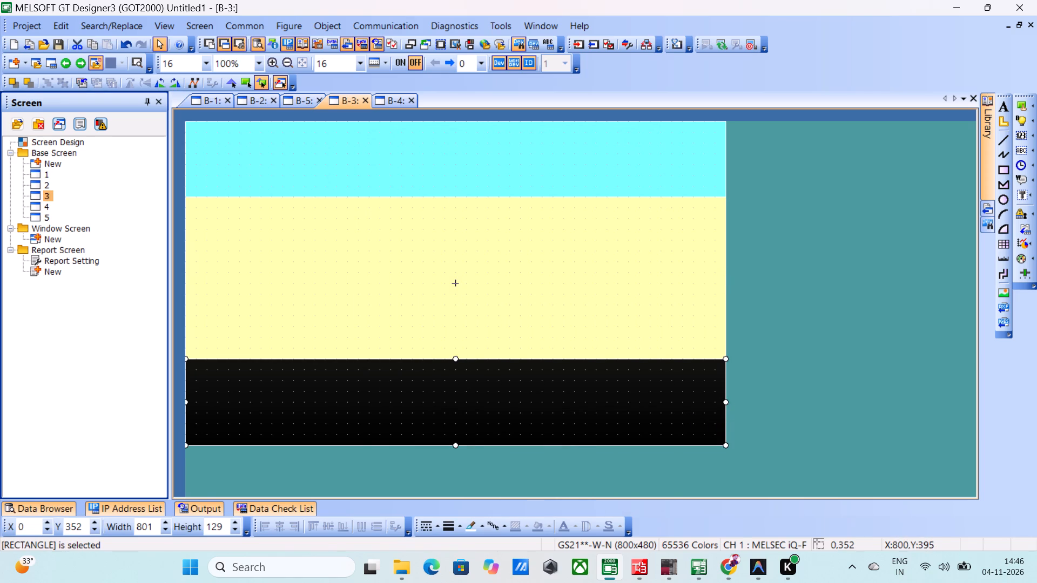
double_click(725, 388)
double_click(723, 386)
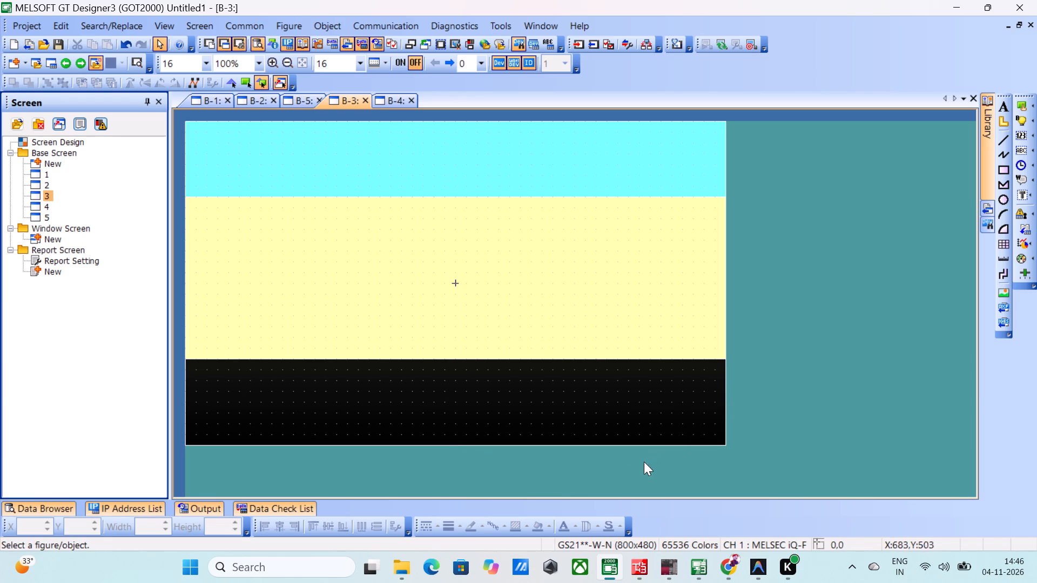
double_click(606, 443)
click(607, 443)
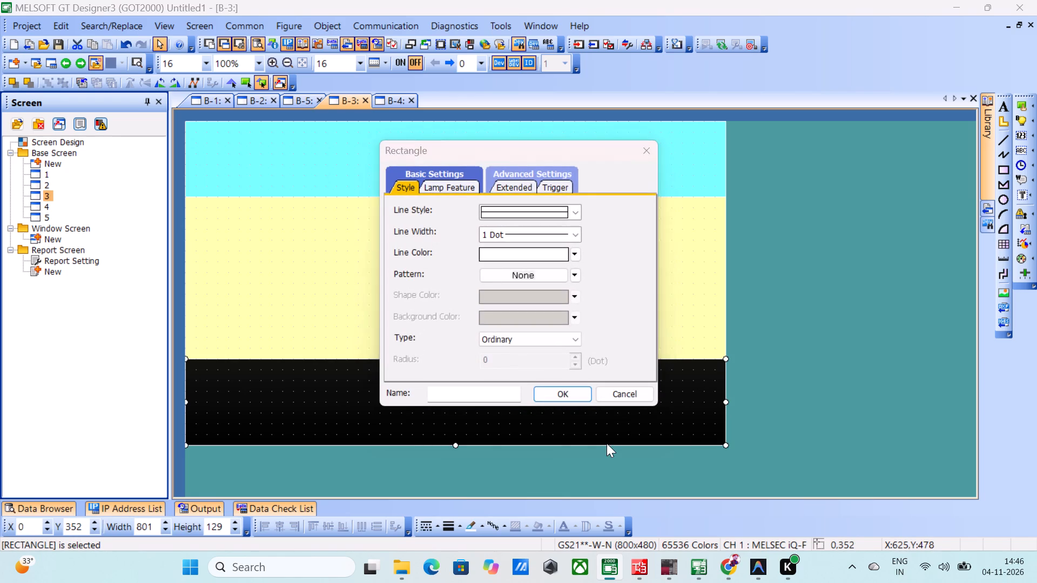
click(577, 254)
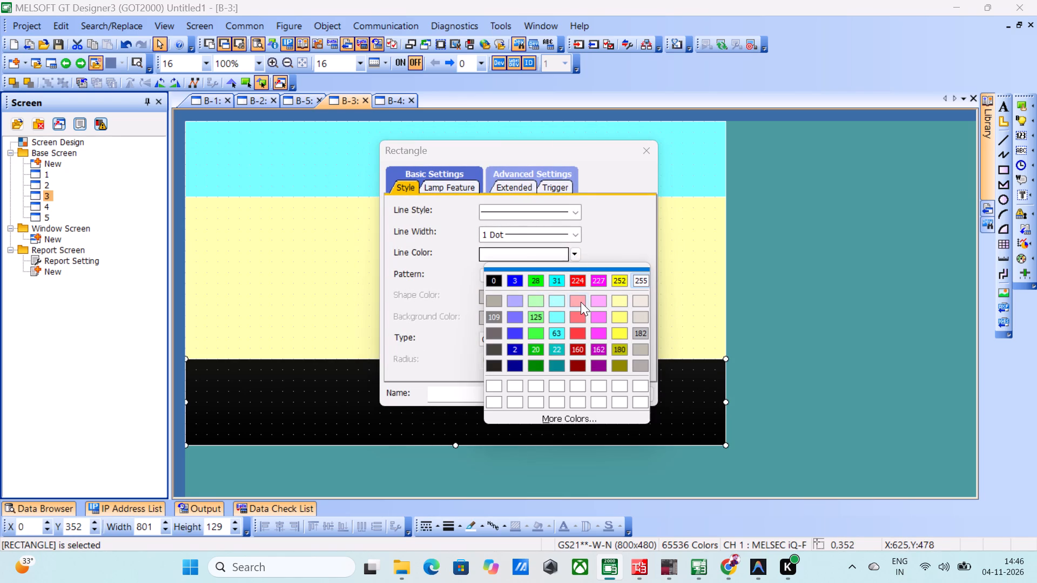
click(628, 233)
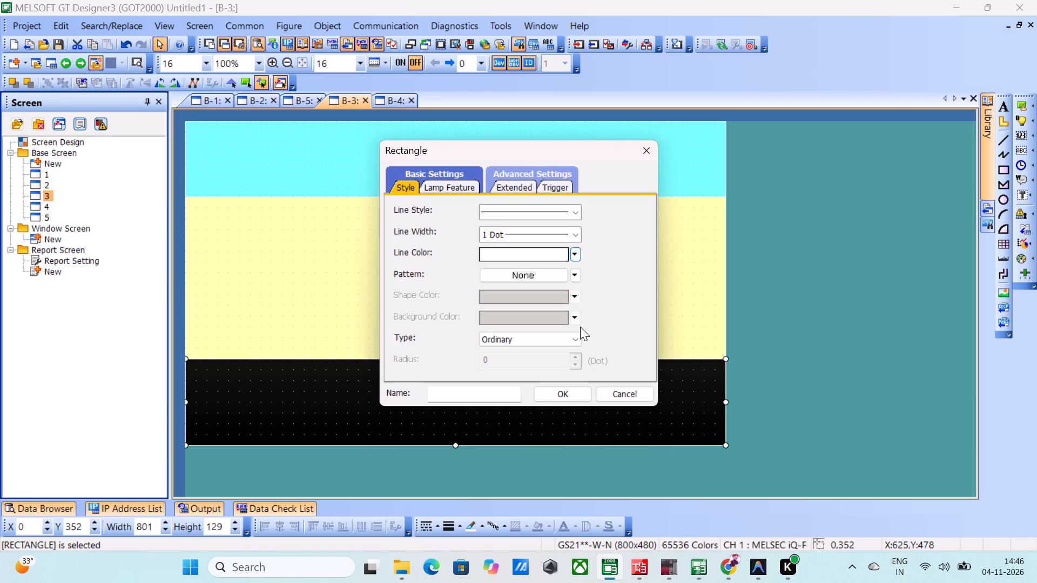
click(578, 277)
click(509, 337)
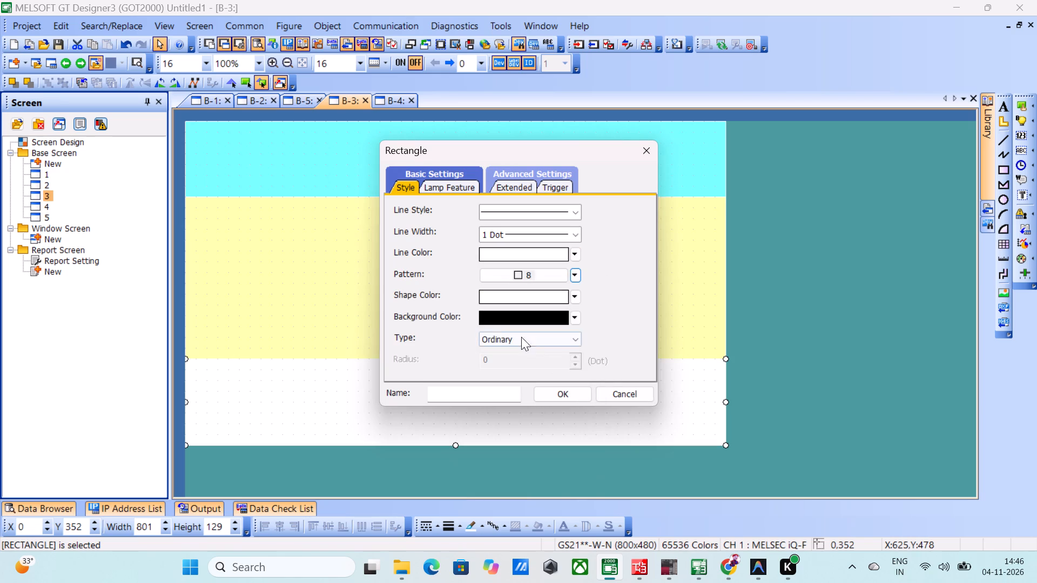
click(578, 295)
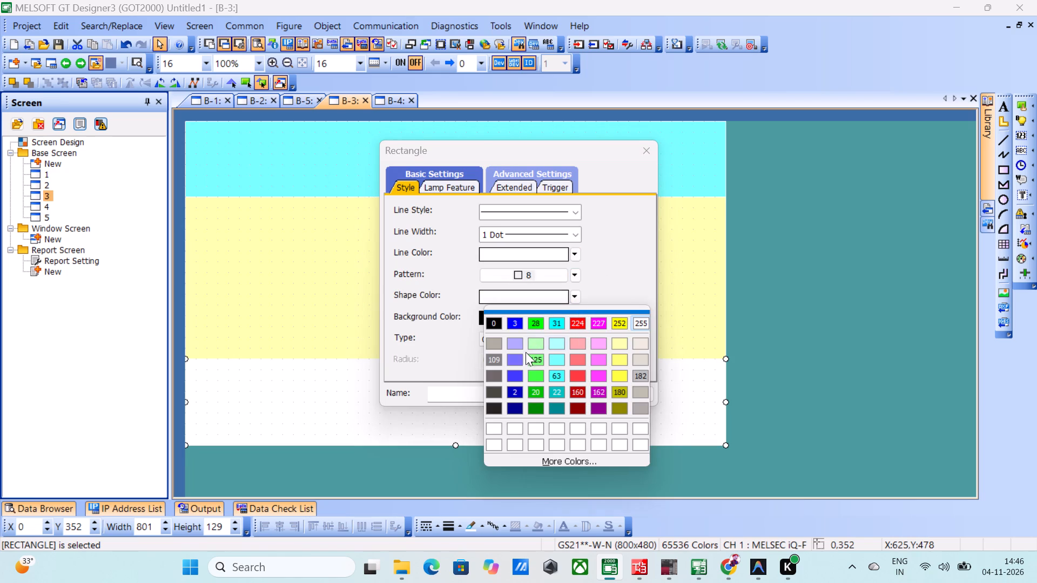
click(535, 390)
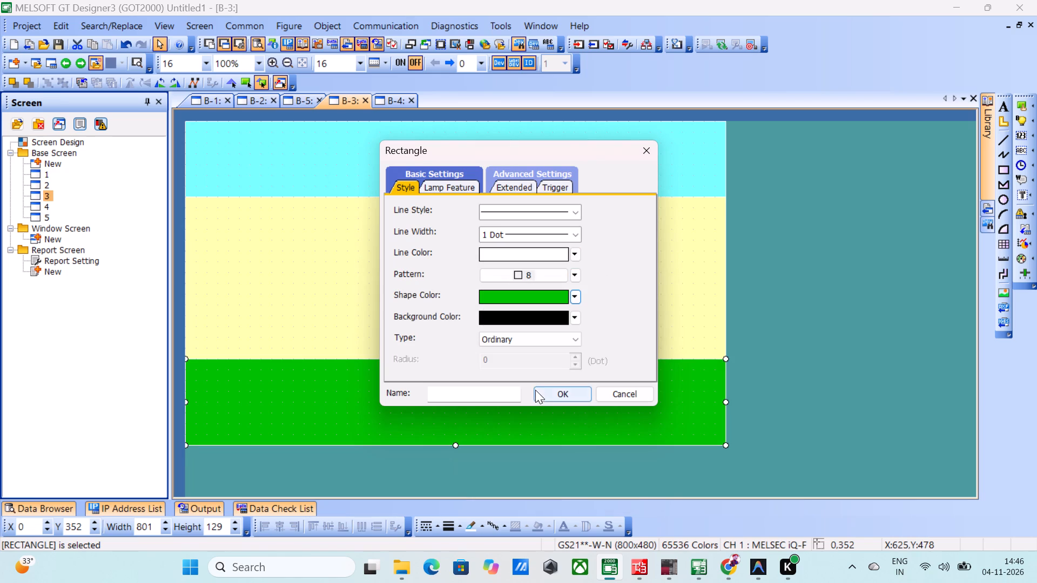
click(571, 290)
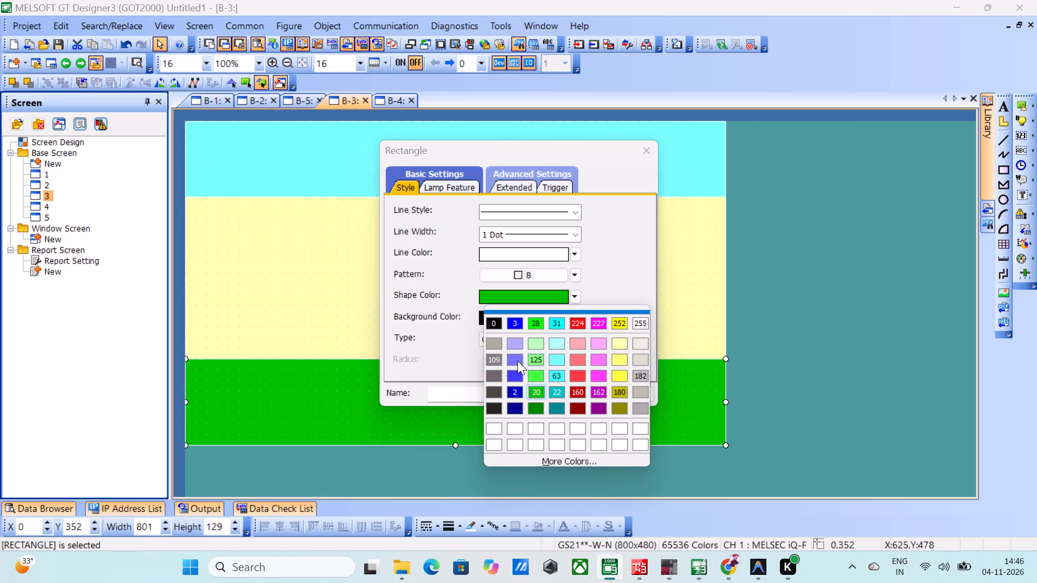
click(517, 361)
click(560, 394)
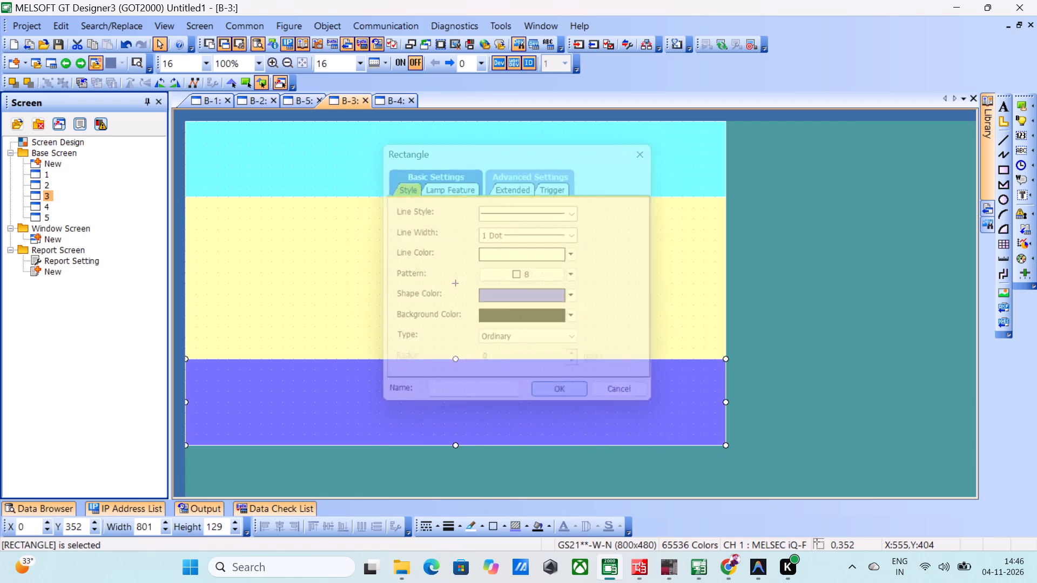
On base screen 4, fill the header rectangle with pattern 8, trying light green 125 before choosing green 20 as the shape color.
triple_click(38, 205)
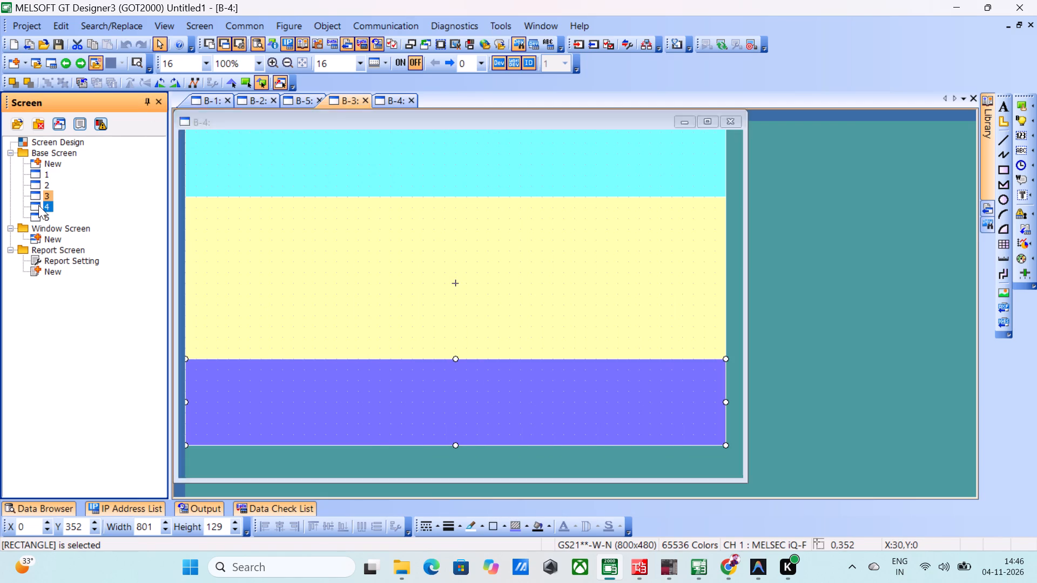
click(351, 156)
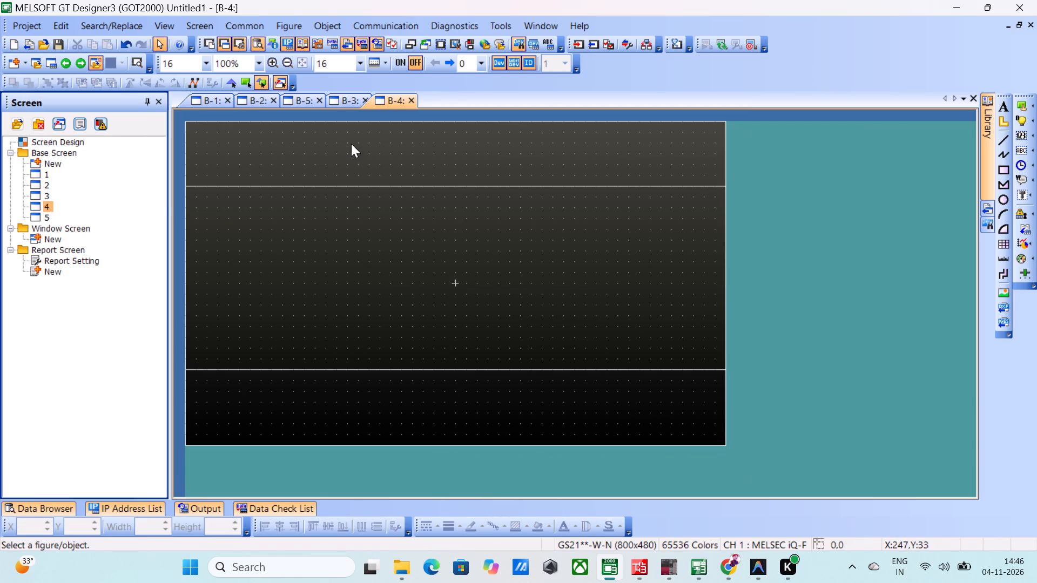
double_click(713, 118)
double_click(720, 122)
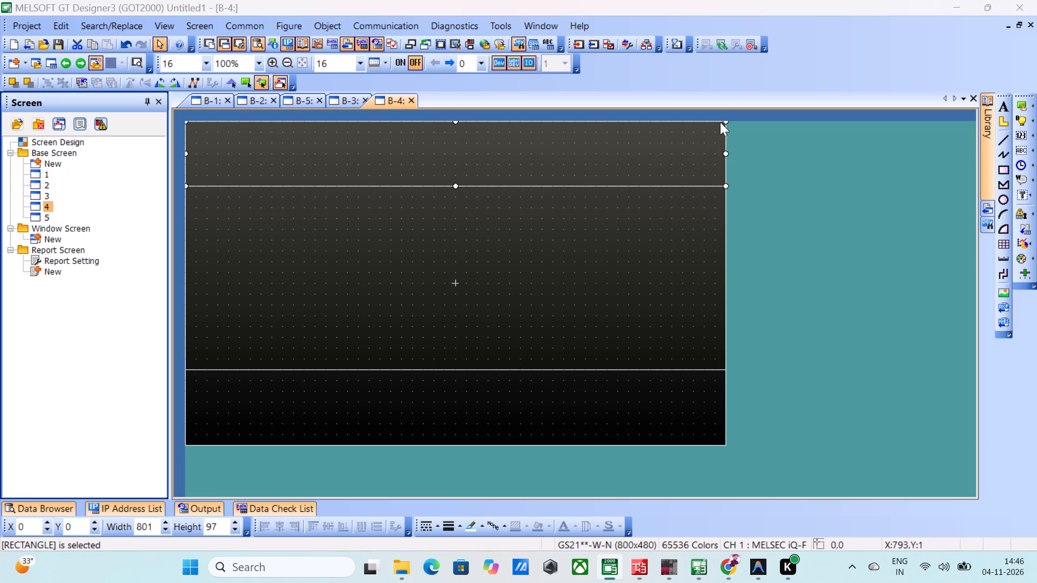
click(572, 279)
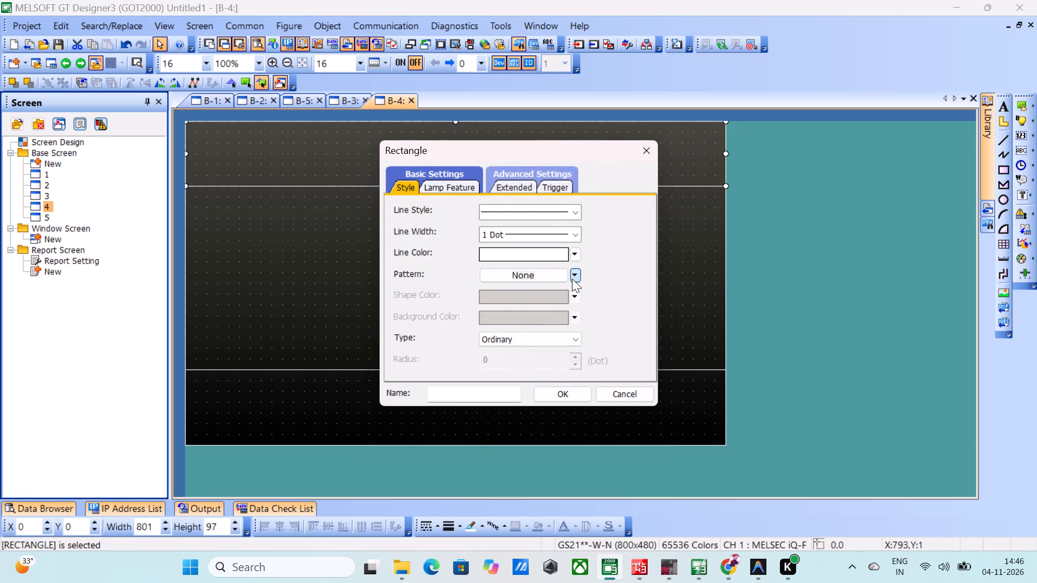
click(504, 335)
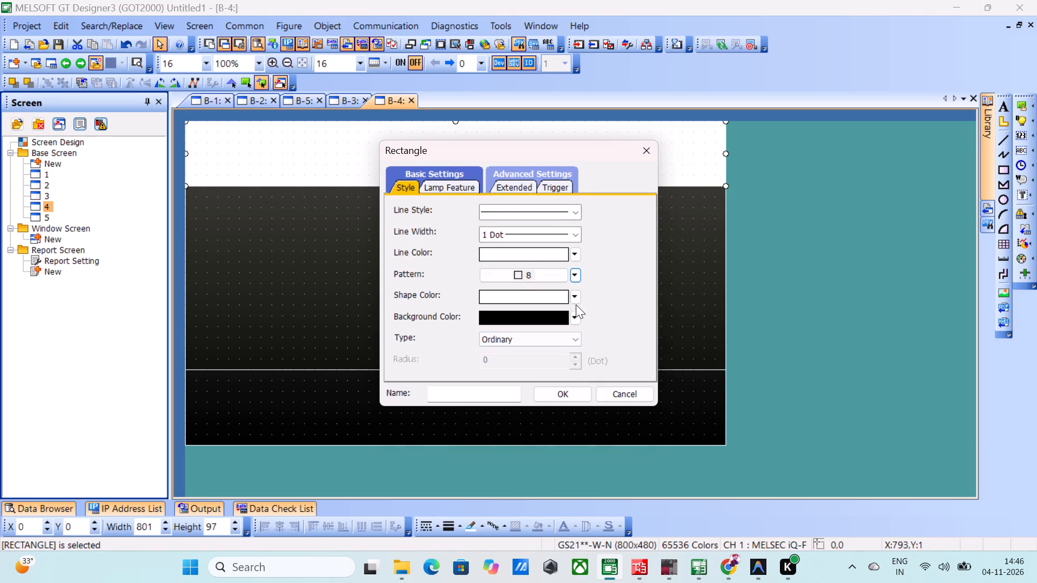
click(575, 296)
click(537, 356)
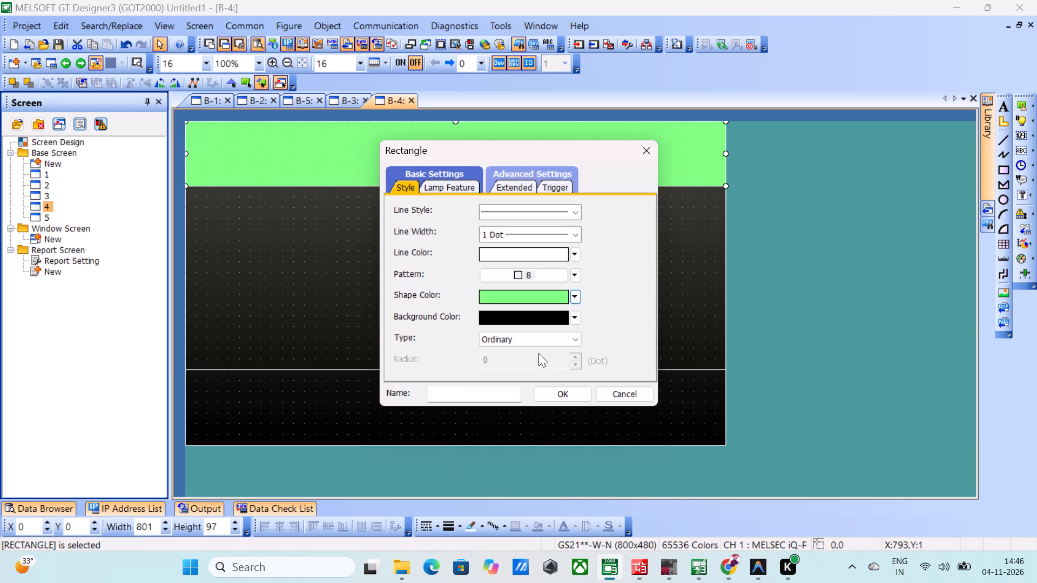
click(690, 263)
click(574, 294)
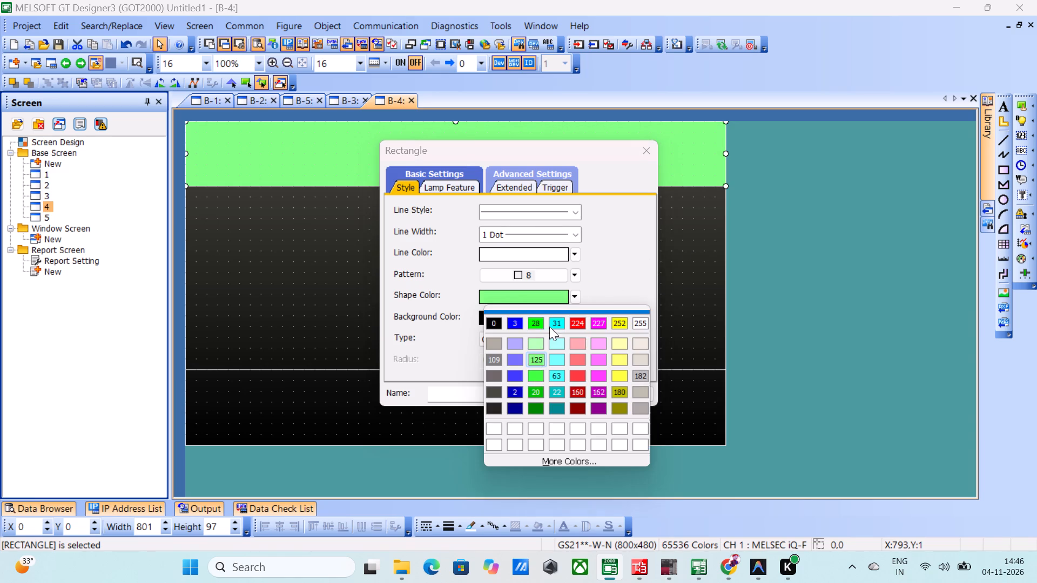
click(538, 388)
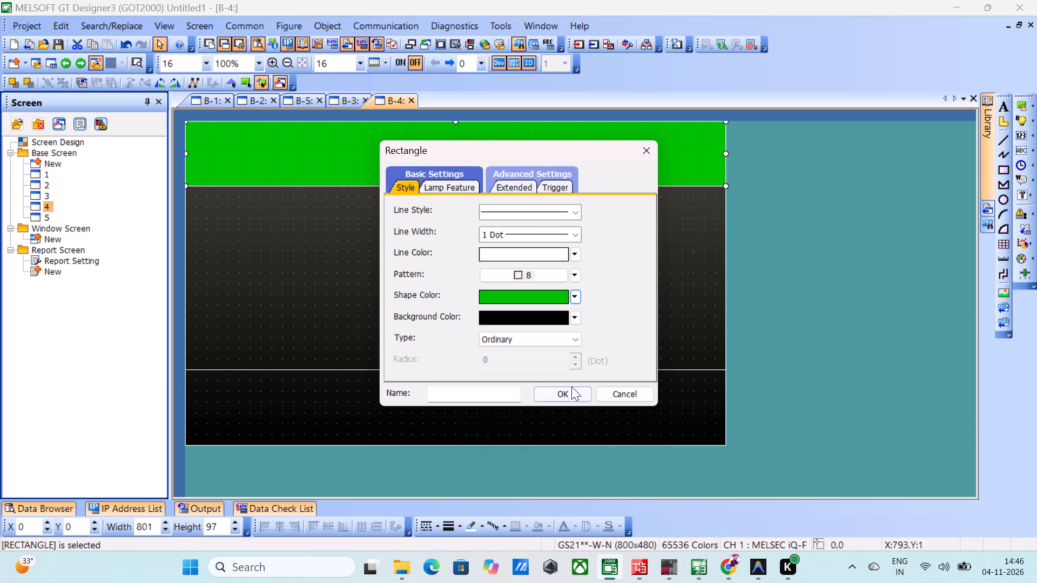
click(571, 387)
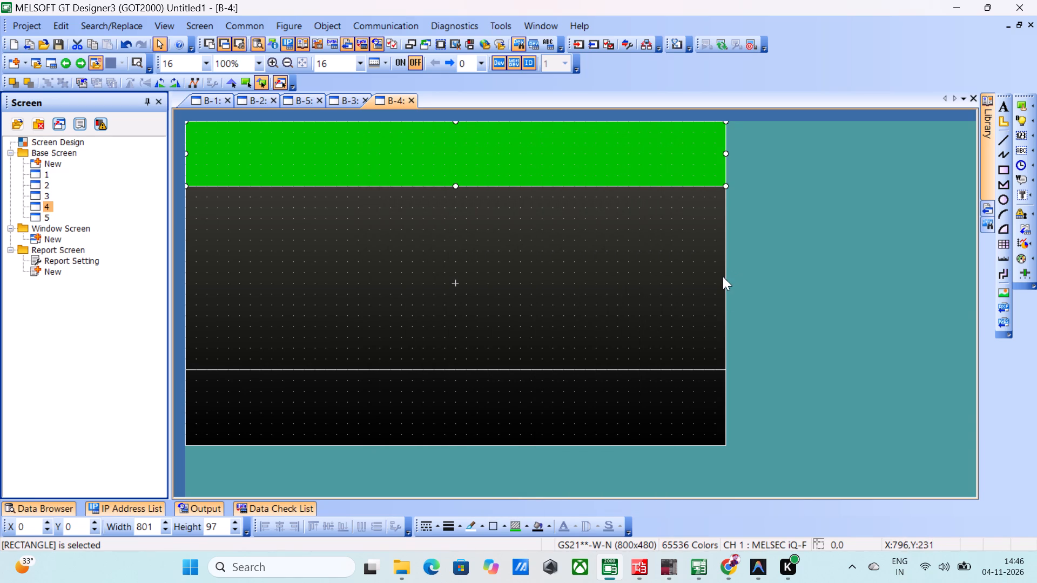
Change screen 4's header shape color to a custom orange, about red 214, green 117, blue 11.
triple_click(708, 164)
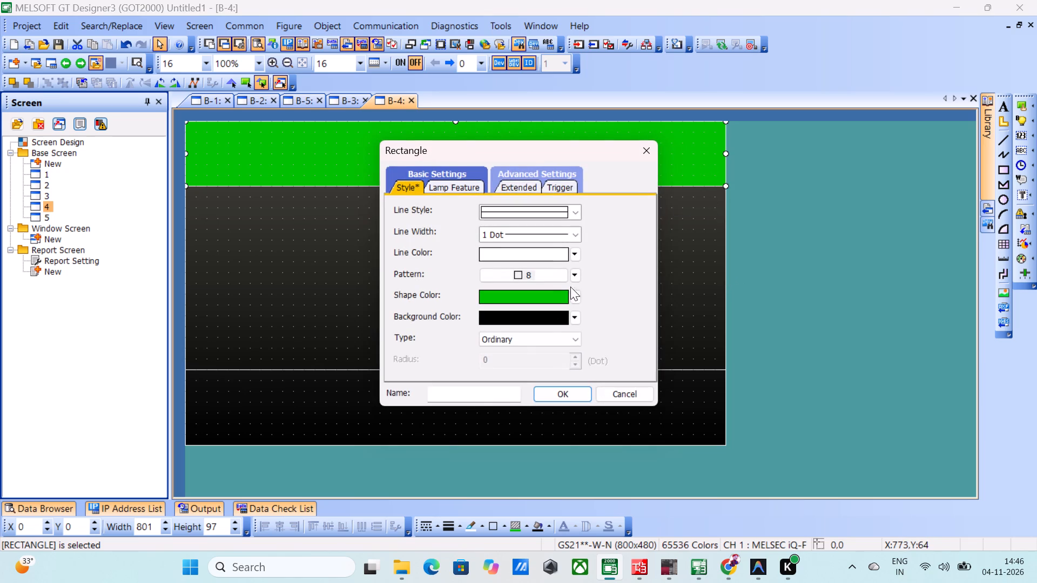
click(577, 294)
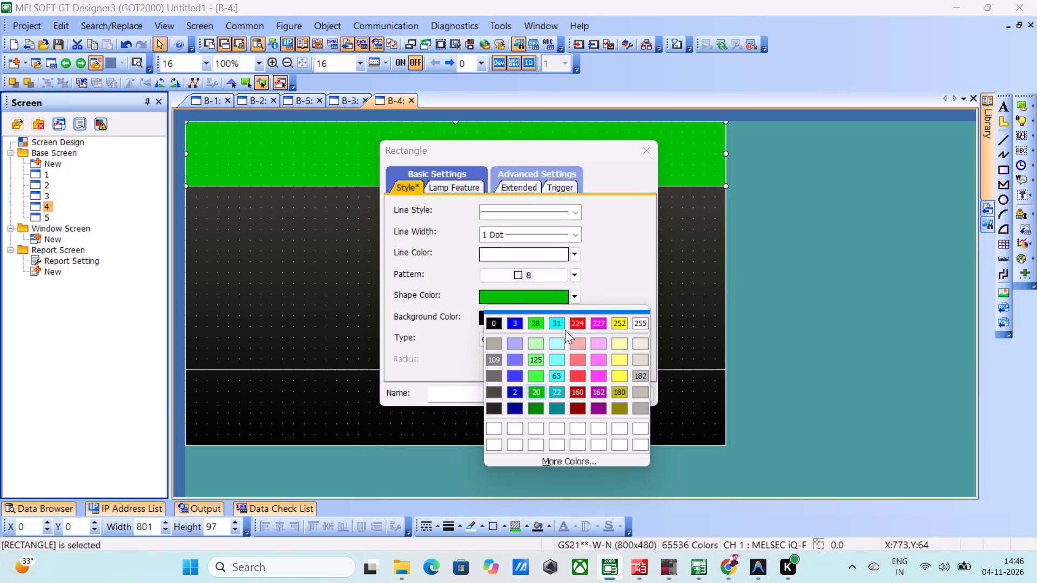
scroll(624, 389, down, 3)
scroll(620, 385, up, 2)
click(560, 456)
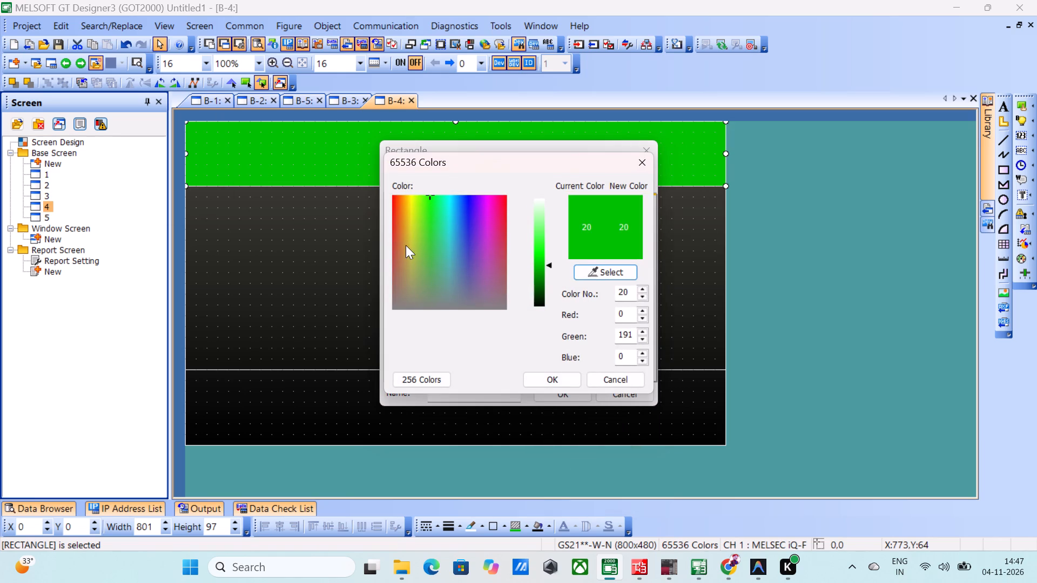
double_click(393, 215)
click(393, 206)
click(398, 195)
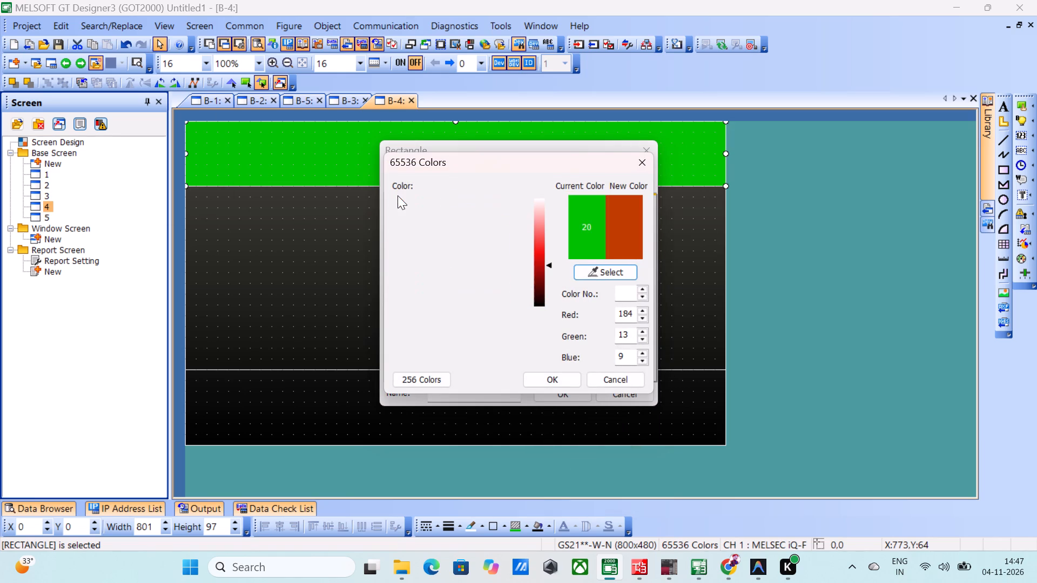
click(399, 195)
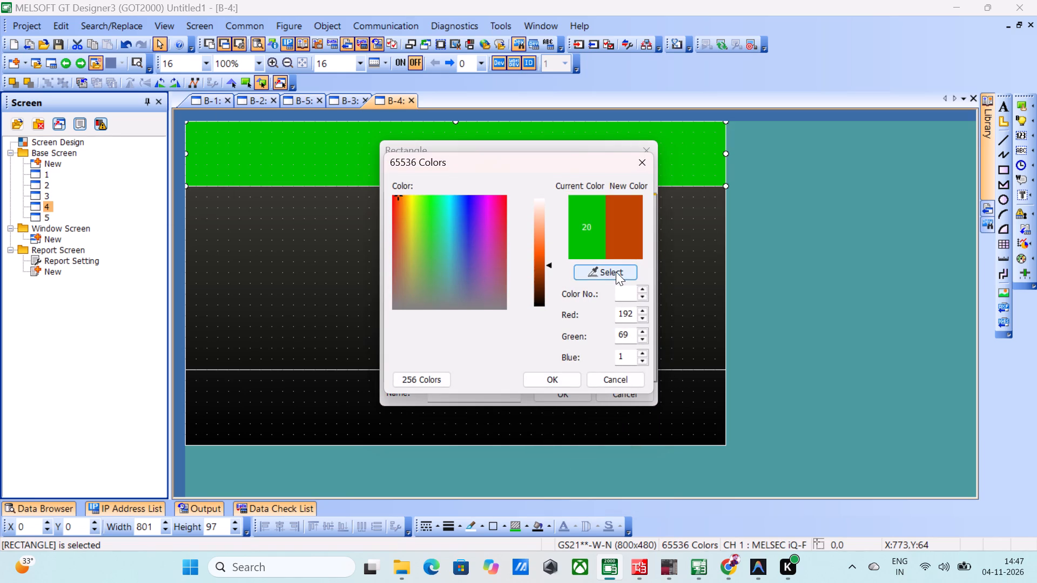
click(616, 272)
click(713, 149)
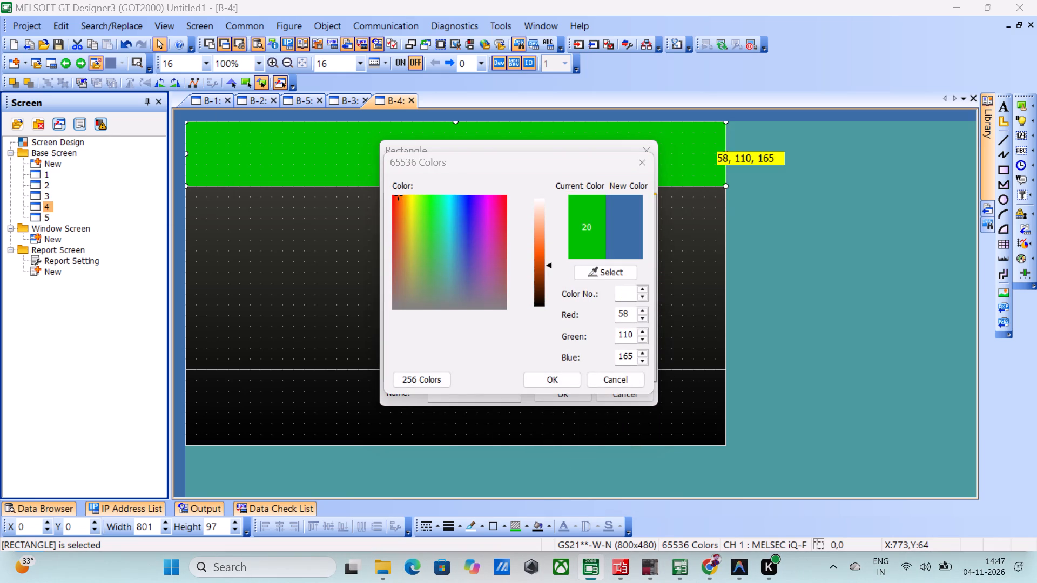
drag(415, 221, 409, 219)
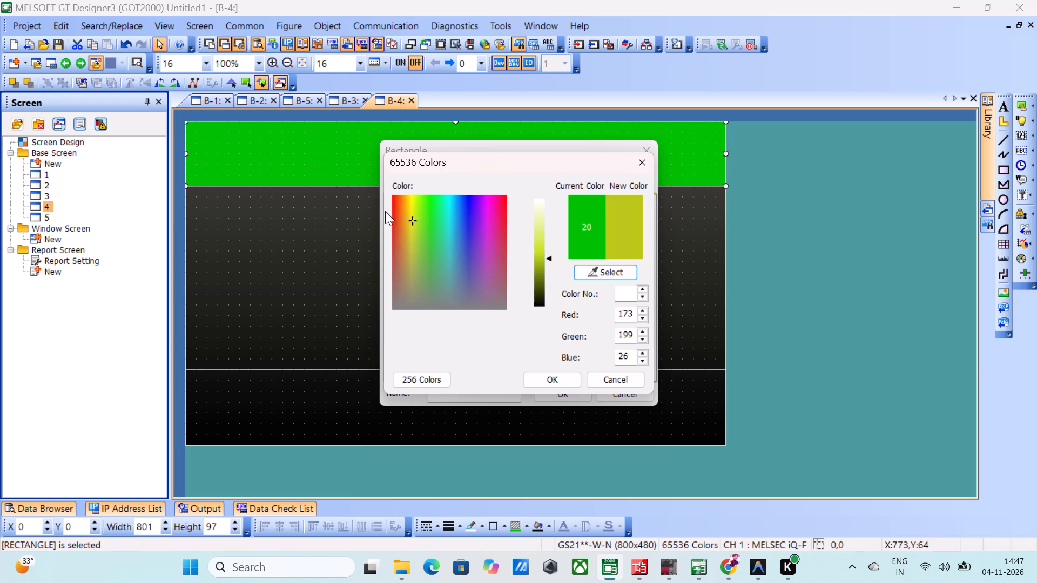
drag(385, 208, 395, 206)
drag(399, 218, 399, 231)
drag(399, 232, 412, 273)
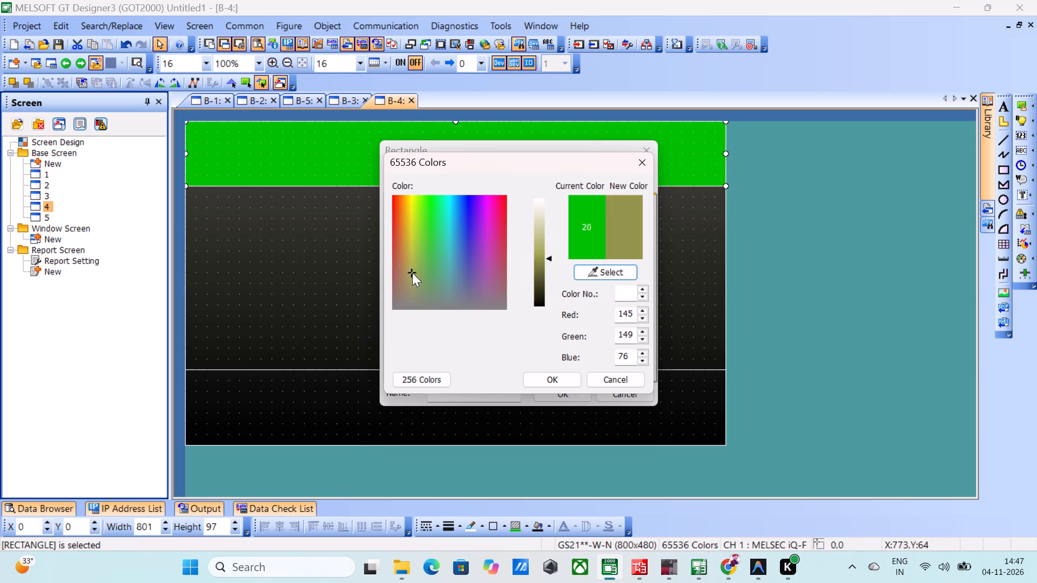
drag(412, 273, 412, 266)
drag(412, 260, 406, 246)
click(406, 246)
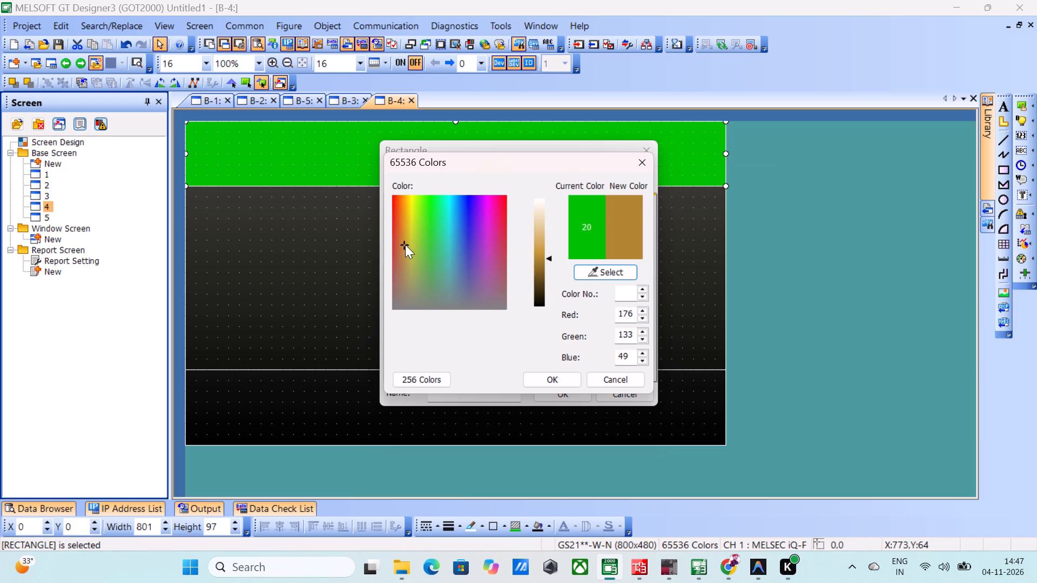
double_click(405, 245)
drag(403, 243, 398, 211)
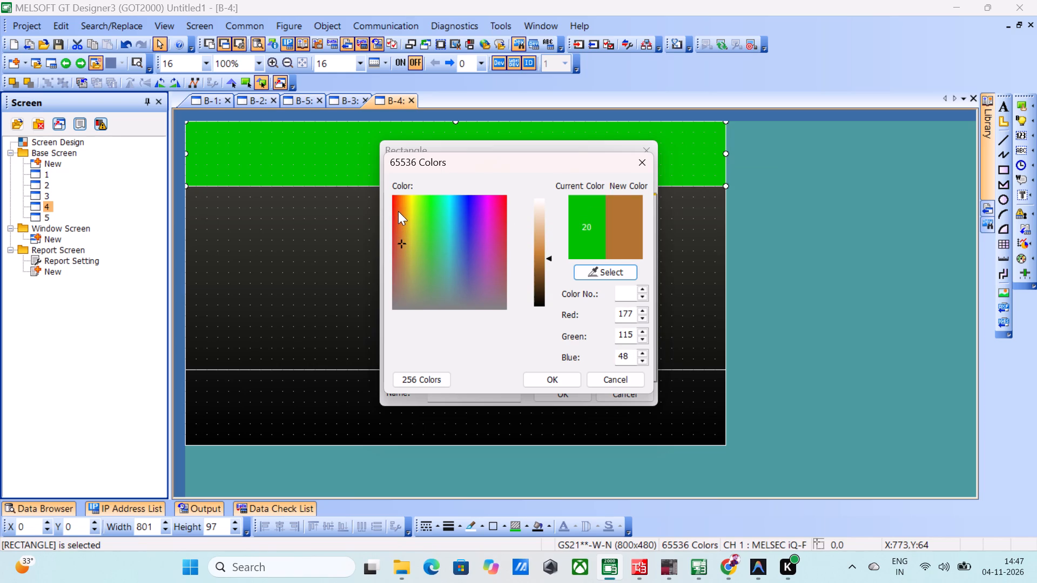
click(398, 212)
click(402, 209)
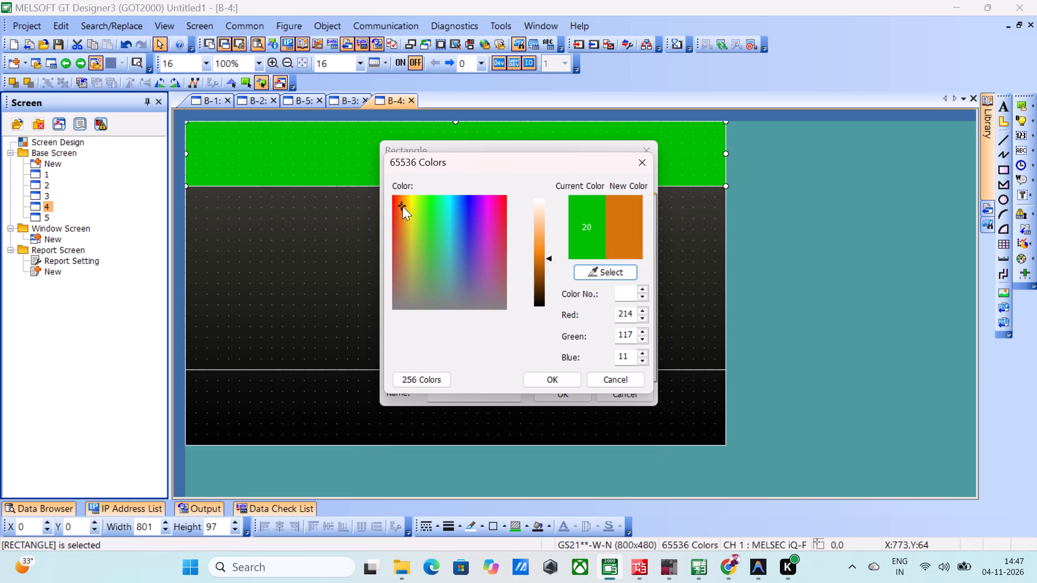
click(556, 381)
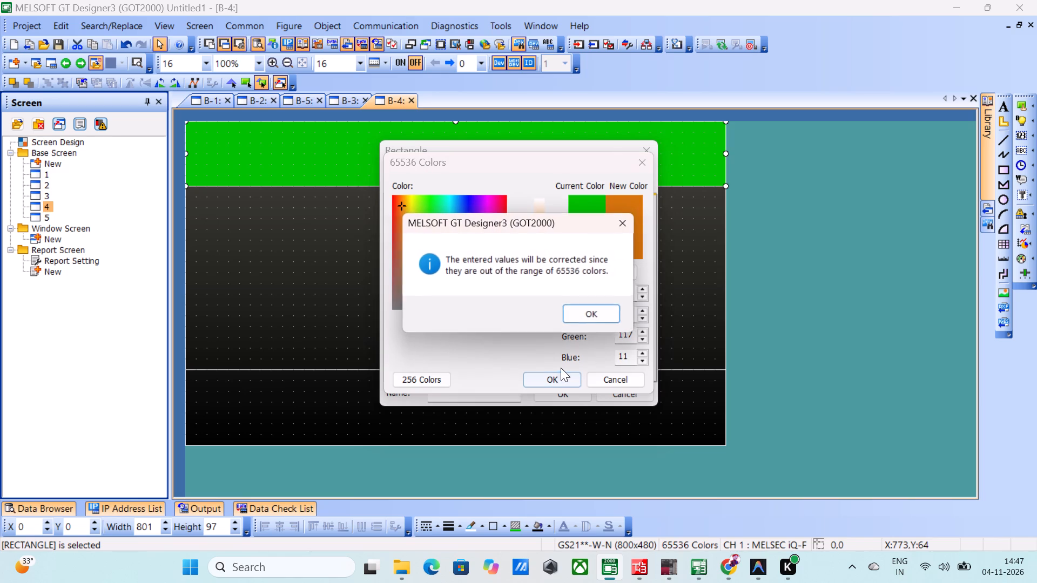
click(580, 313)
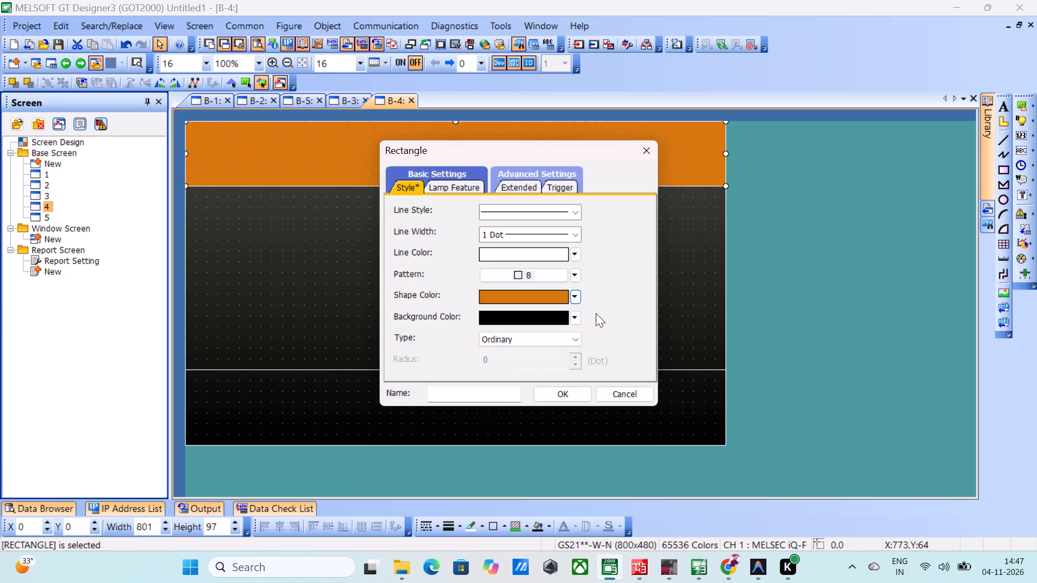
click(698, 268)
click(584, 396)
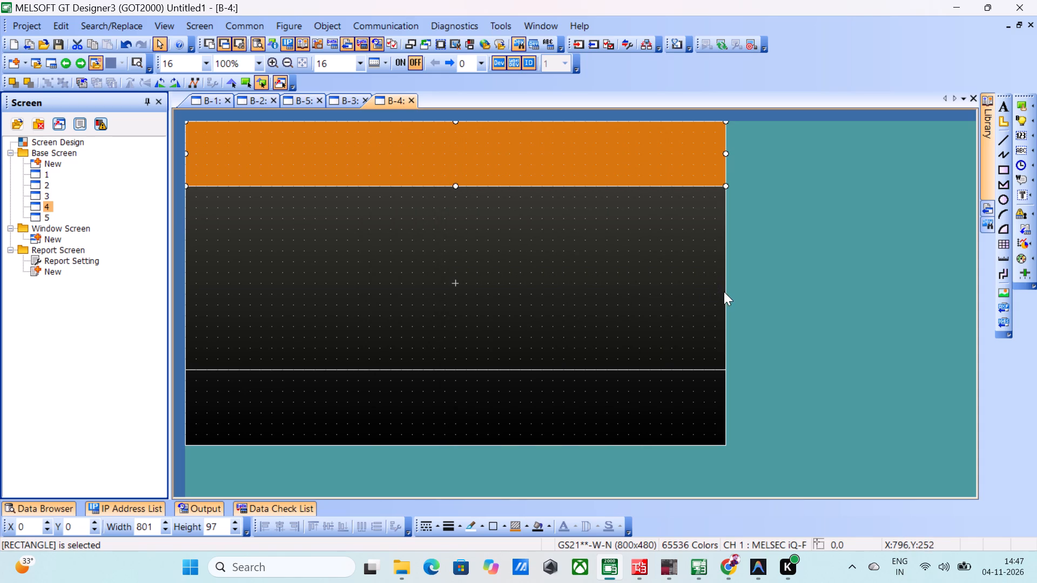
Fill screen 4's middle band rectangle with pattern 8, a pale cyan background color and a light cyan shape color.
double_click(725, 292)
click(578, 313)
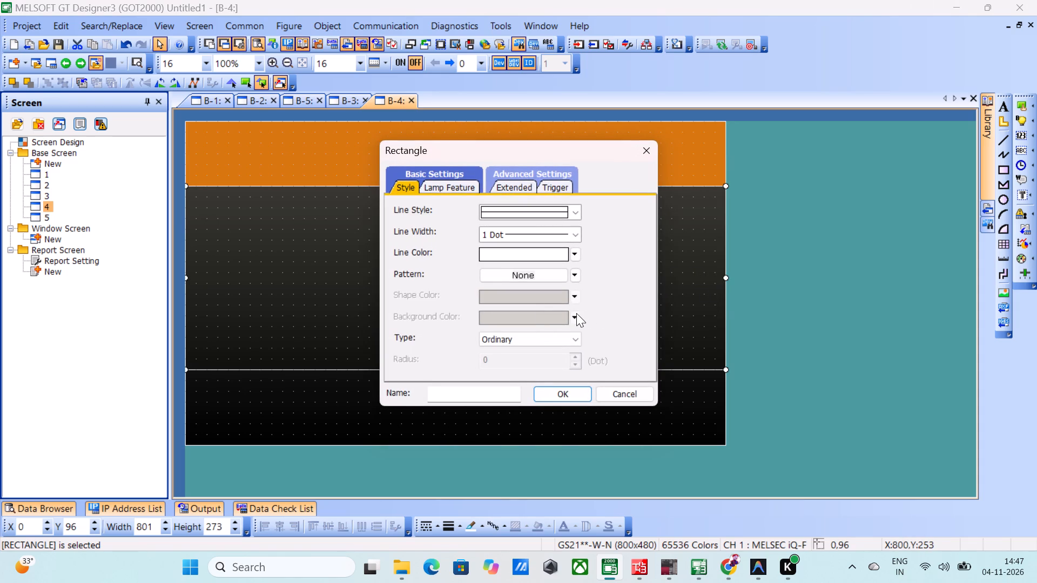
click(573, 315)
click(574, 274)
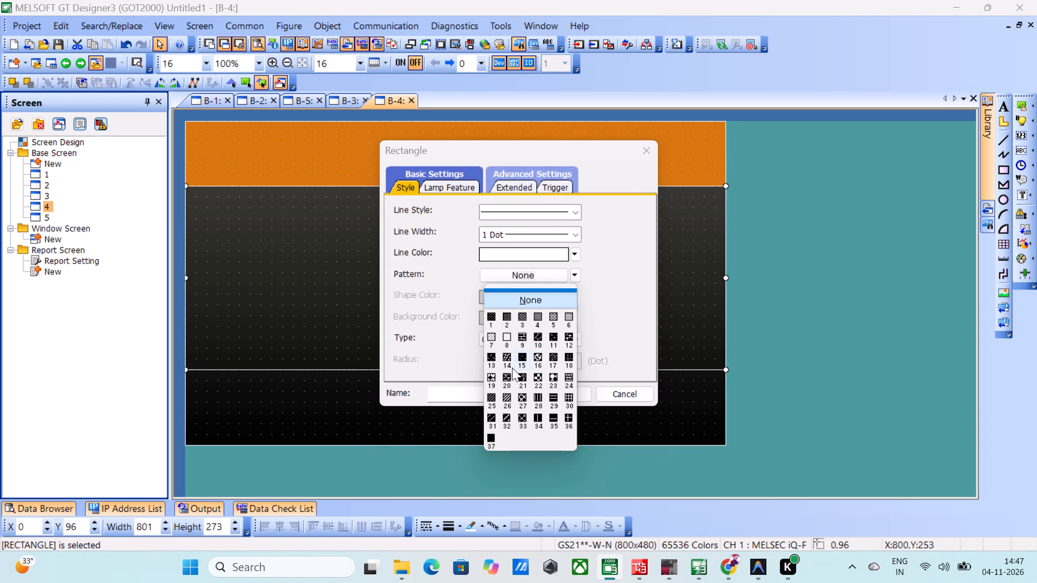
click(507, 340)
click(574, 316)
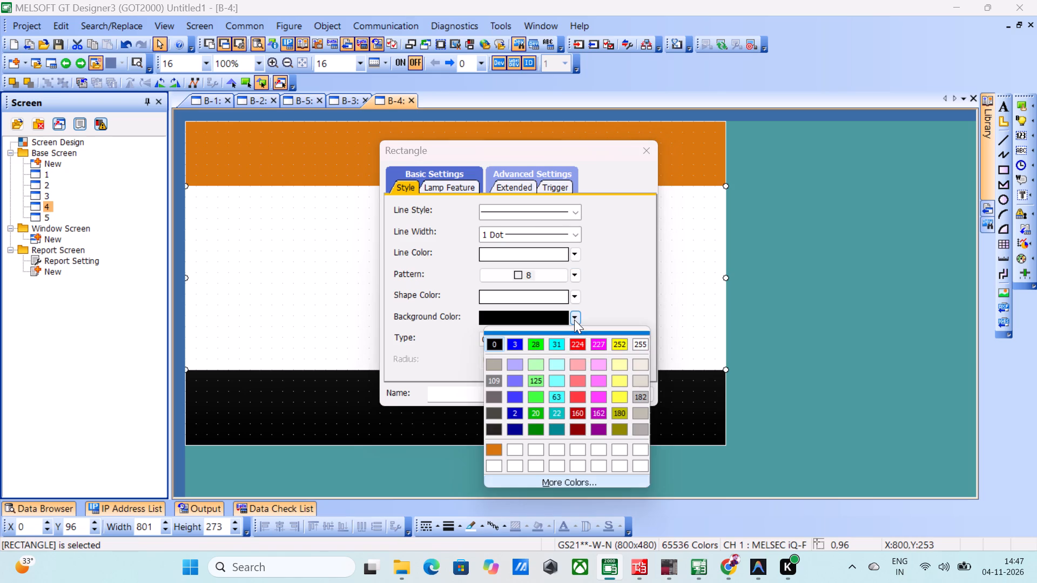
click(560, 368)
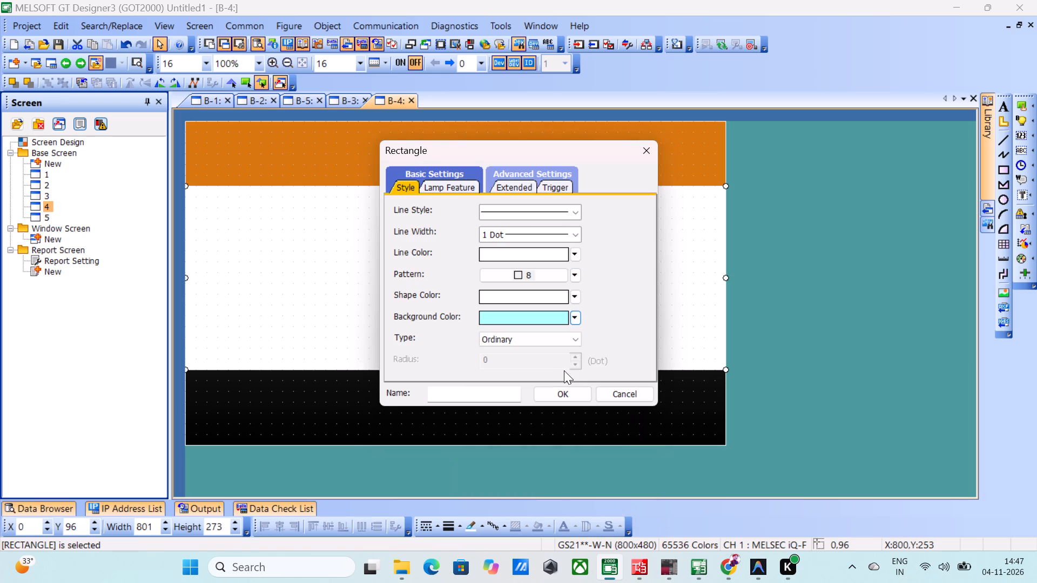
click(574, 397)
double_click(676, 320)
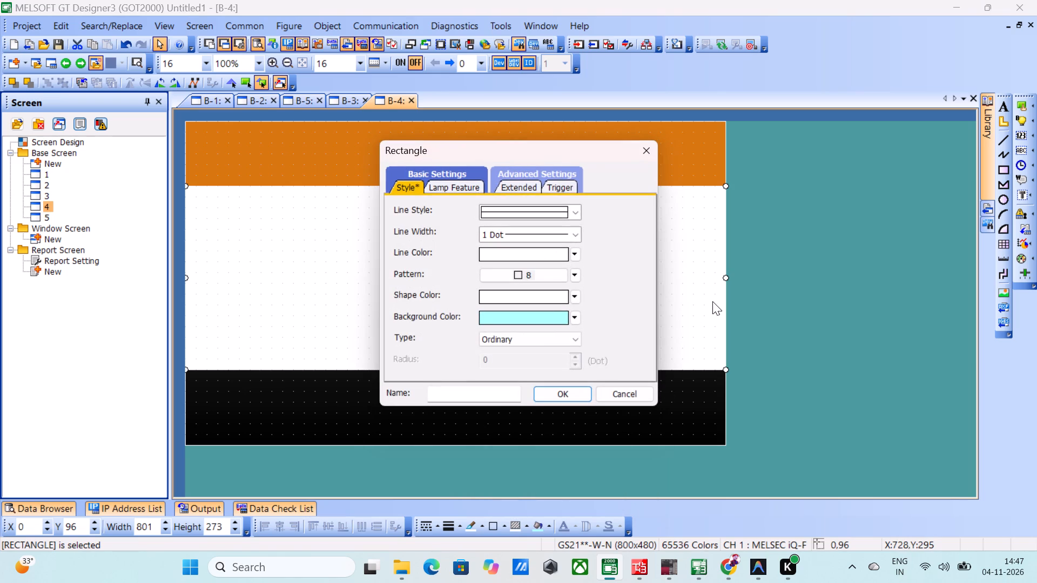
click(573, 299)
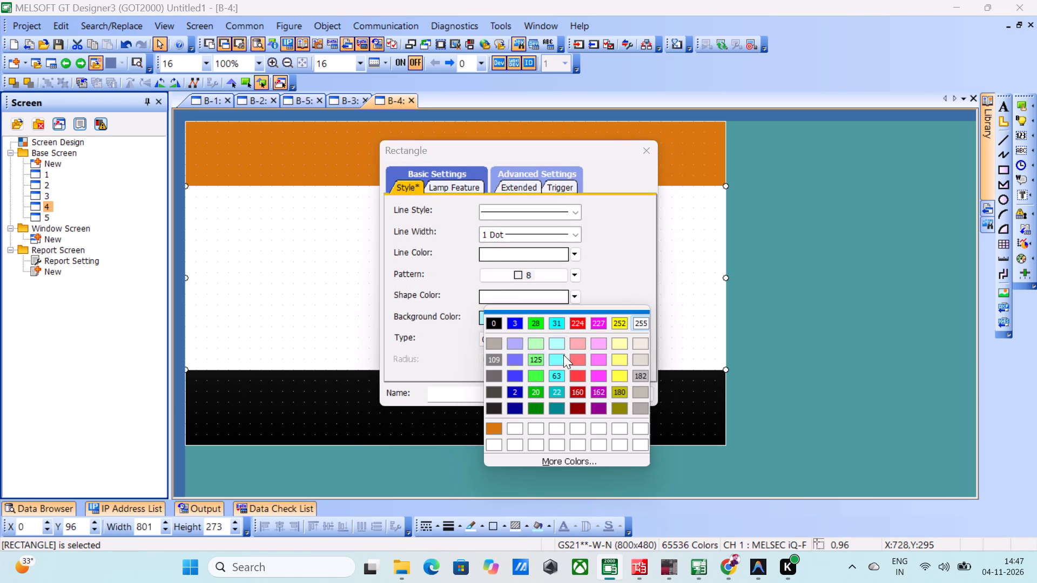
click(560, 356)
click(581, 397)
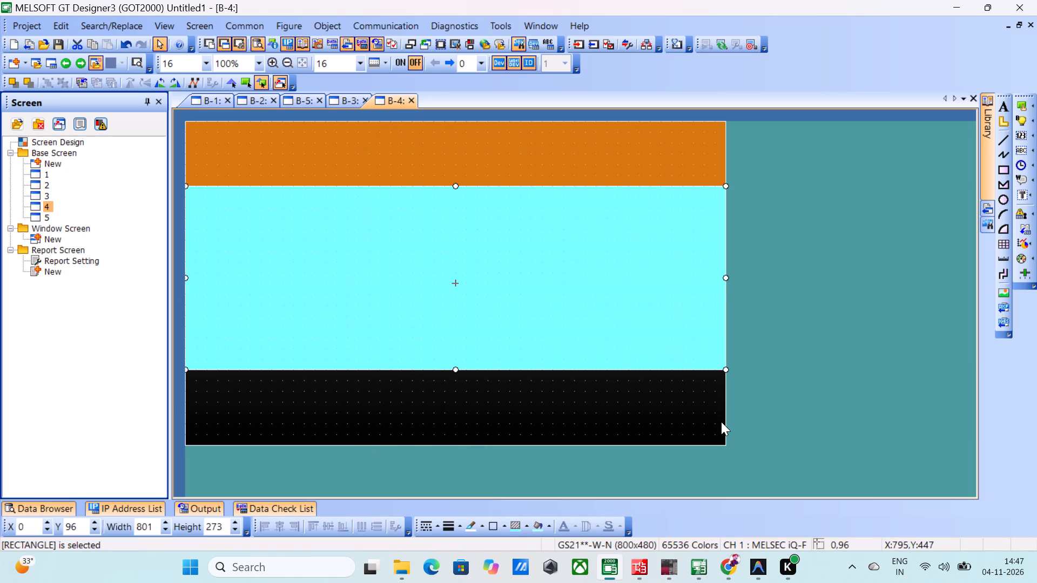
Fill screen 4's footer rectangle with pattern 8 and a bright green shape color.
double_click(724, 419)
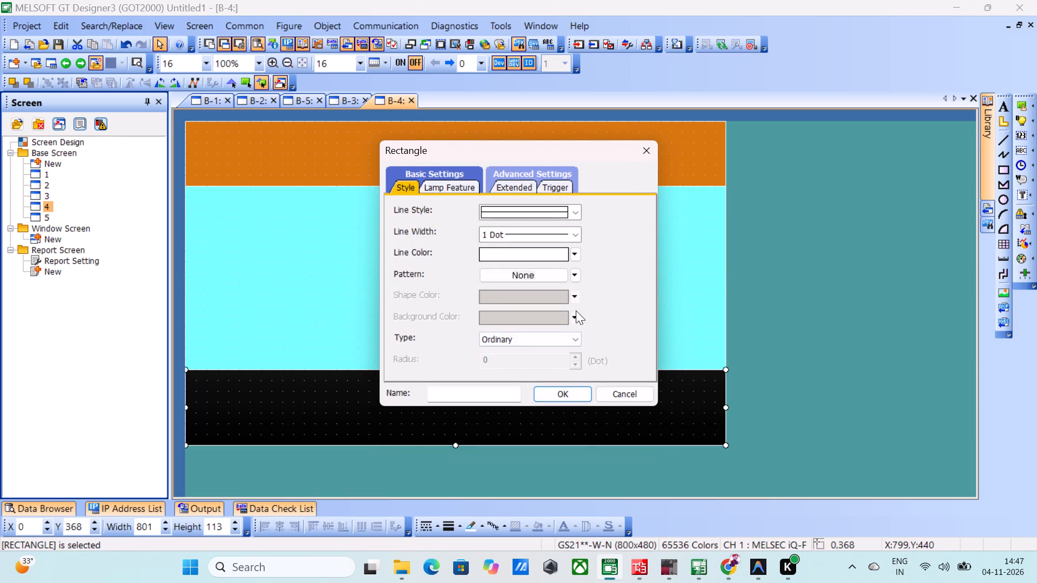
click(577, 278)
click(509, 335)
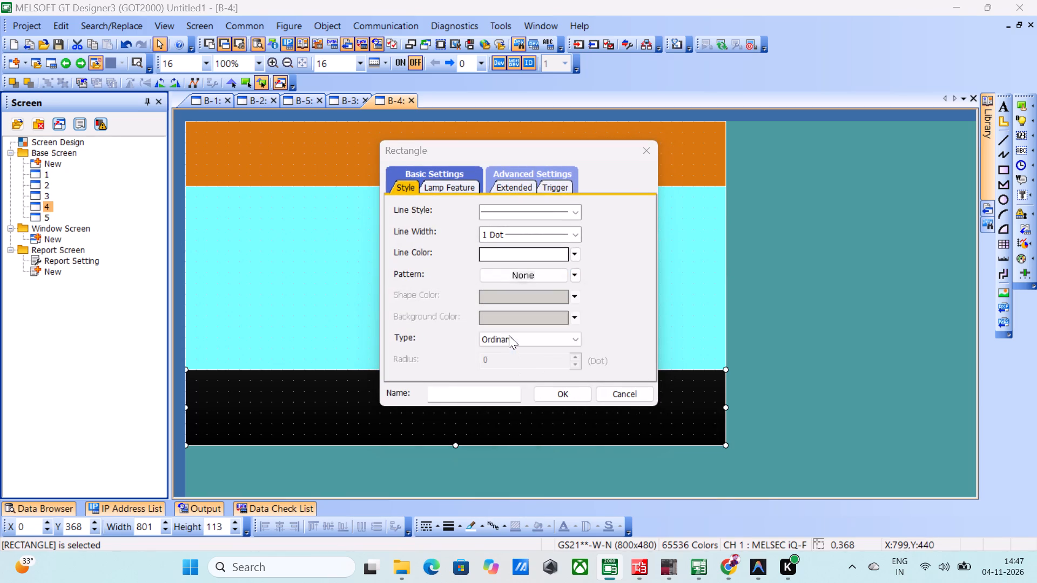
click(573, 295)
click(539, 372)
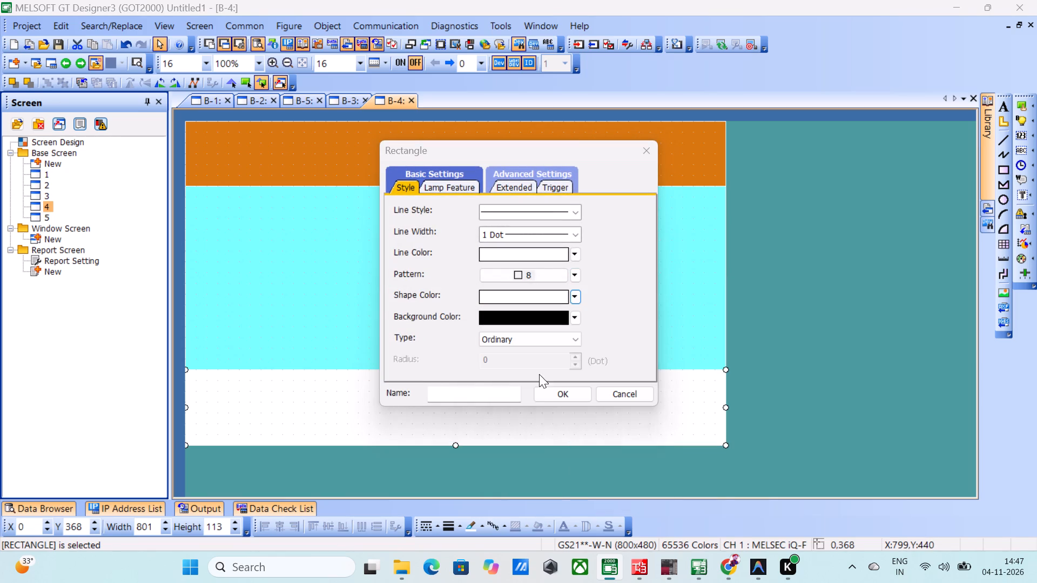
click(575, 397)
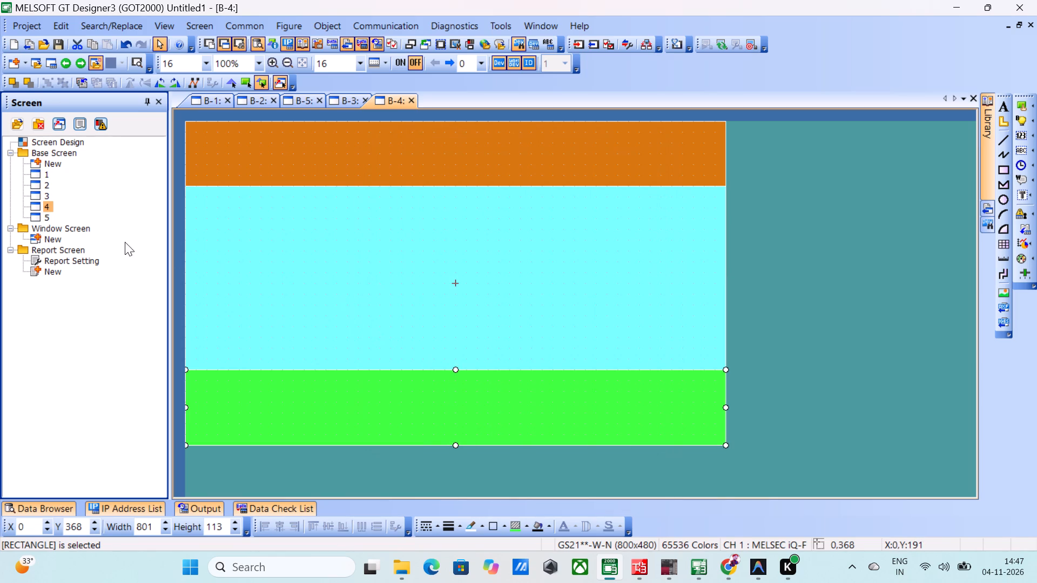
On base screen 5, fill the header rectangle with pattern 8 and a violet-blue shape color.
double_click(46, 216)
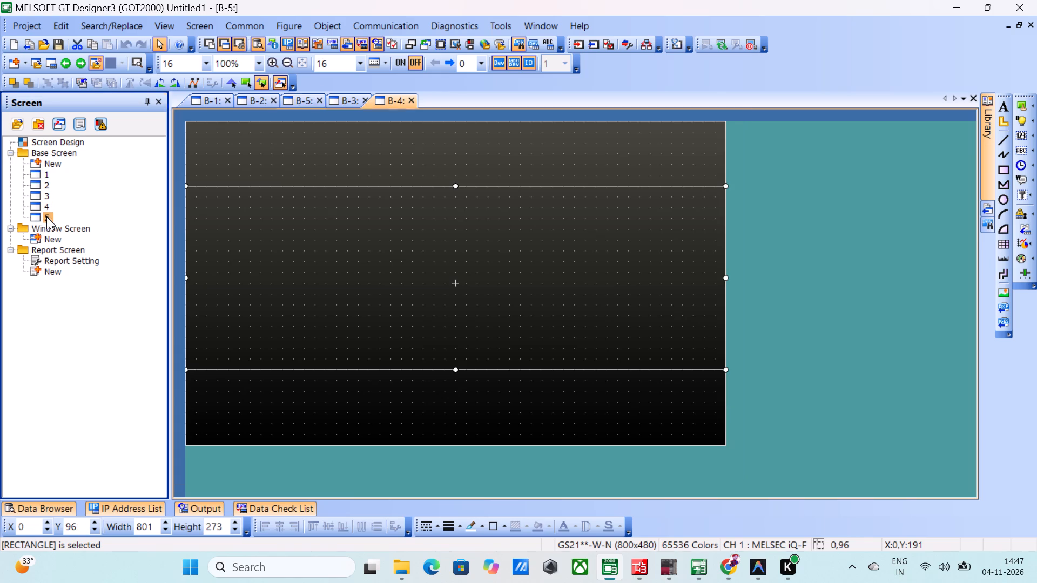
click(423, 152)
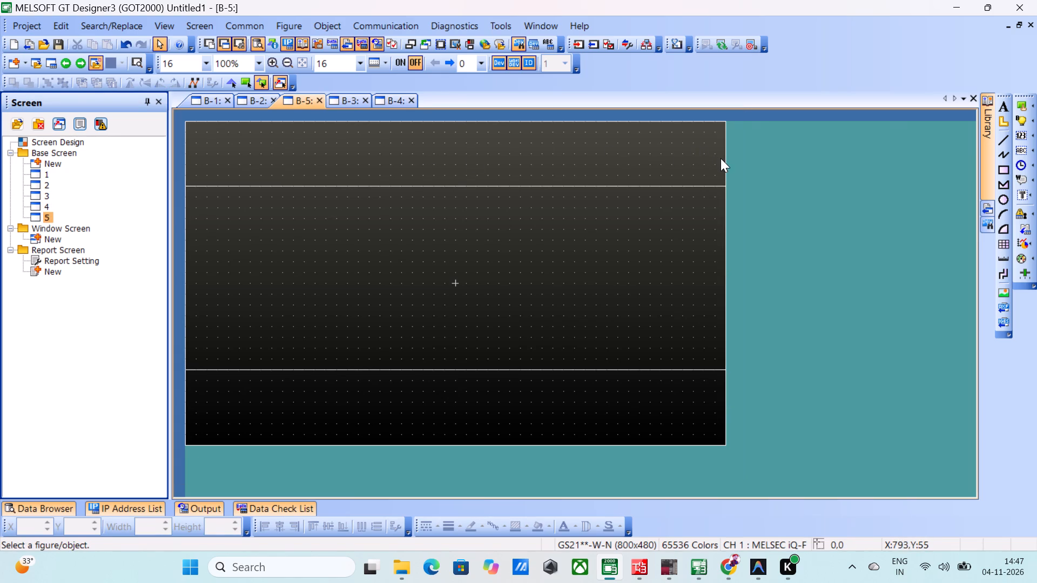
click(724, 160)
triple_click(727, 161)
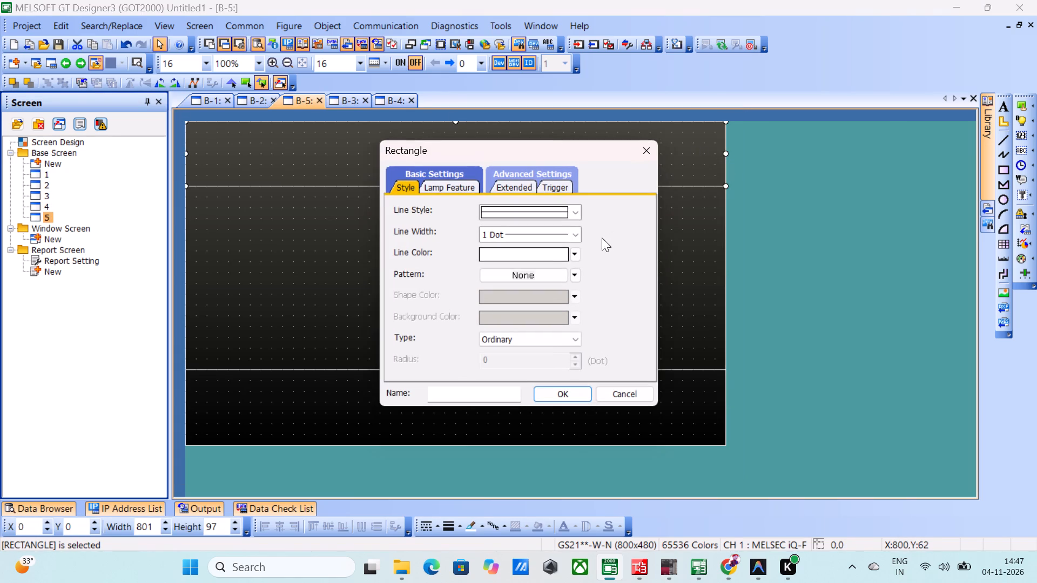
click(573, 272)
click(508, 333)
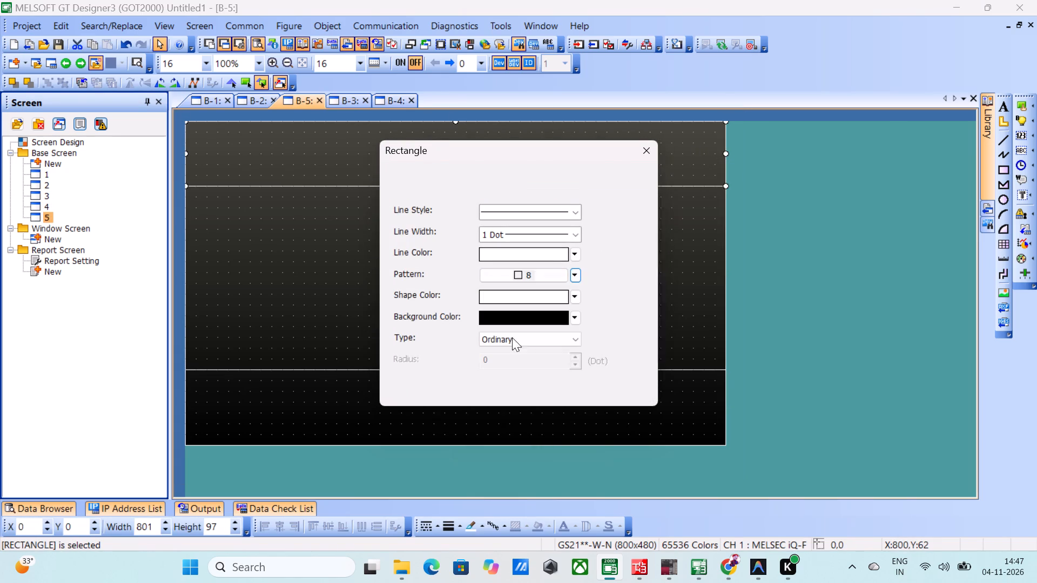
click(543, 396)
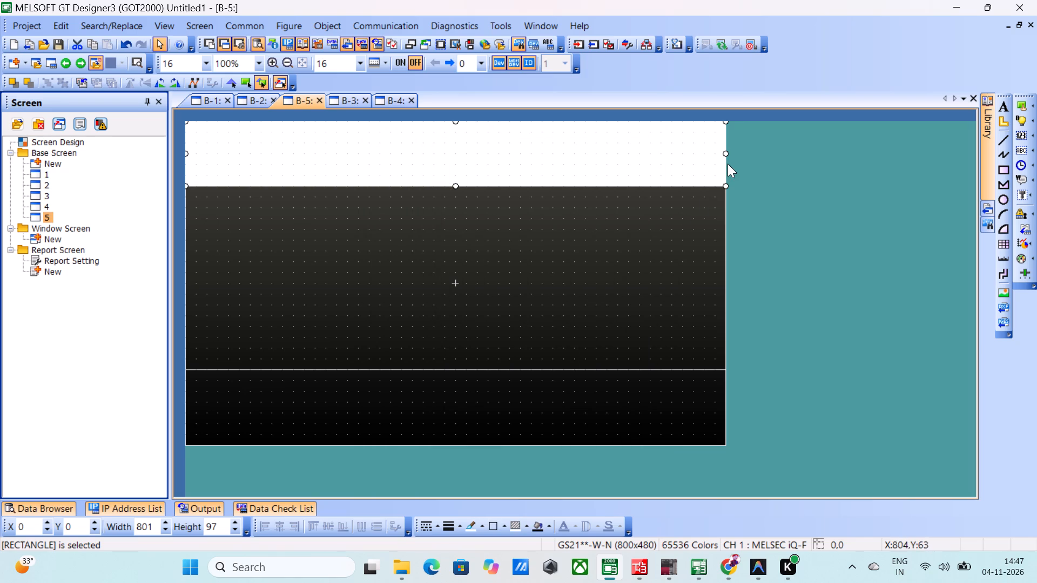
double_click(724, 168)
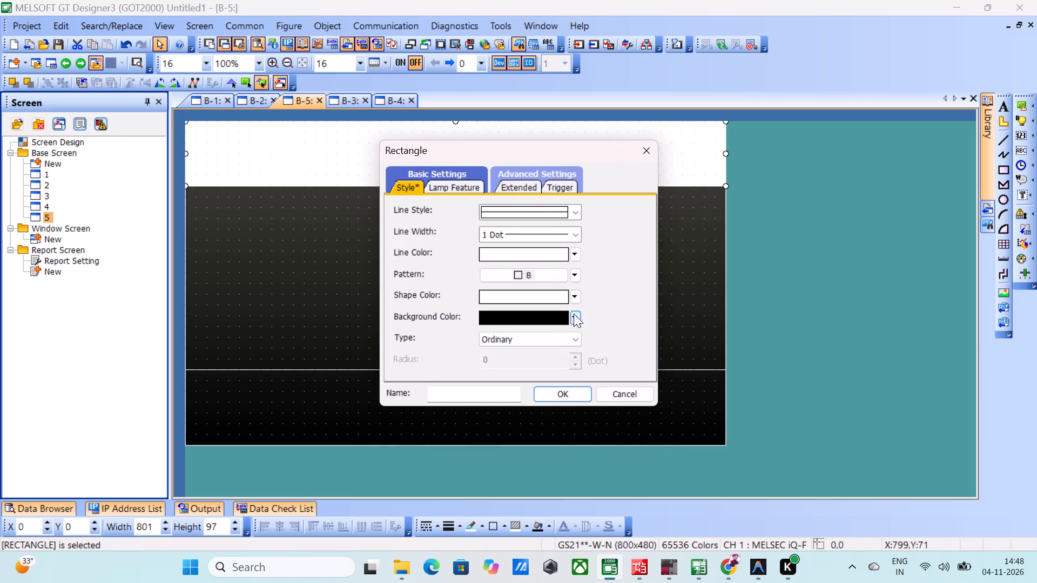
click(574, 296)
click(515, 372)
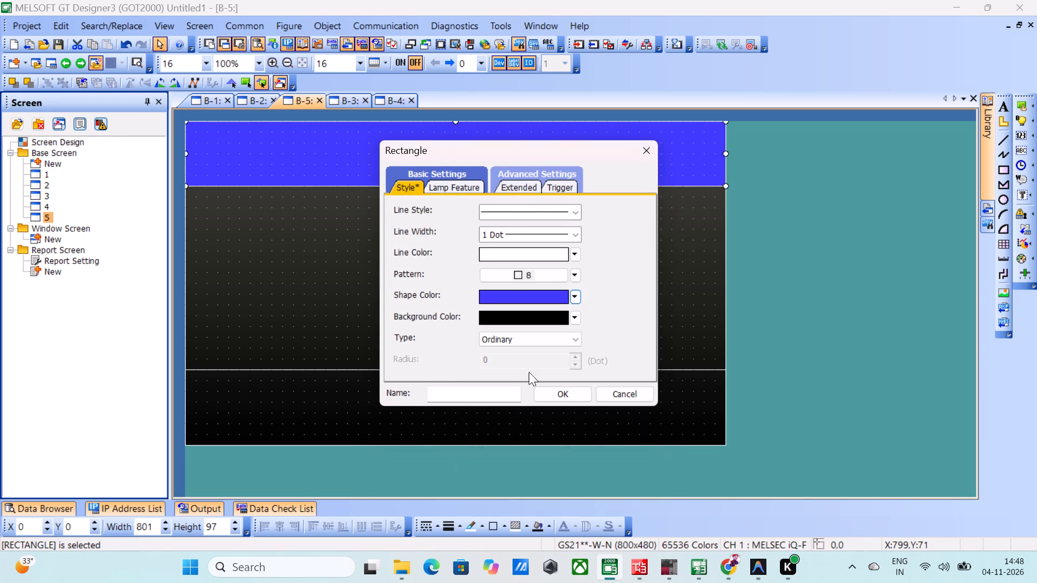
click(564, 394)
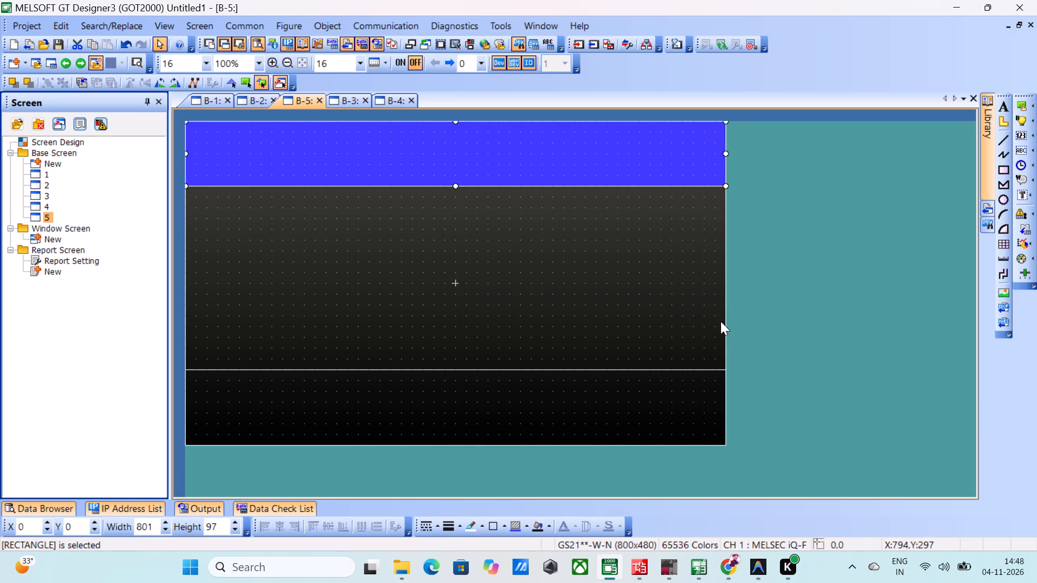
Fill screen 5's middle band rectangle with pattern 8, trying bright green, lavender and light pink before choosing a bright red shape color.
double_click(723, 322)
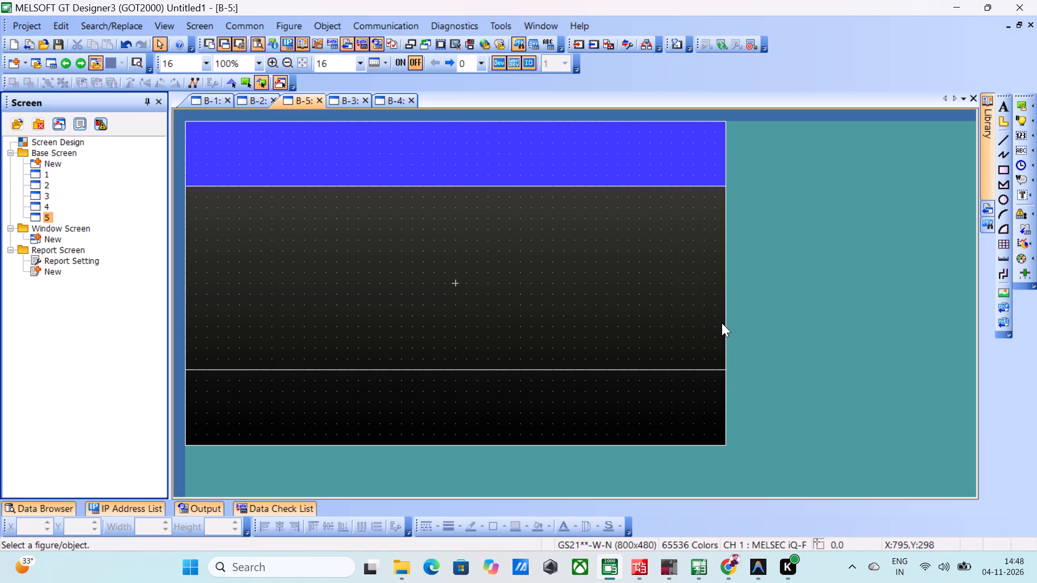
double_click(724, 326)
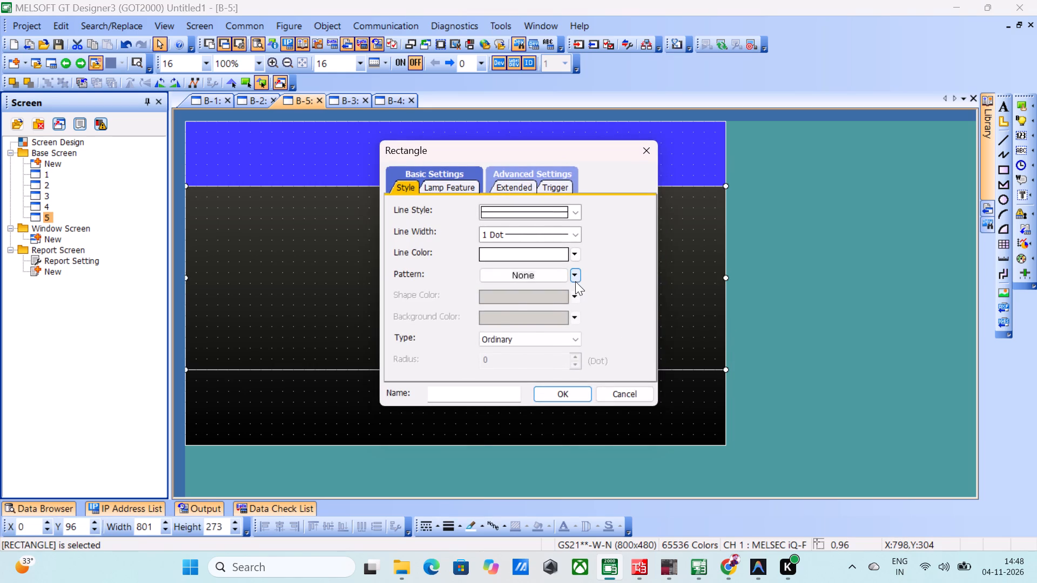
click(575, 281)
click(505, 336)
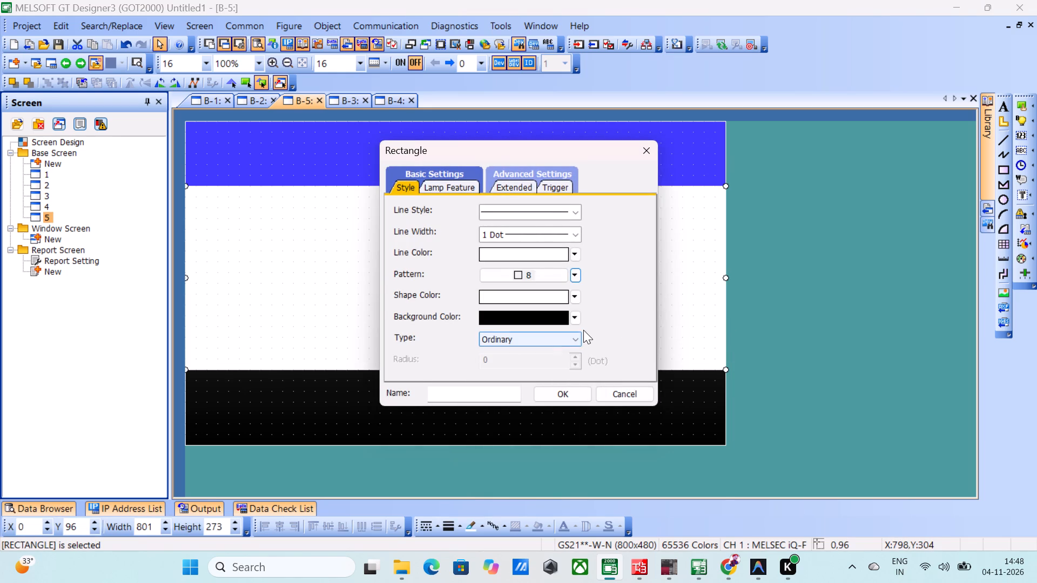
click(578, 304)
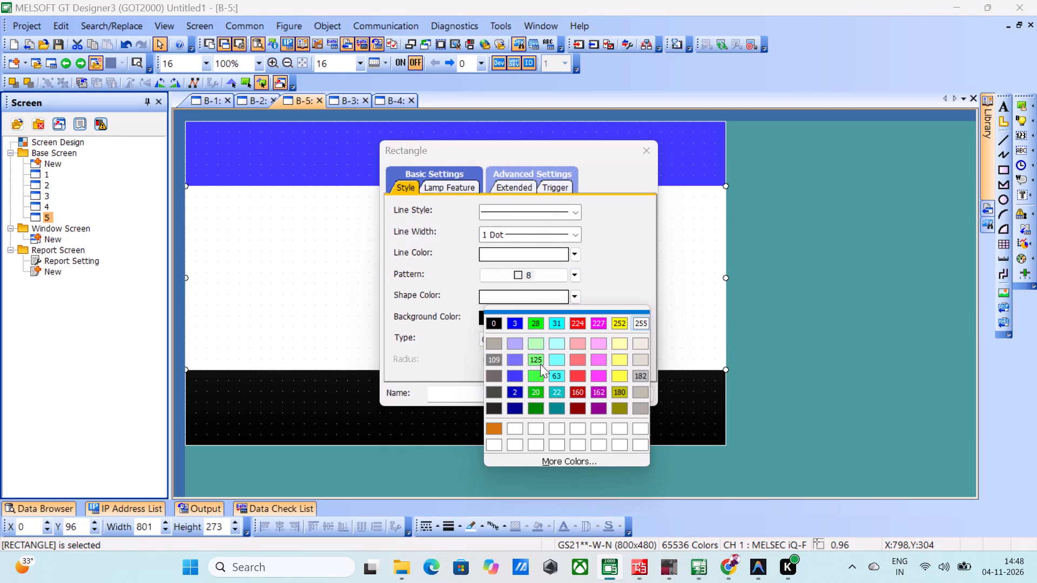
click(535, 378)
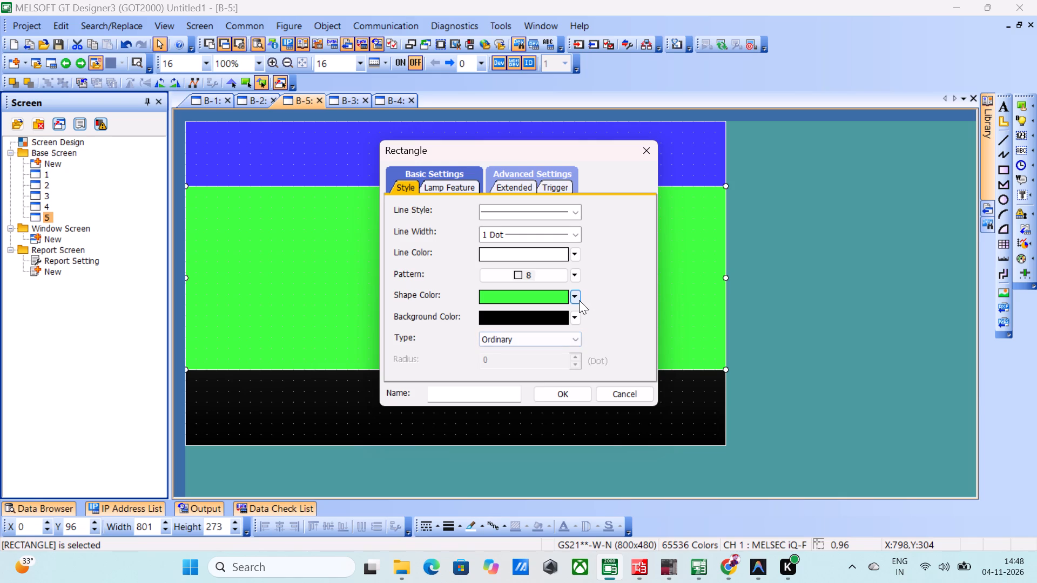
click(579, 300)
click(507, 342)
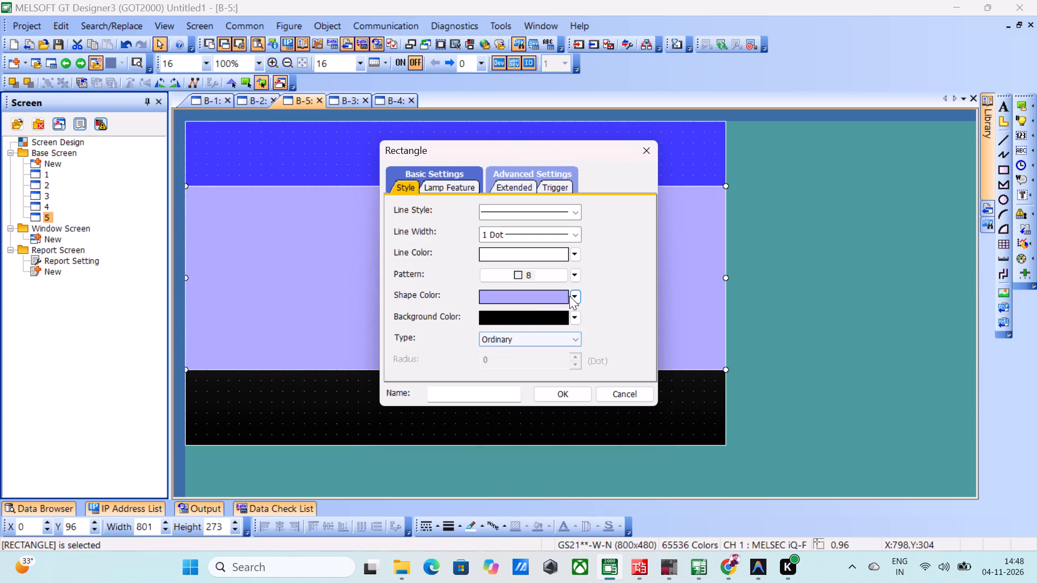
click(580, 296)
click(580, 344)
click(578, 299)
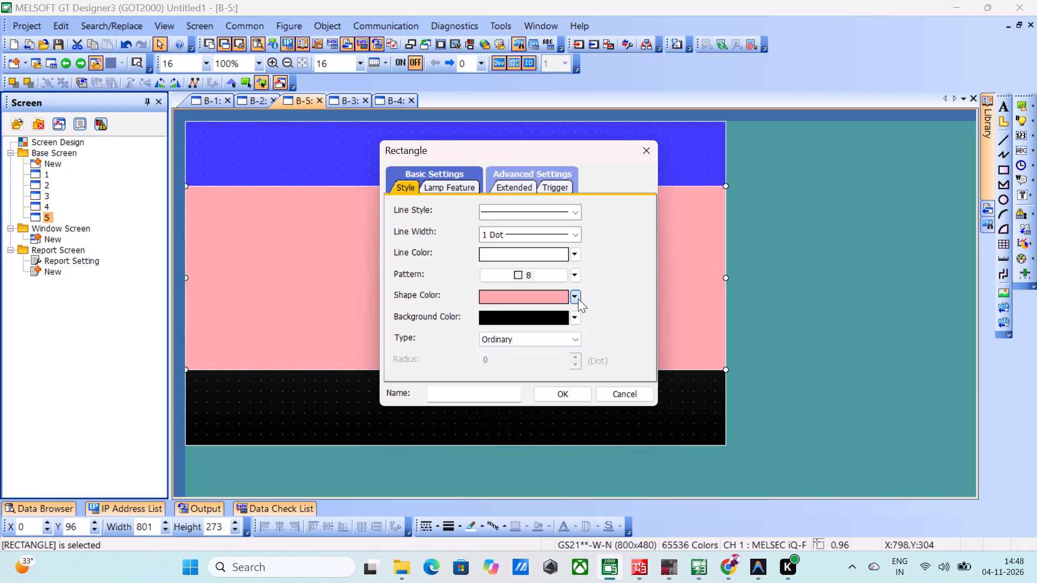
click(574, 374)
click(574, 399)
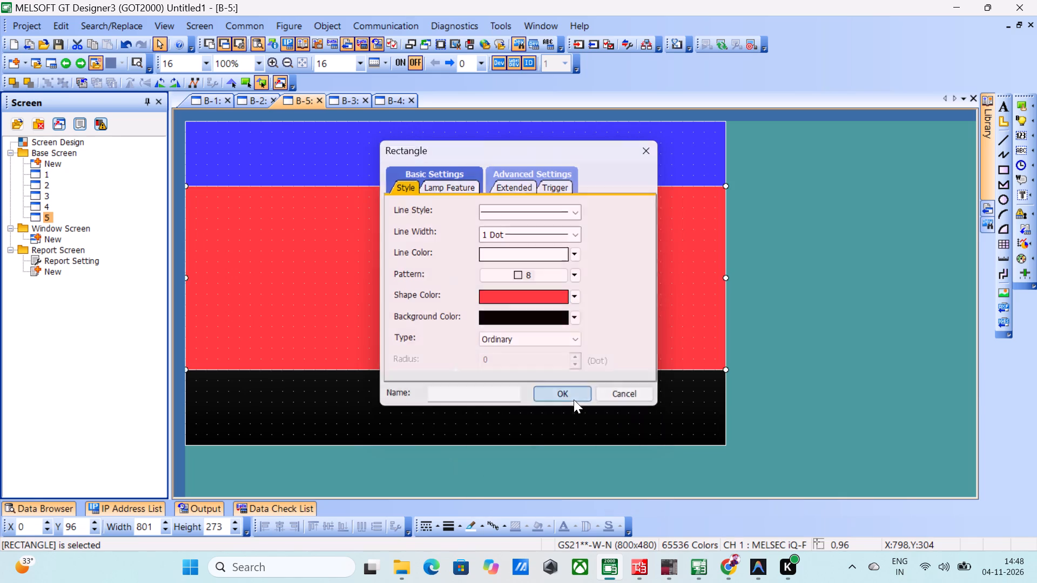
Fill screen 5's footer rectangle with pattern 8, a dark green background color and a bright magenta shape color.
click(725, 408)
double_click(723, 406)
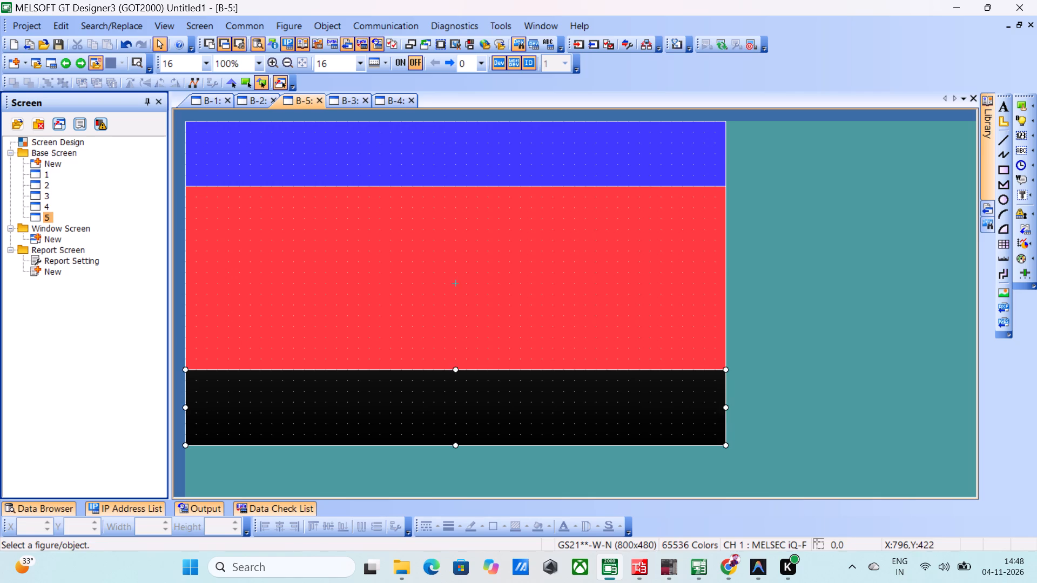
click(580, 279)
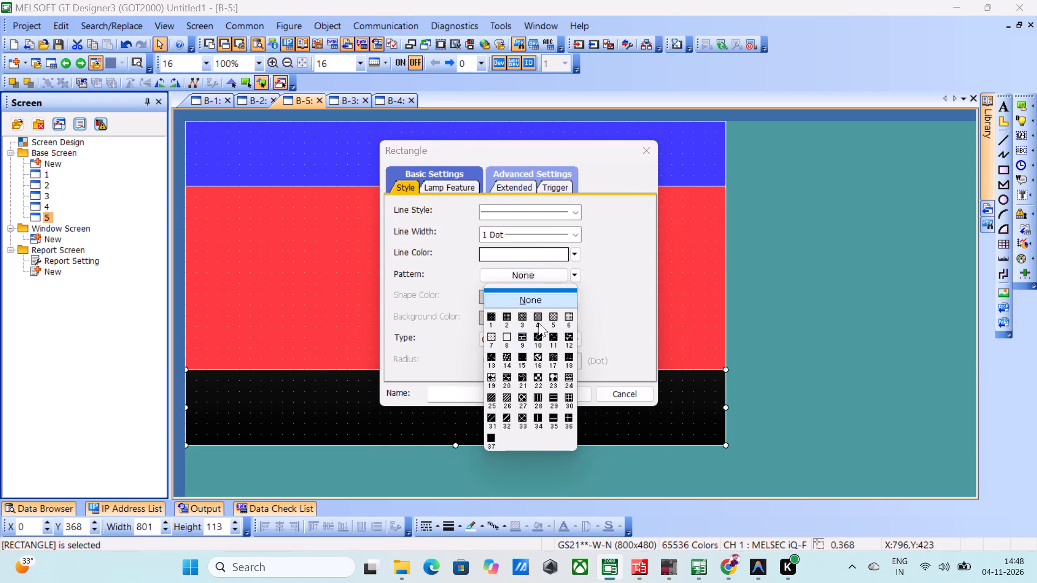
click(508, 335)
click(580, 342)
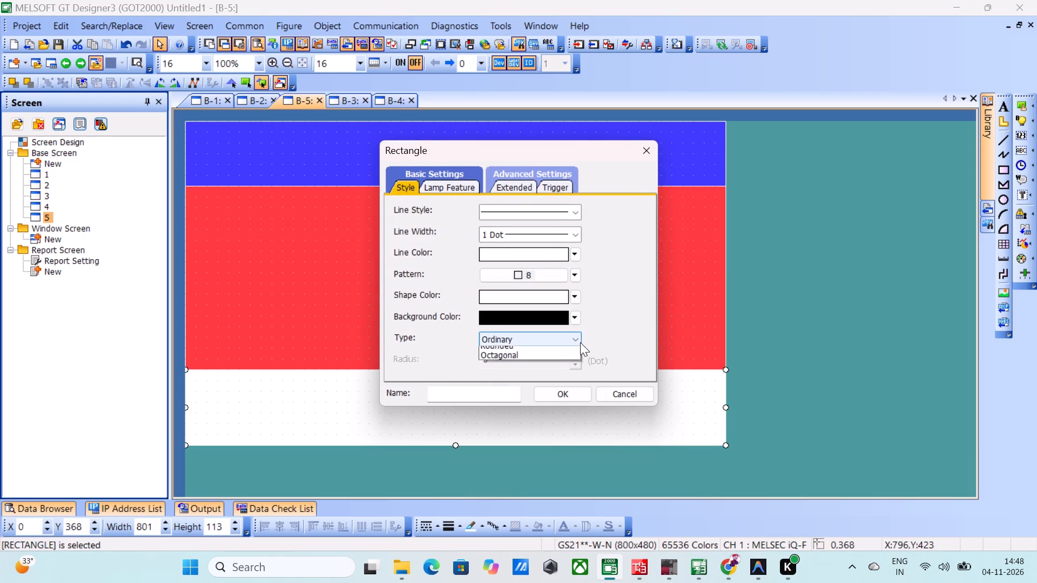
click(577, 330)
click(576, 314)
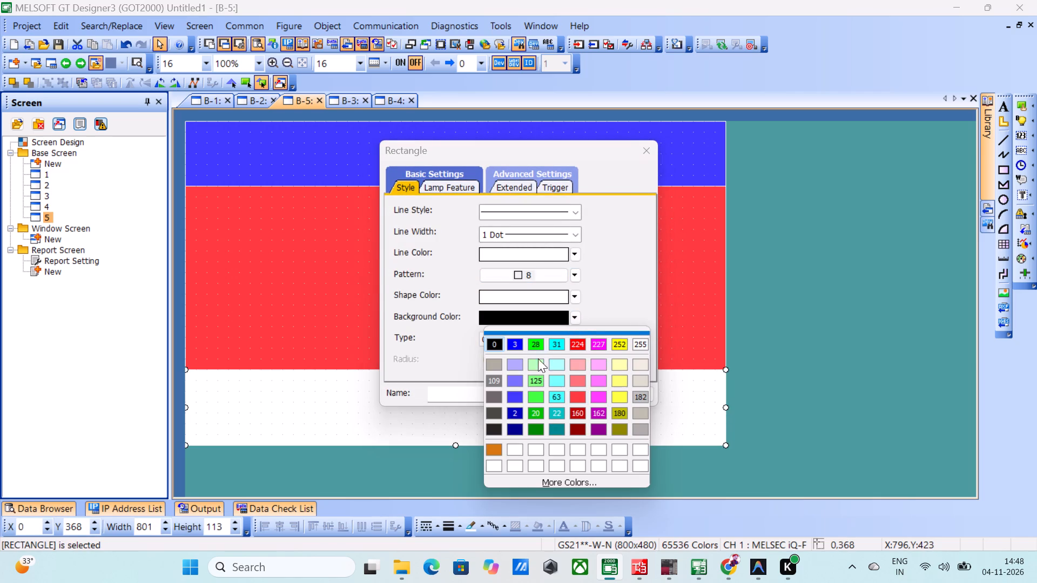
double_click(535, 424)
double_click(576, 316)
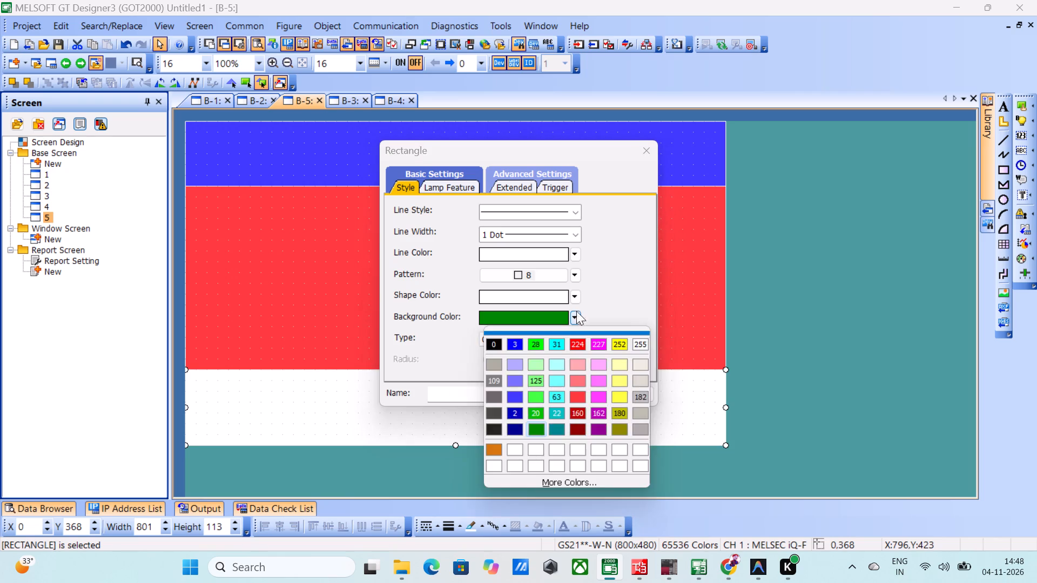
click(576, 300)
click(591, 374)
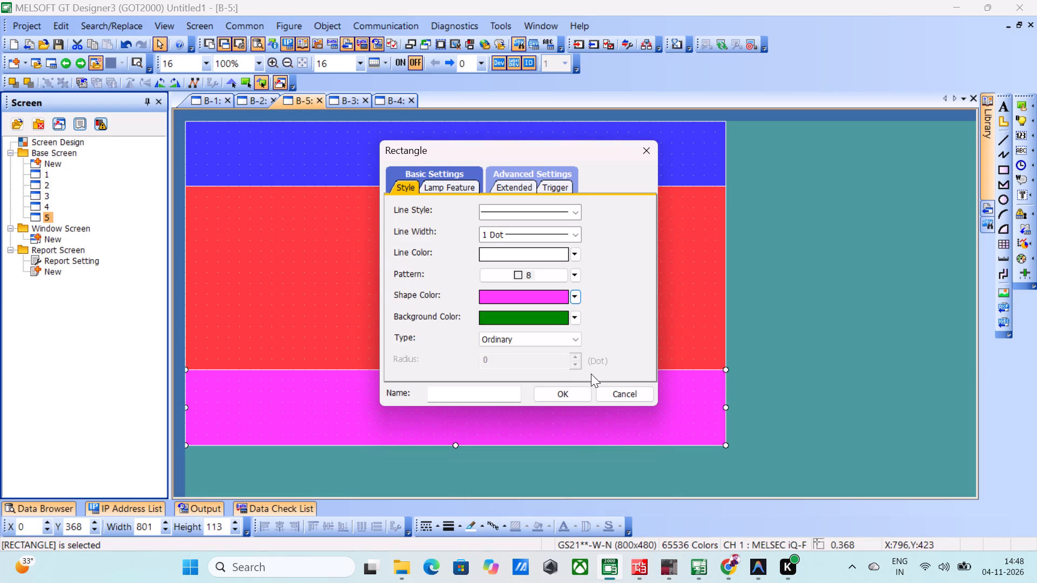
click(568, 394)
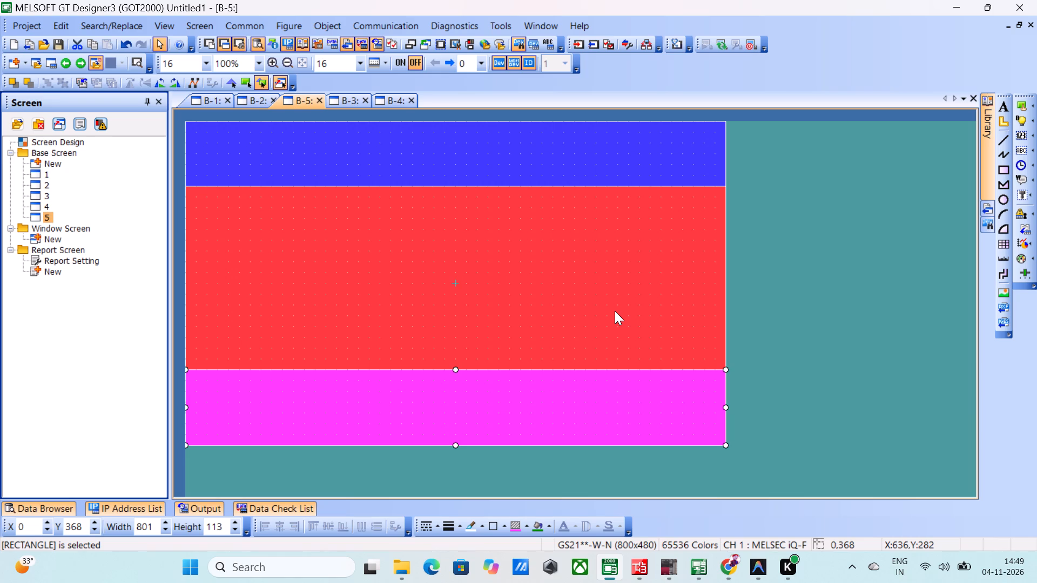
Open base screen 2 with the ADDITION title.
double_click(47, 184)
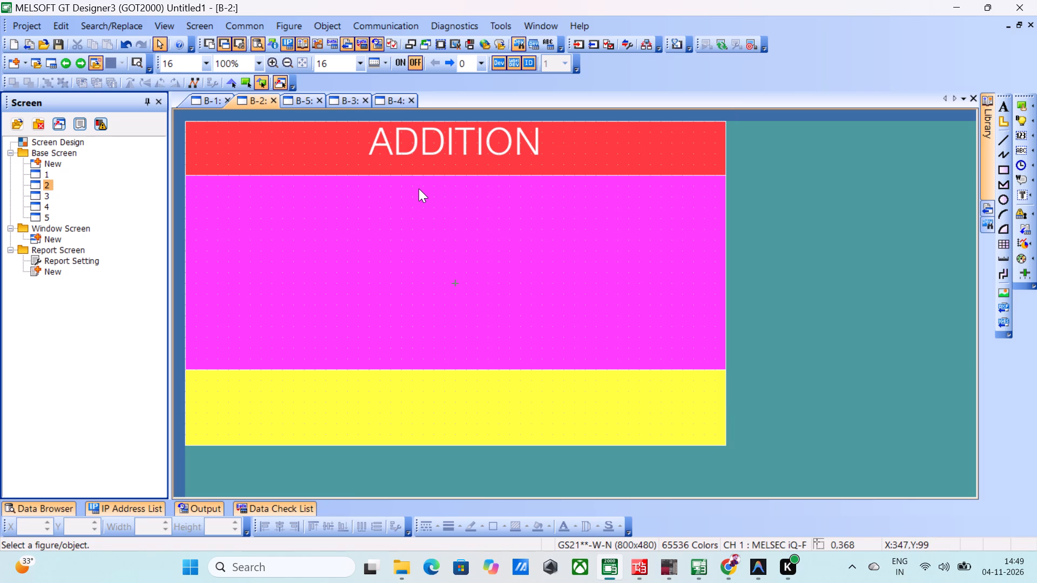
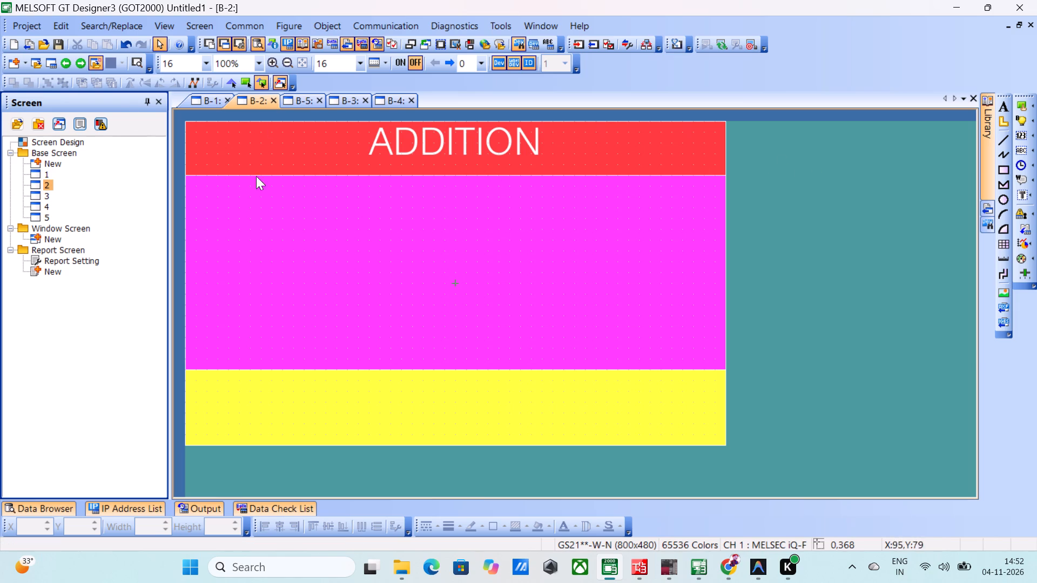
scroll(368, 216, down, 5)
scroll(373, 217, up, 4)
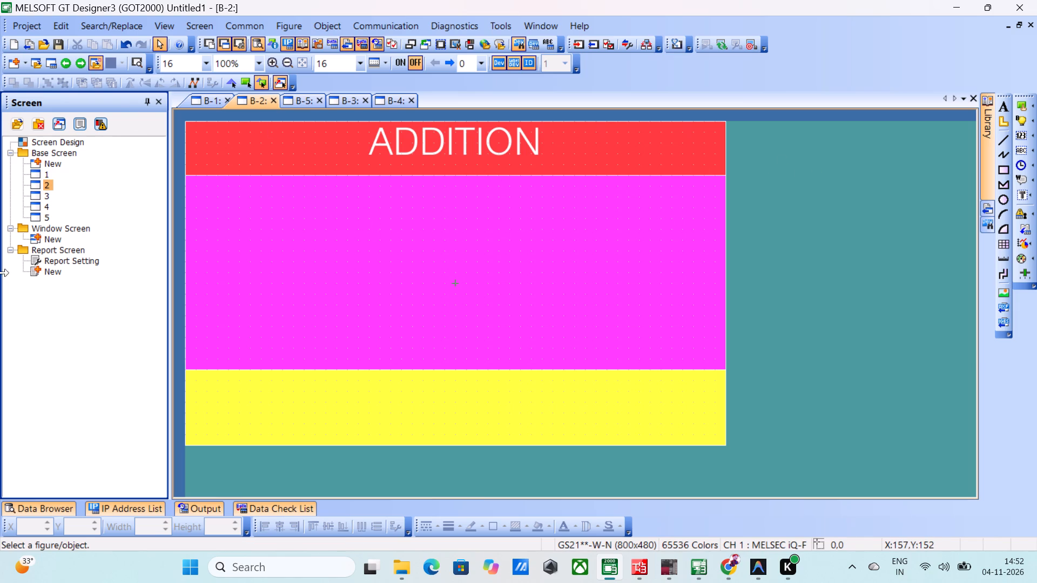
On base screen 3, add the text SUBTRACT to the header band in bold with a bright blue text color, trying cyan first.
double_click(35, 199)
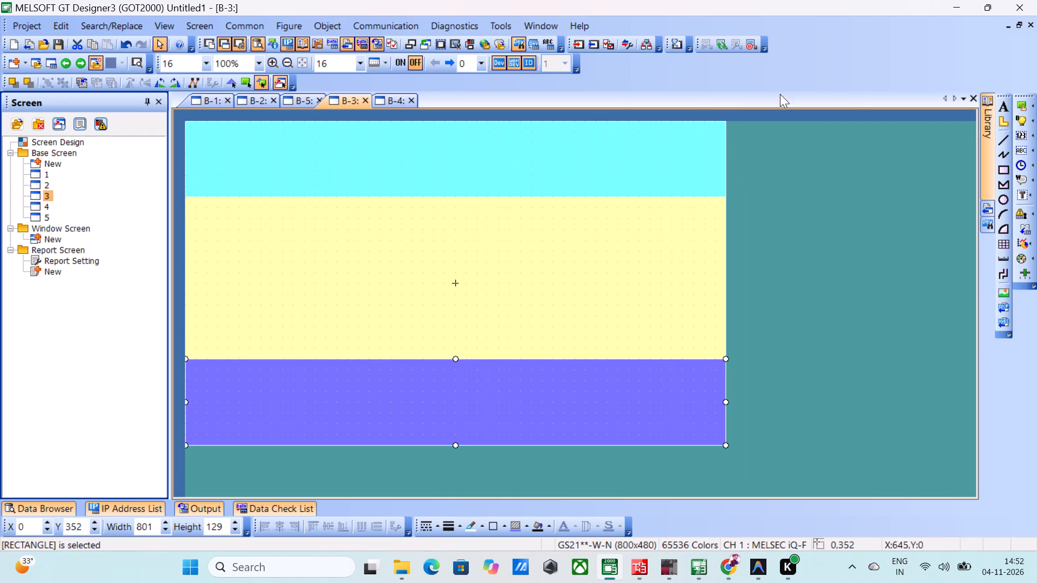
click(1006, 105)
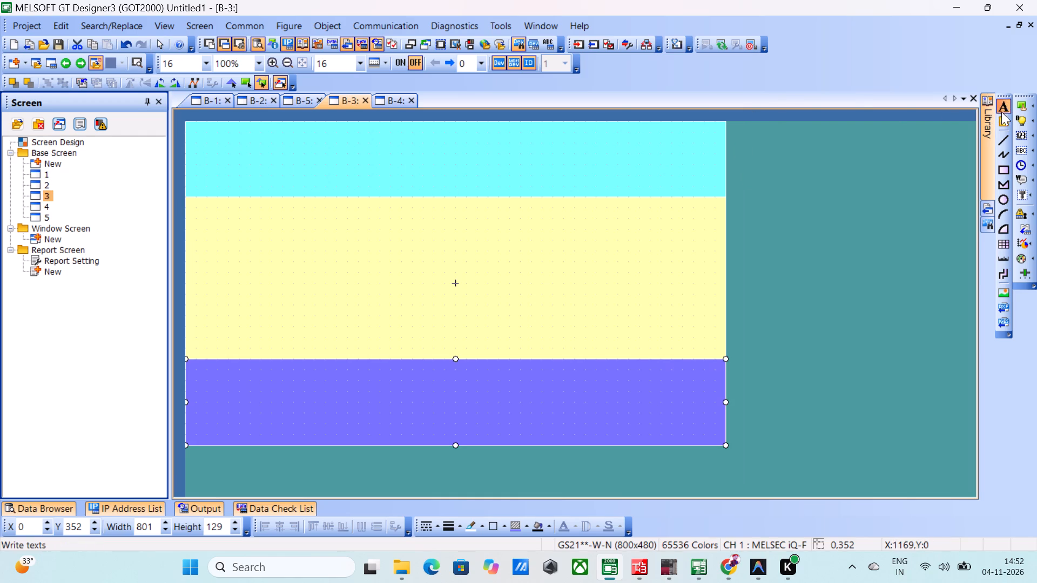
click(1002, 106)
double_click(1004, 105)
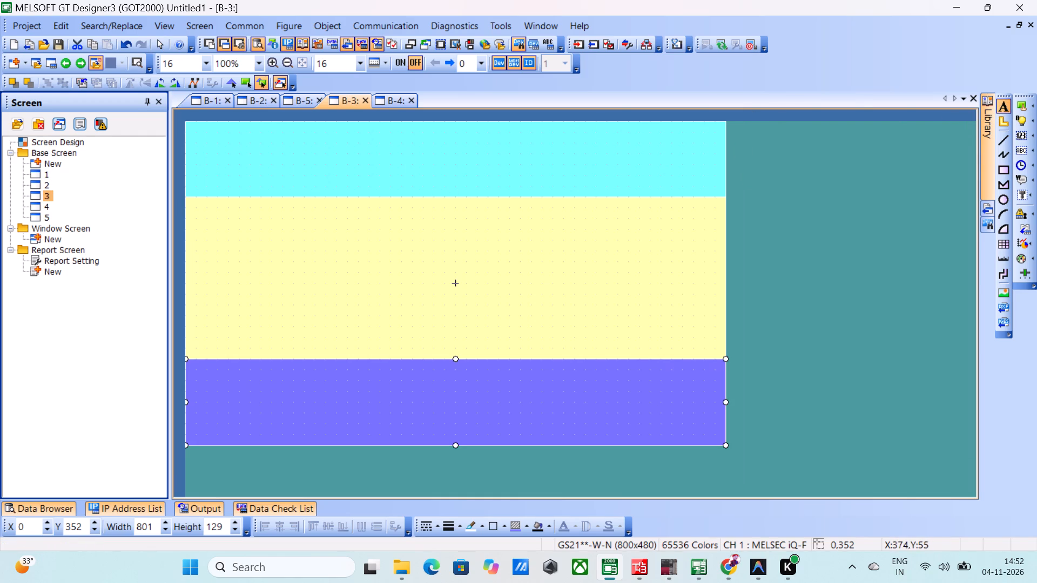
click(434, 157)
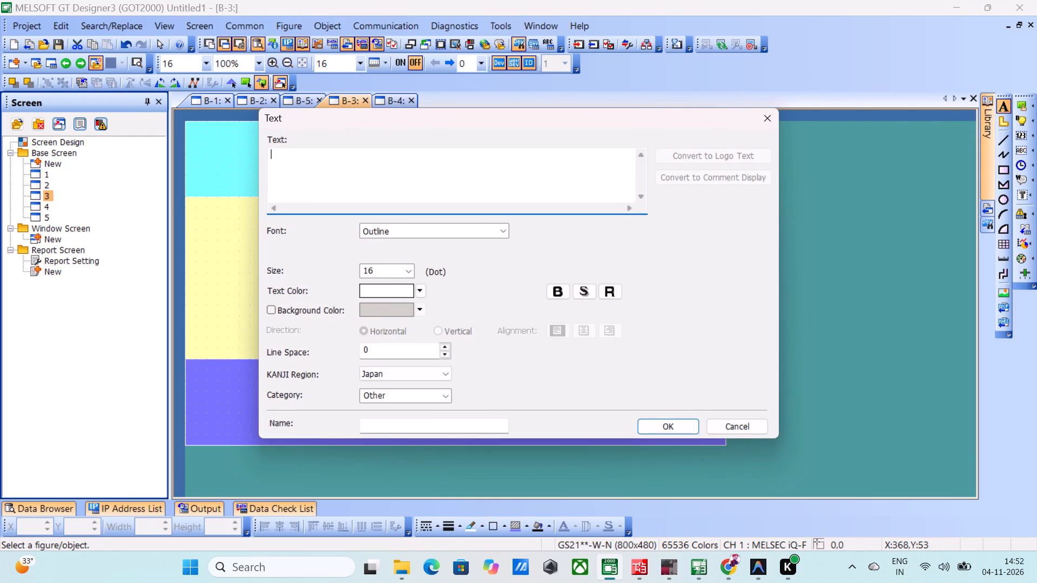
text(SUBTRA)
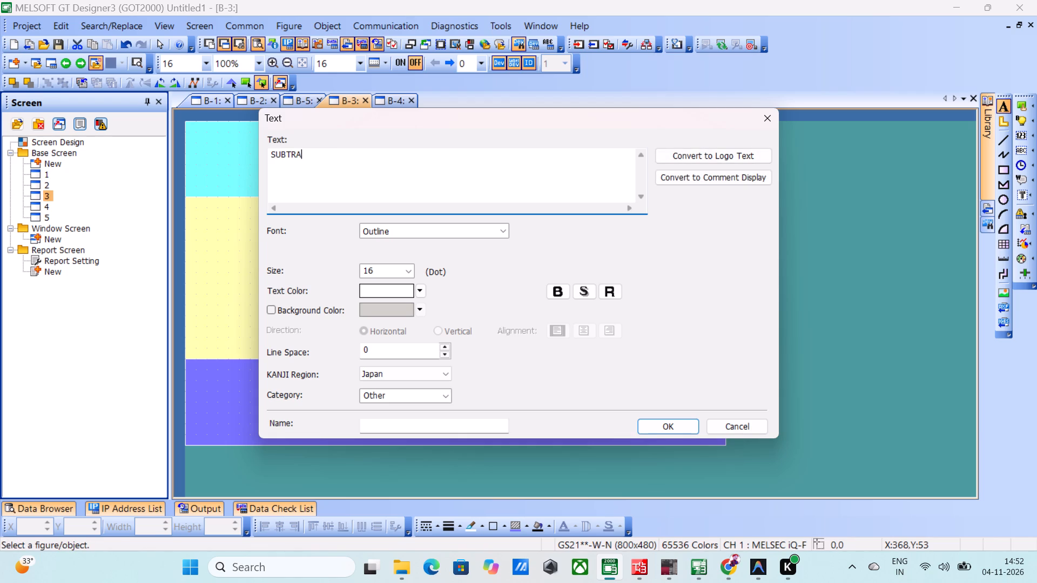
text(CT)
click(552, 293)
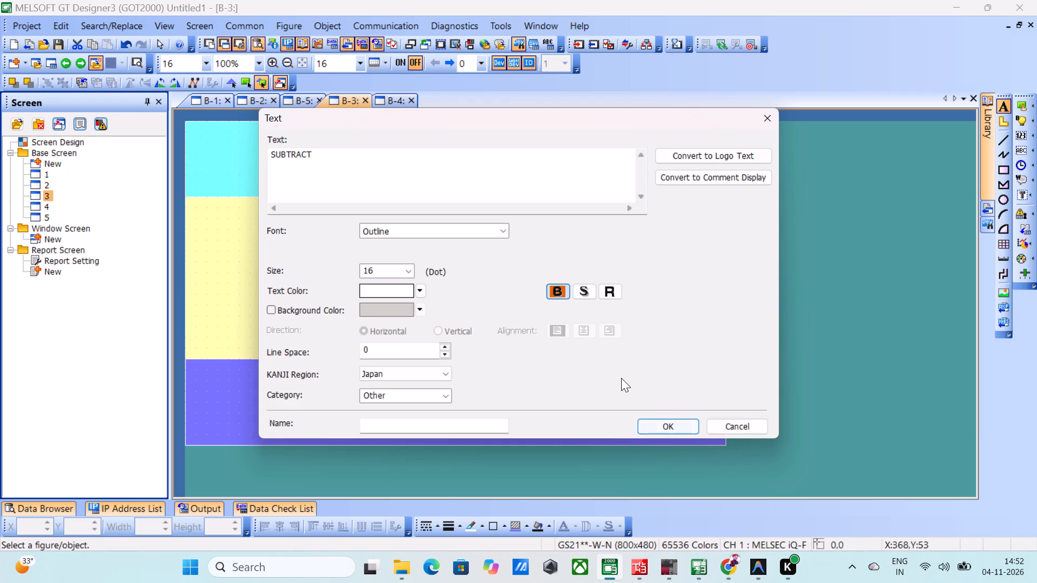
click(423, 295)
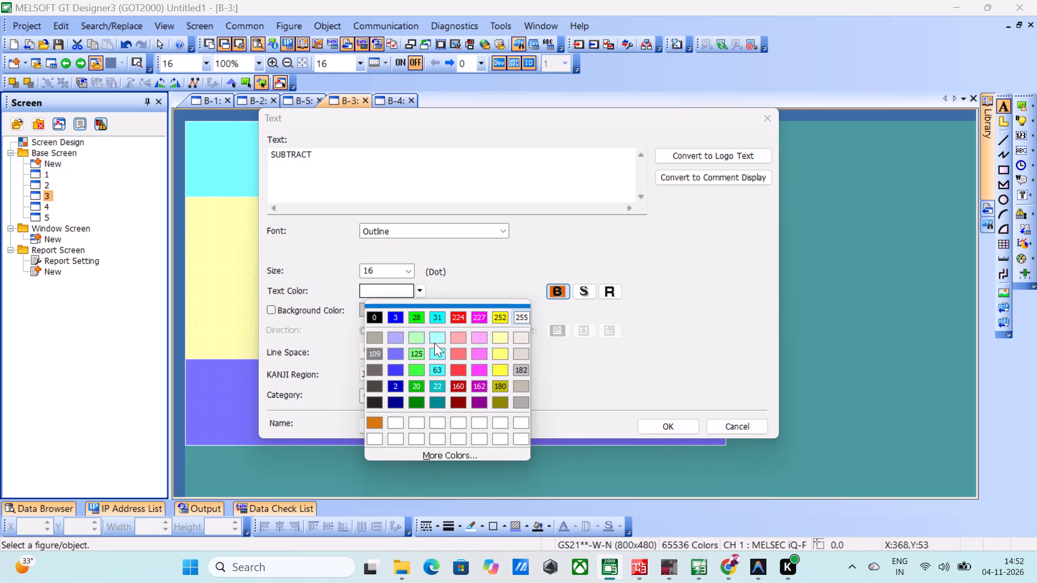
click(437, 356)
click(421, 284)
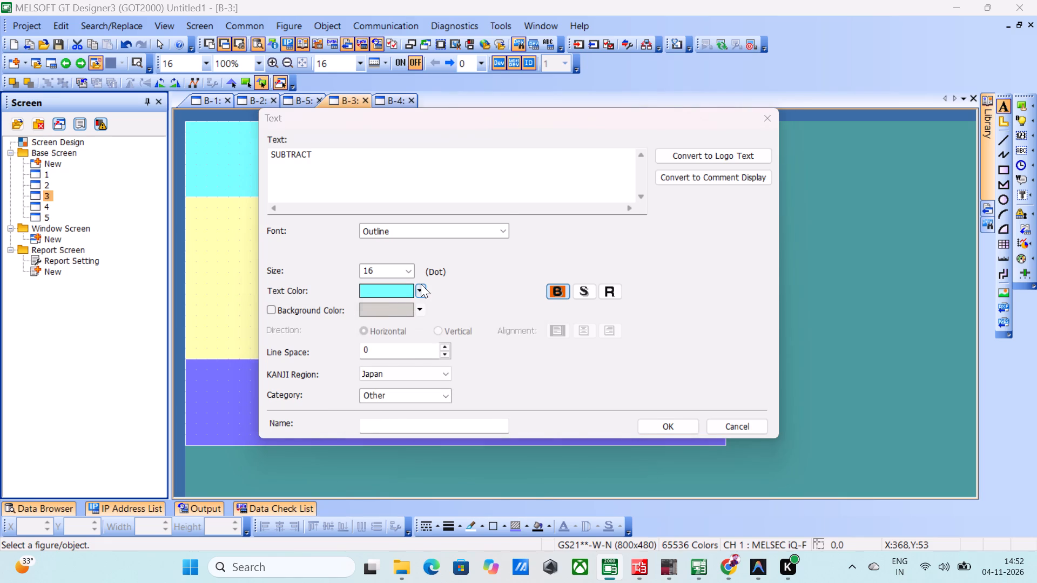
click(396, 368)
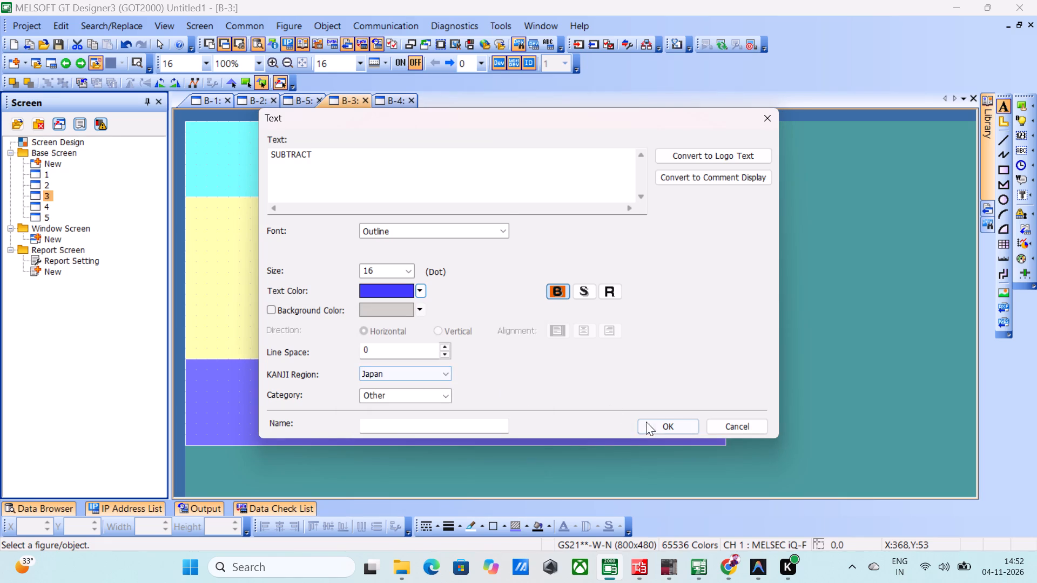
click(661, 429)
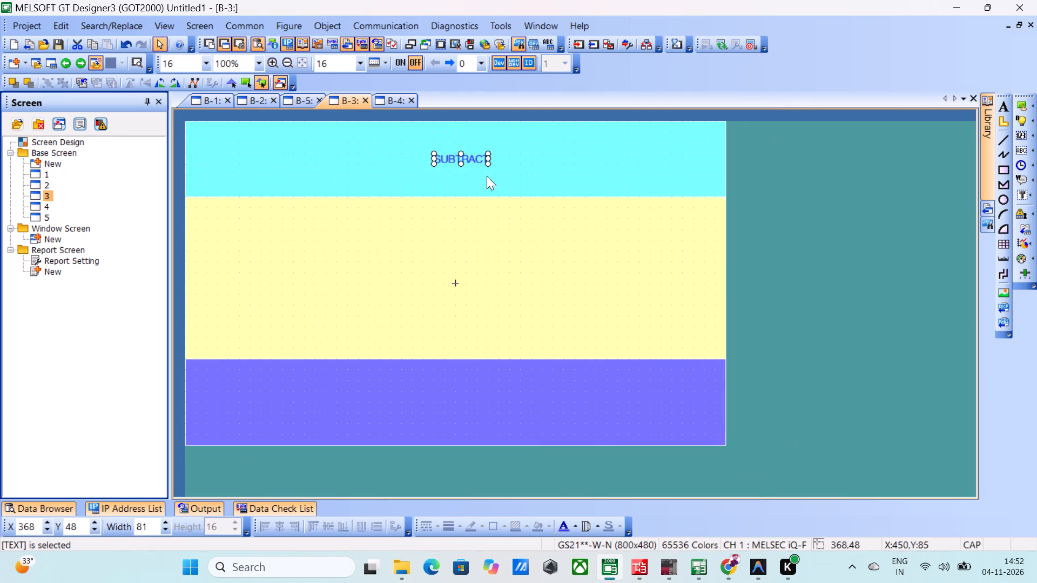
Enlarge the SUBTRACT title to about 282 × 56 and position it near the header's center at about X 272, Y 32.
drag(459, 165, 451, 181)
drag(437, 171, 413, 152)
drag(413, 151, 412, 148)
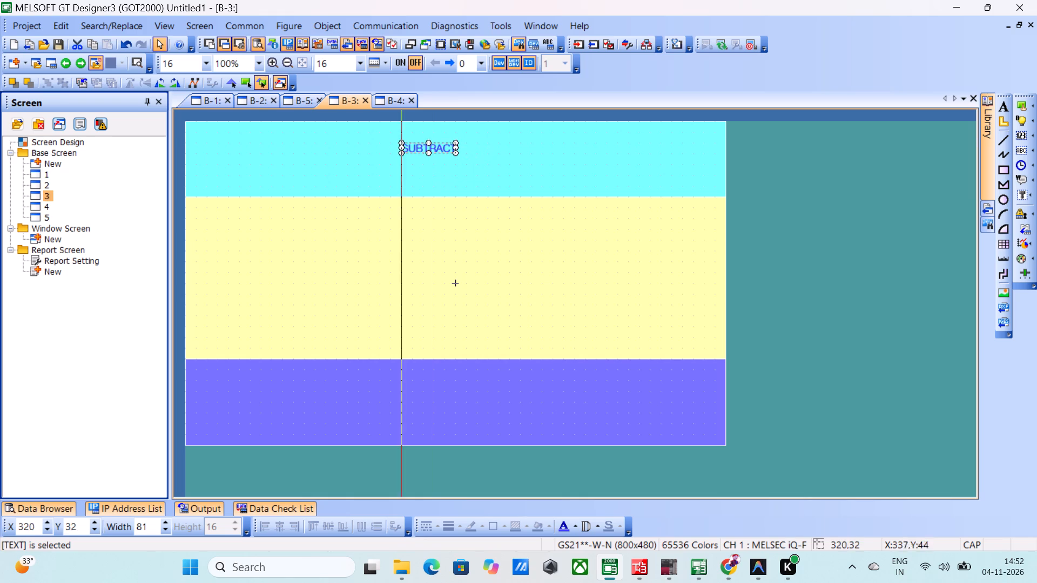
drag(412, 148, 400, 153)
drag(400, 154, 395, 151)
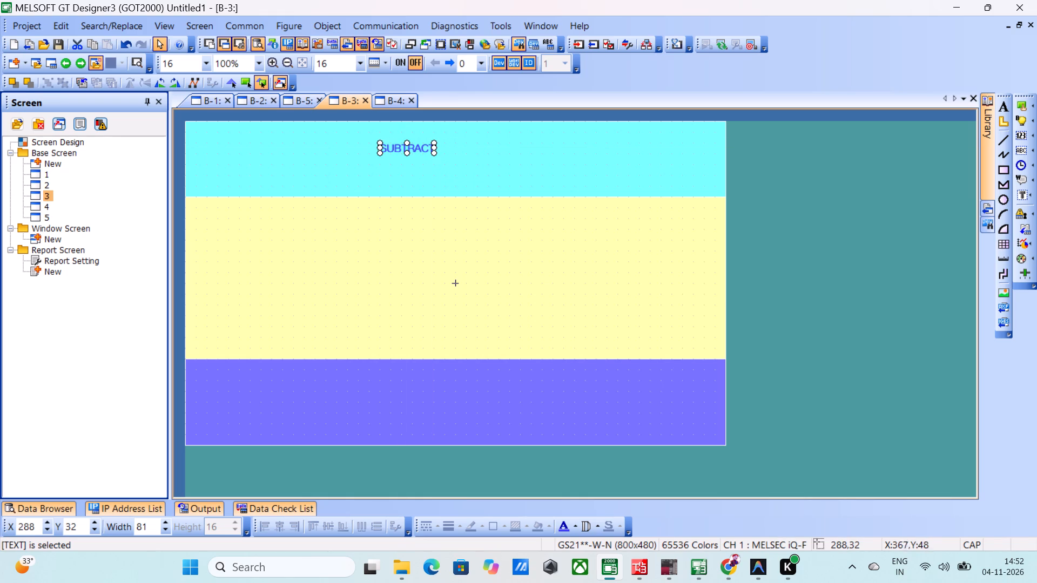
drag(433, 153, 565, 200)
drag(492, 162, 491, 162)
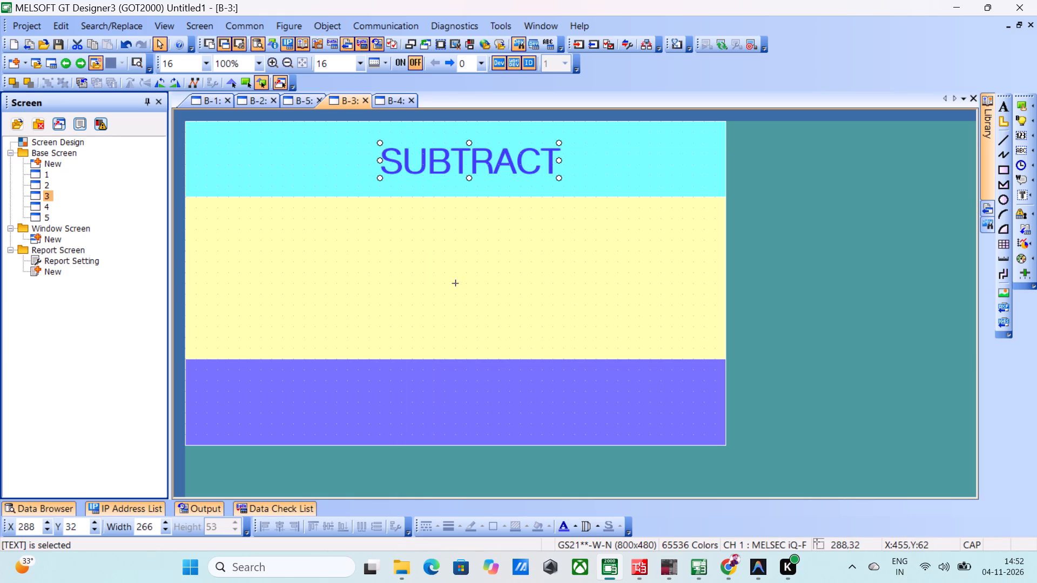
drag(491, 162, 474, 159)
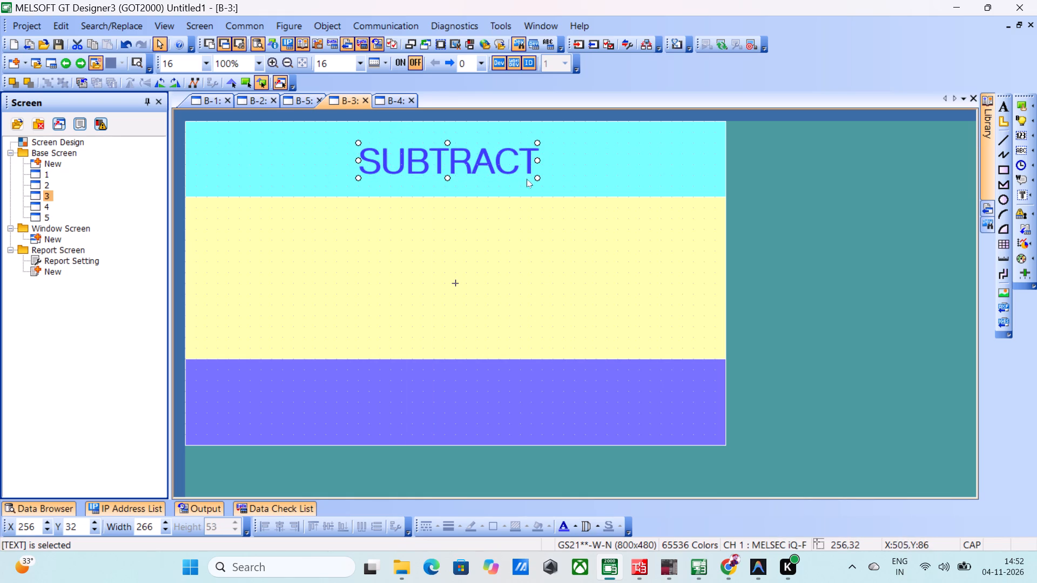
drag(536, 179, 555, 186)
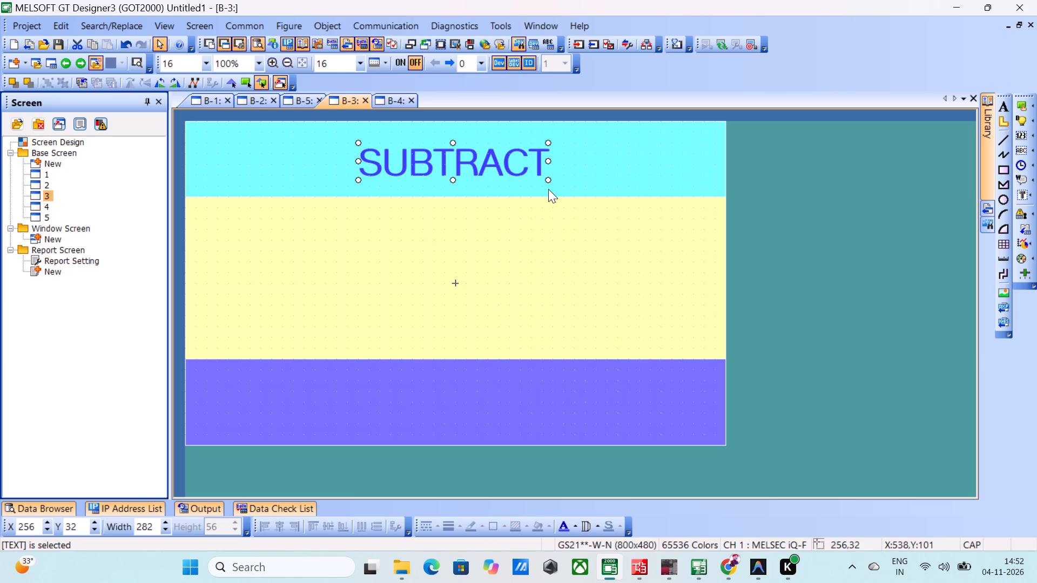
drag(487, 164, 501, 164)
click(501, 164)
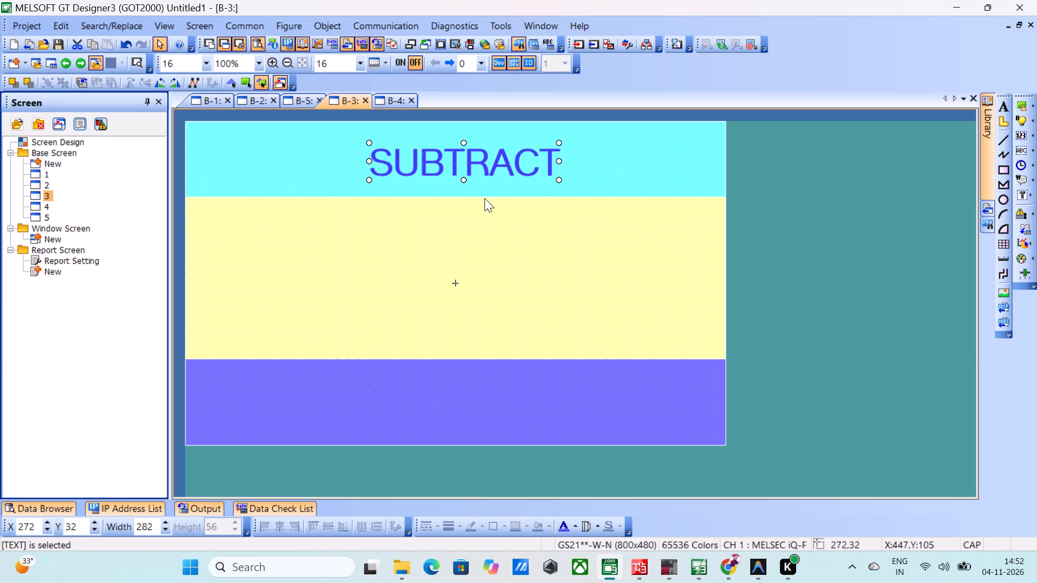
On base screen 4, add the text MULTIPLICATION to the header band in solid style with a bright green solid color.
double_click(34, 204)
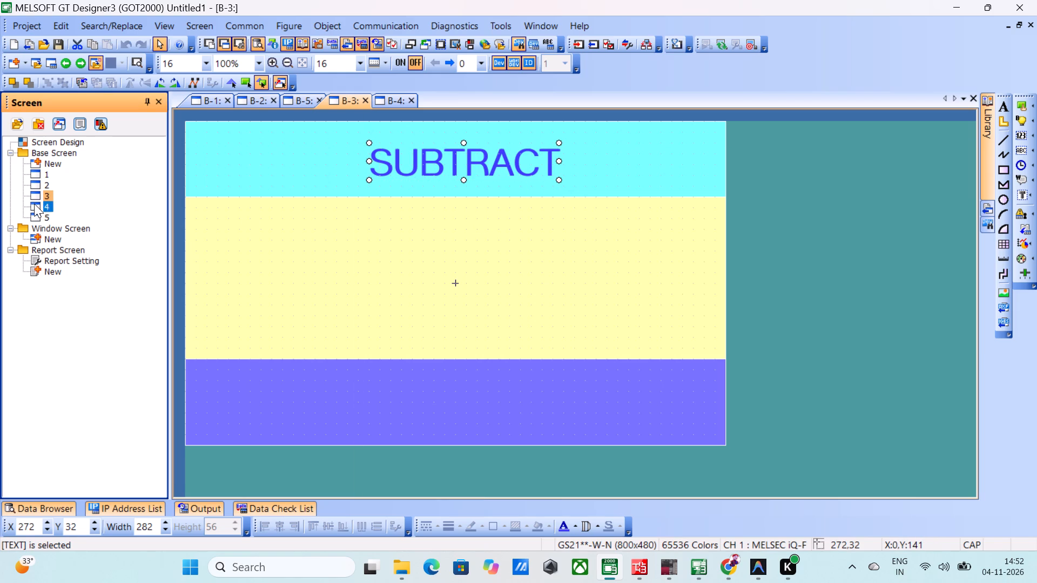
double_click(432, 145)
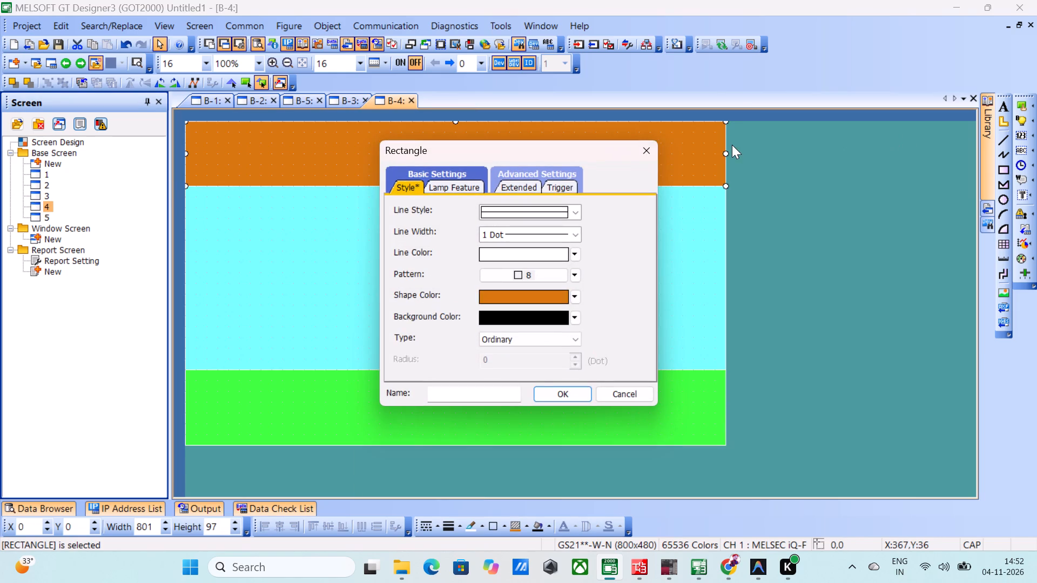
click(639, 150)
click(998, 109)
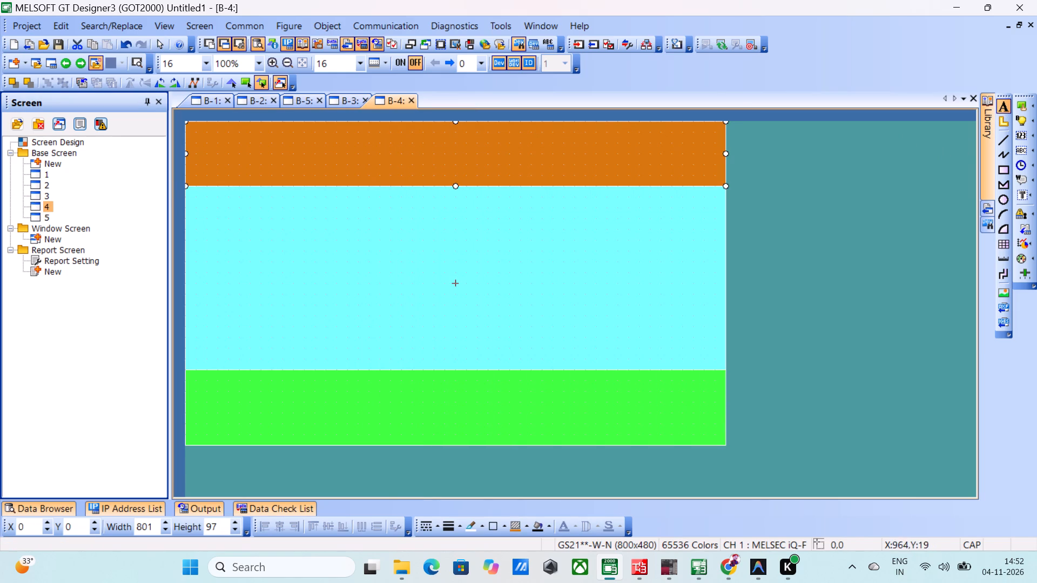
double_click(447, 147)
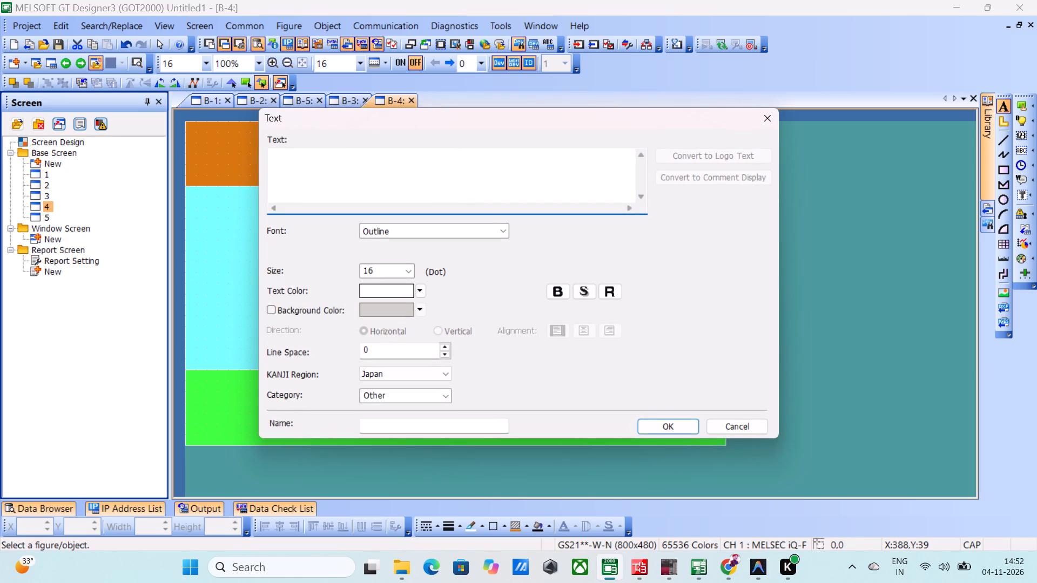
click(341, 160)
key(m)
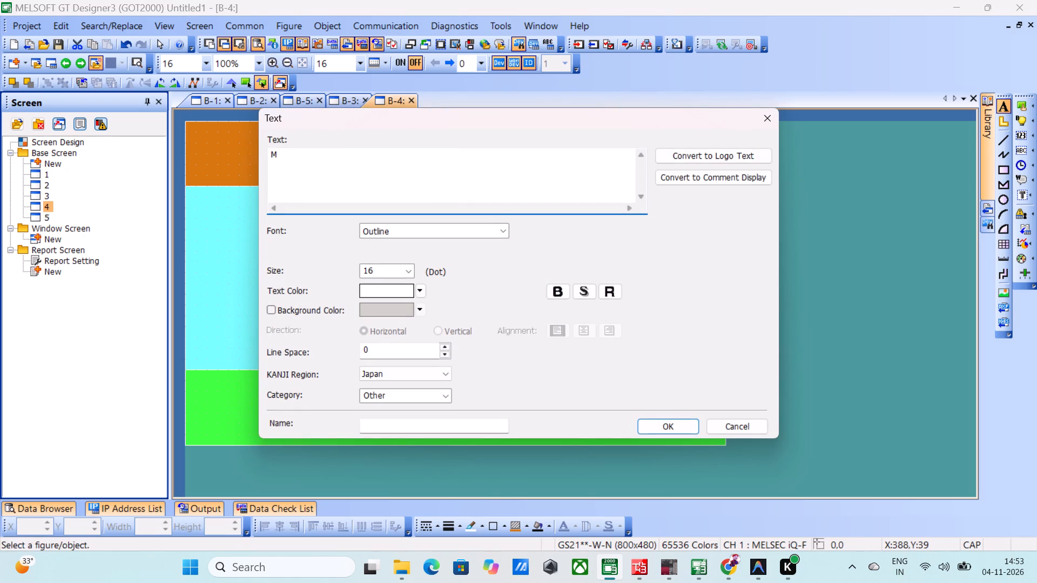
text(ULTIPLICATION)
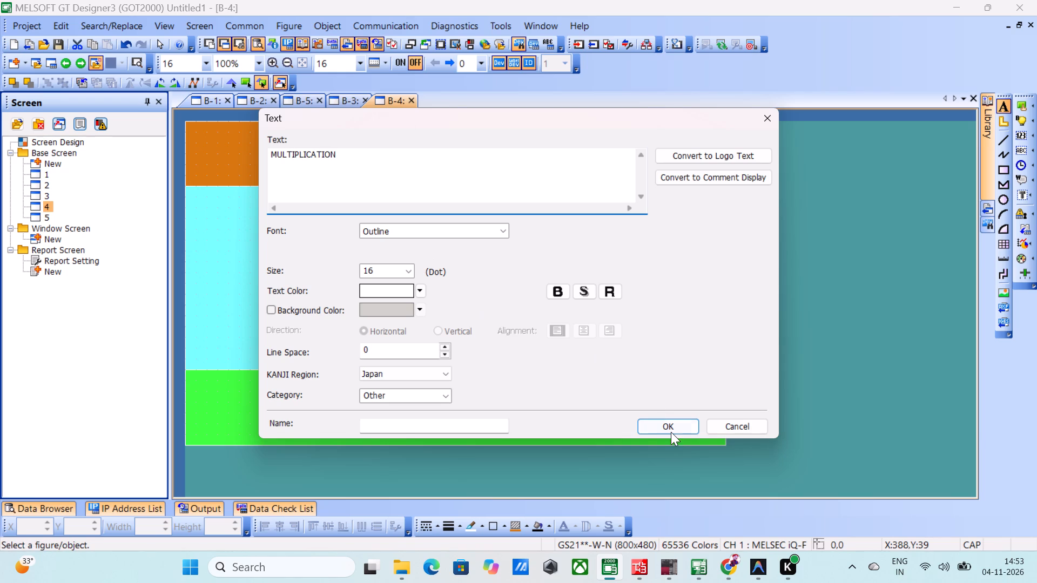
click(593, 286)
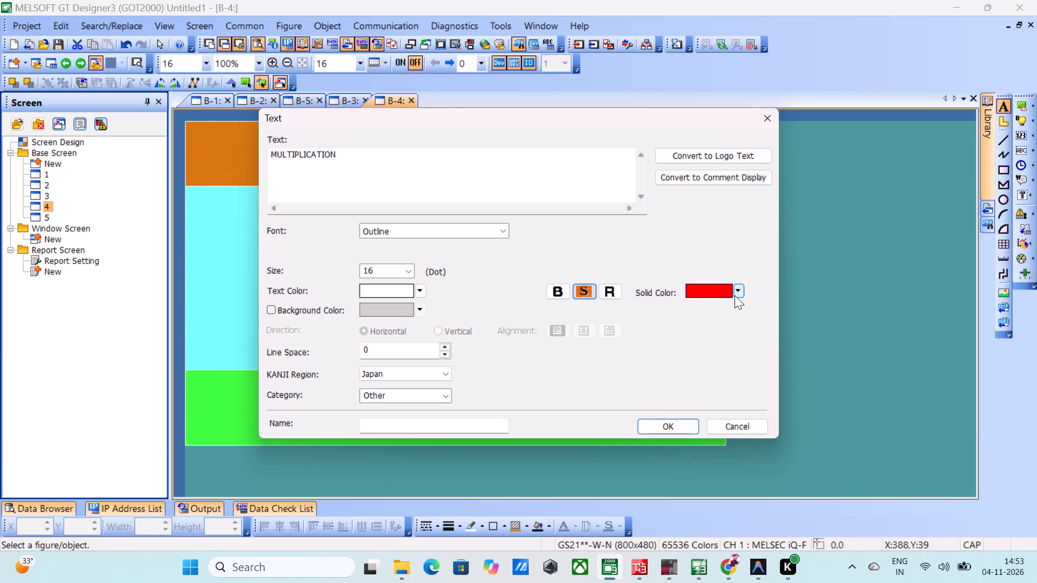
click(740, 289)
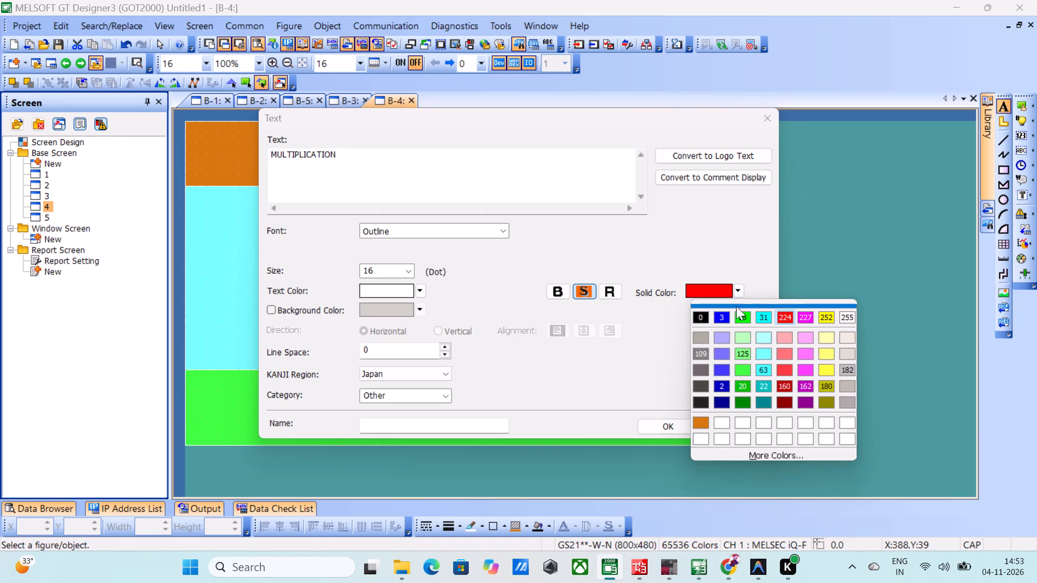
click(738, 364)
click(670, 417)
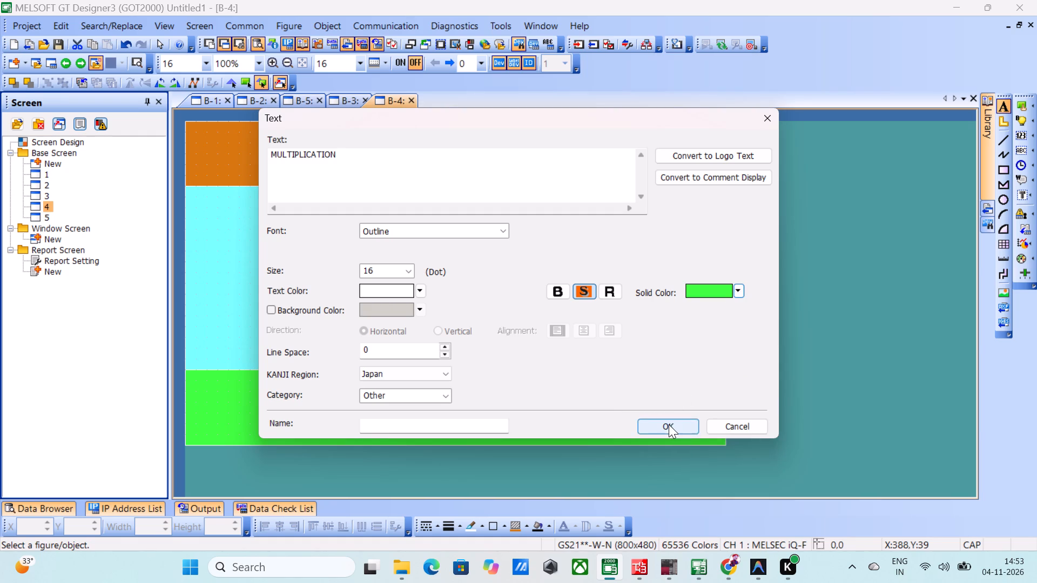
click(668, 424)
Move the MULTIPLICATION title to about X 352, Y 32 and enlarge it to about 189 × 24.
drag(467, 148, 443, 144)
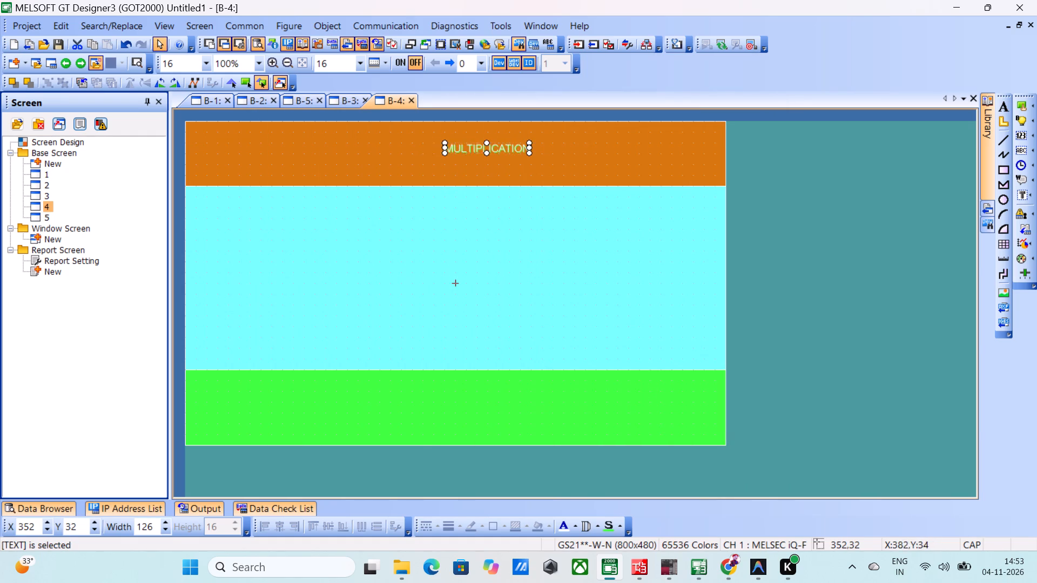
drag(443, 144, 442, 144)
click(439, 144)
double_click(430, 144)
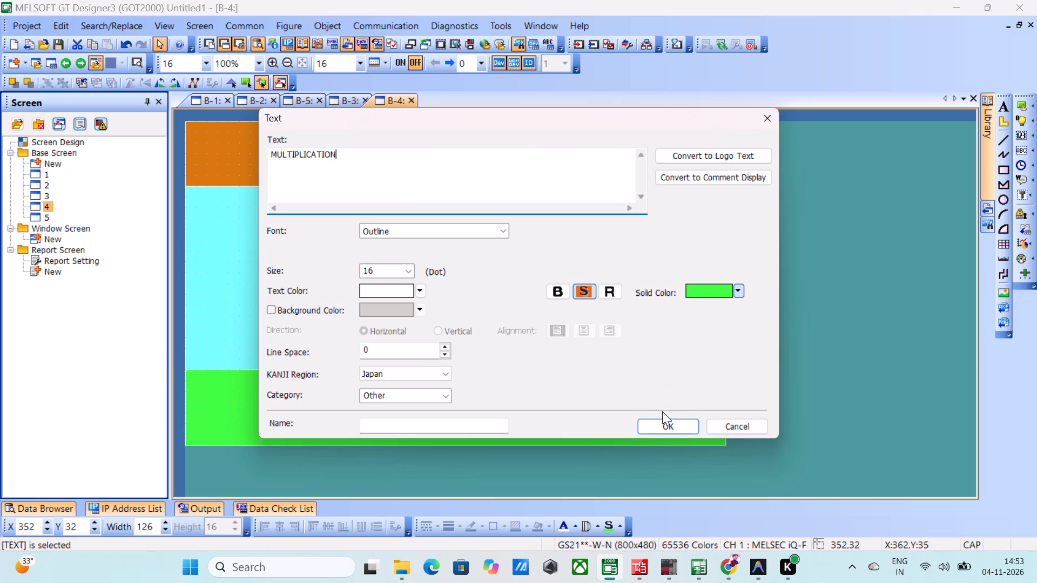
click(661, 421)
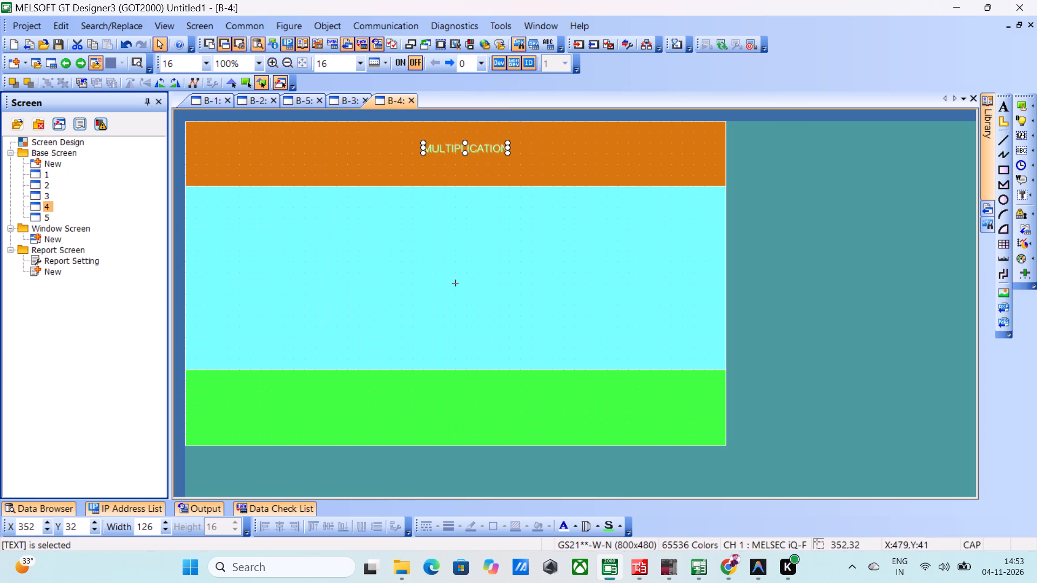
drag(508, 155, 551, 180)
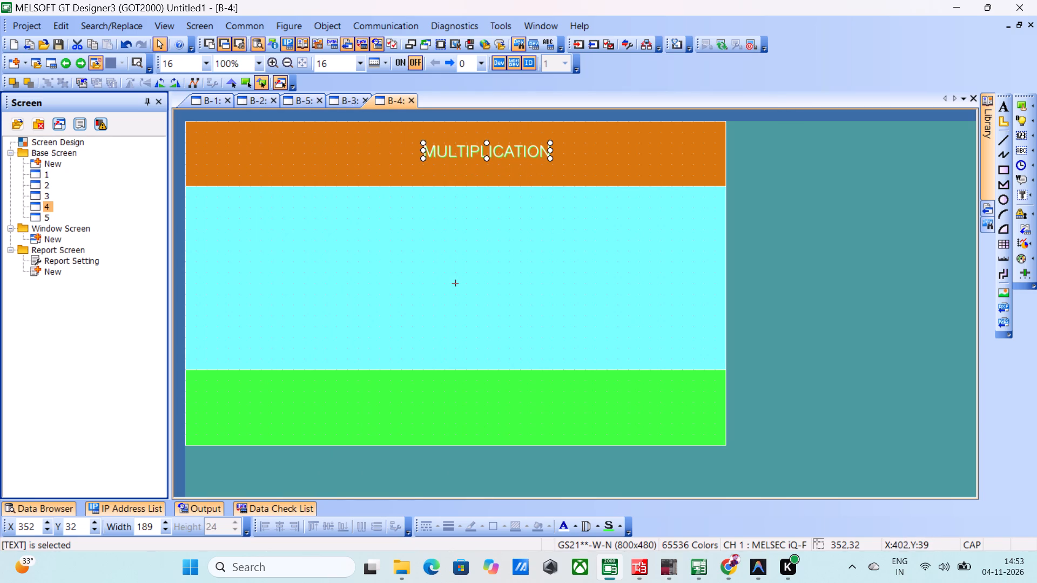
On base screen 4, move the MULTIPLICATION title within the orange header band to about X 272, Y 32.
click(456, 147)
drag(416, 143, 398, 139)
drag(394, 137, 388, 137)
drag(463, 153, 410, 144)
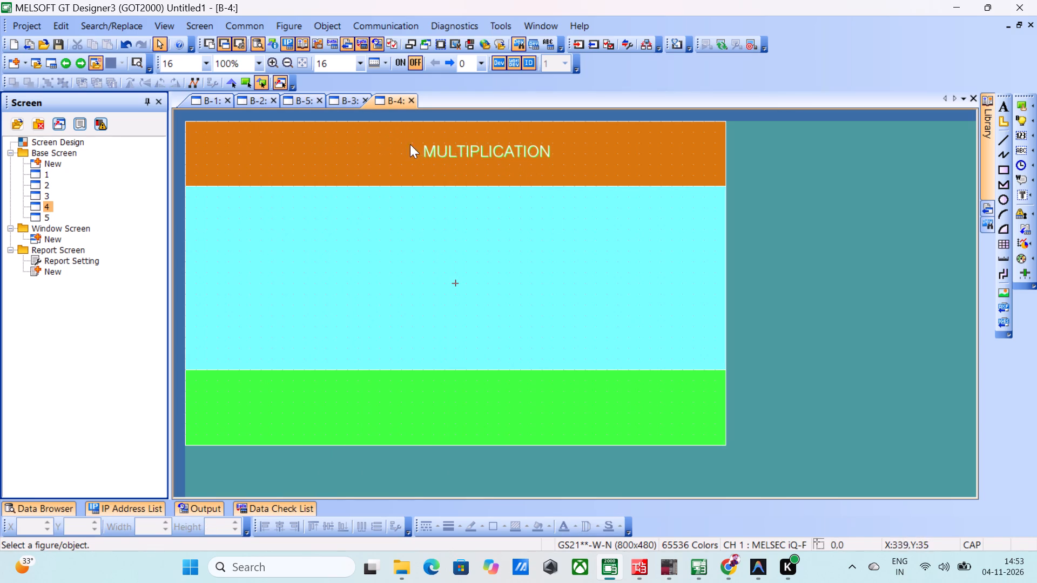
drag(410, 144, 379, 139)
click(445, 151)
drag(445, 151, 432, 150)
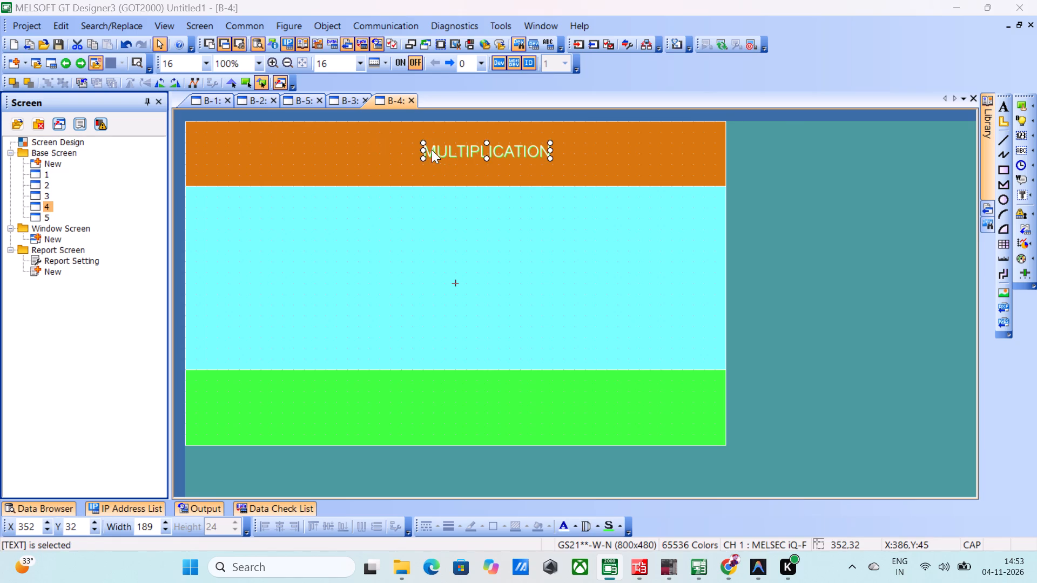
drag(432, 150, 403, 142)
click(769, 119)
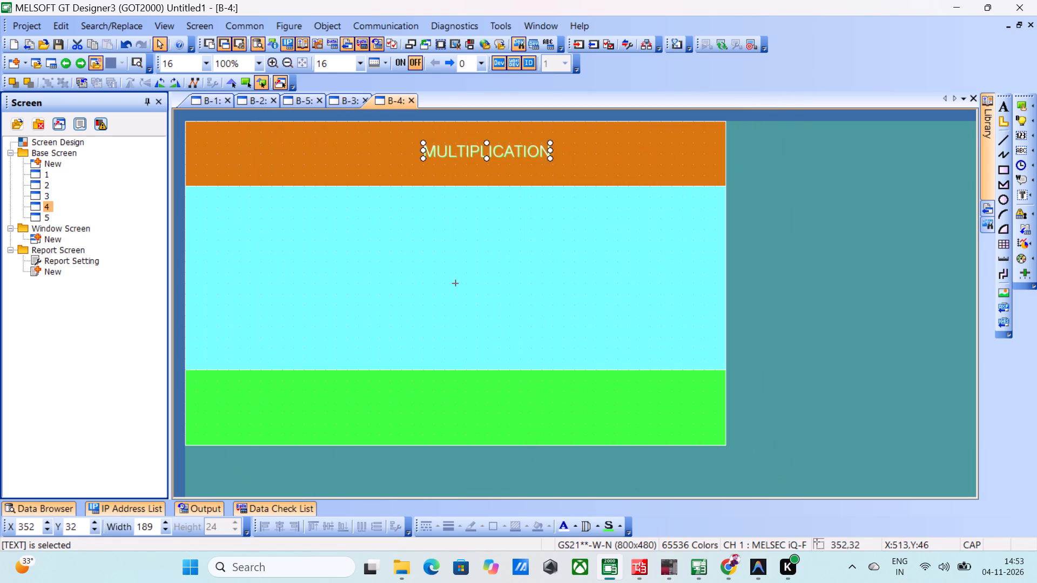
drag(495, 152, 439, 144)
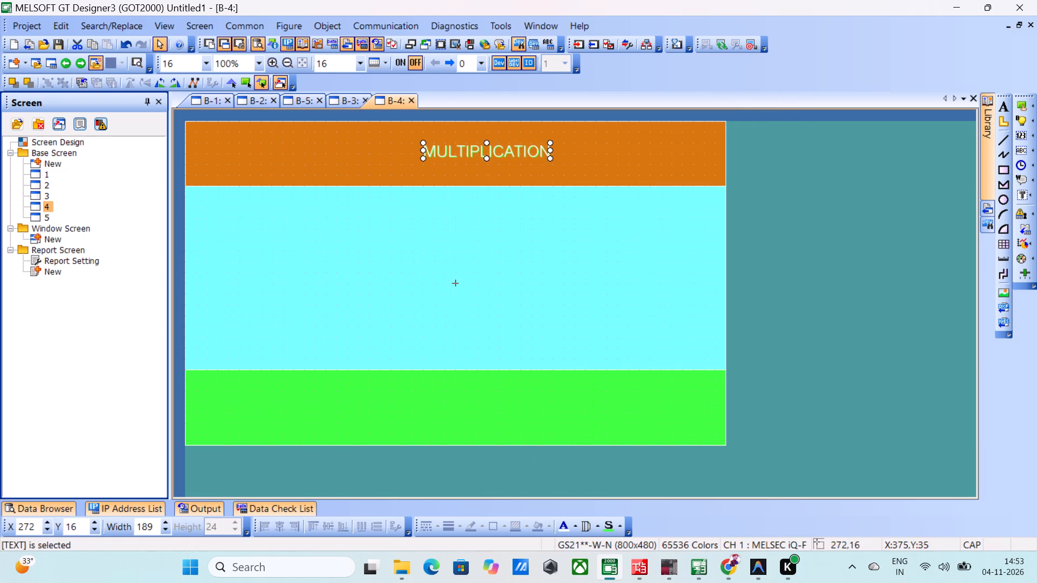
drag(439, 144, 437, 147)
click(437, 147)
Enlarge the MULTIPLICATION title to about 311 × 40, keeping it at about X 272, Y 32.
drag(494, 160, 494, 160)
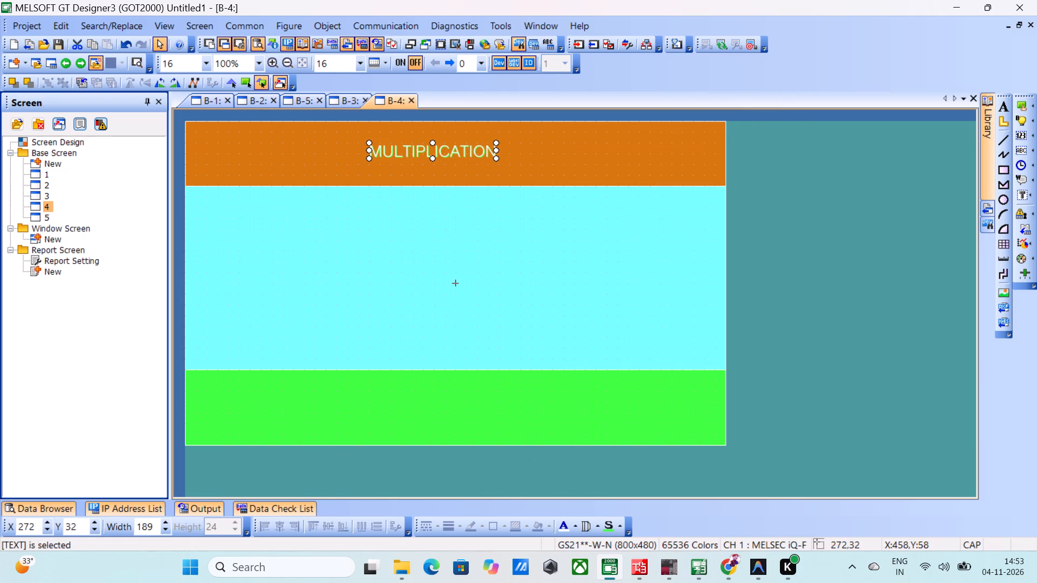
drag(494, 160, 567, 181)
drag(491, 159, 490, 149)
click(490, 149)
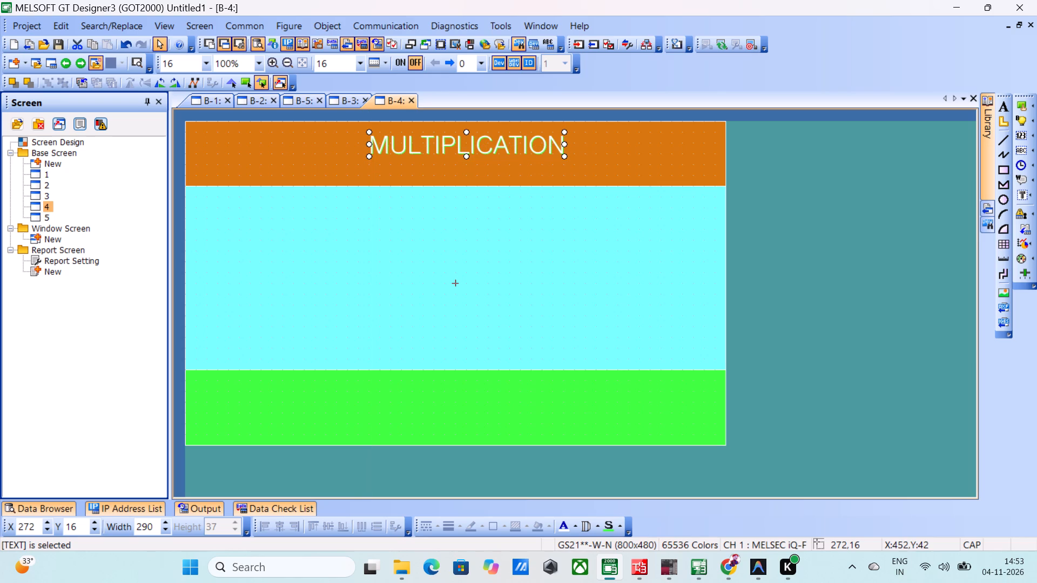
drag(468, 157, 468, 166)
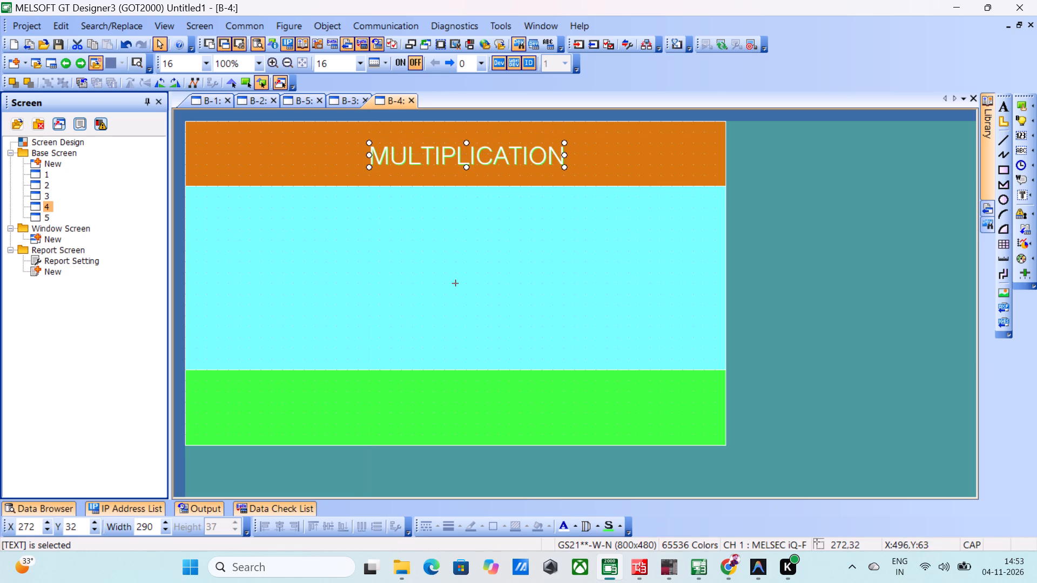
click(465, 140)
drag(564, 166, 576, 181)
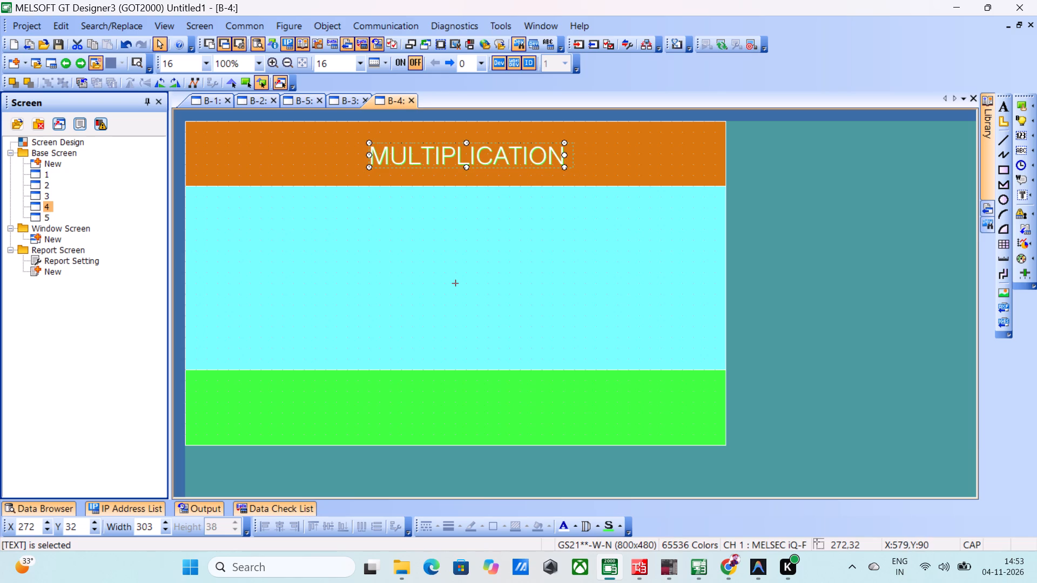
drag(576, 181, 585, 184)
Enlarge the MULTIPLICATION title to about 337 × 43 and center it in the header at about X 224, Y 16.
drag(491, 167, 448, 154)
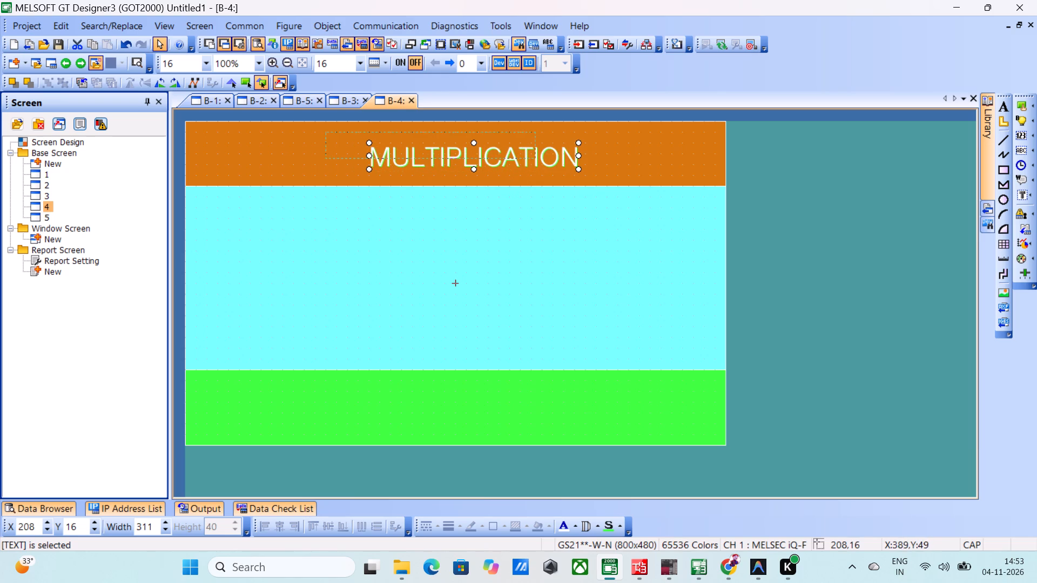
drag(448, 154, 451, 158)
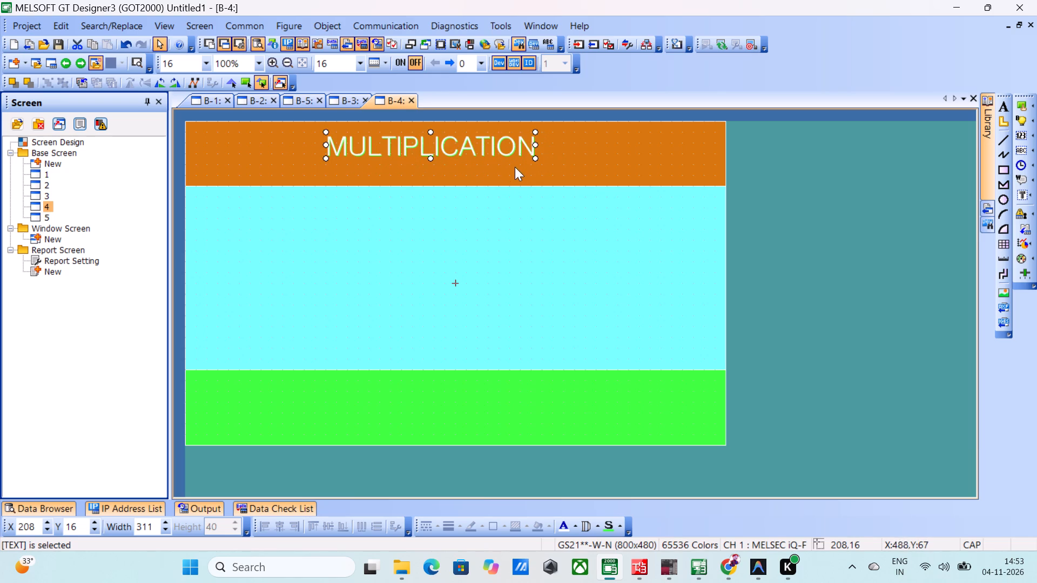
drag(535, 160, 571, 194)
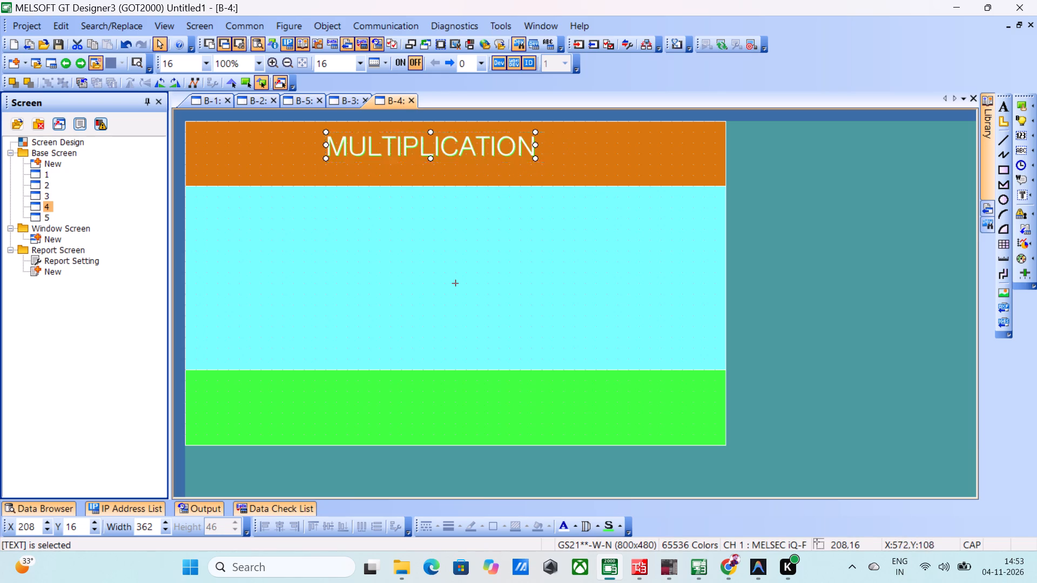
drag(571, 194, 563, 220)
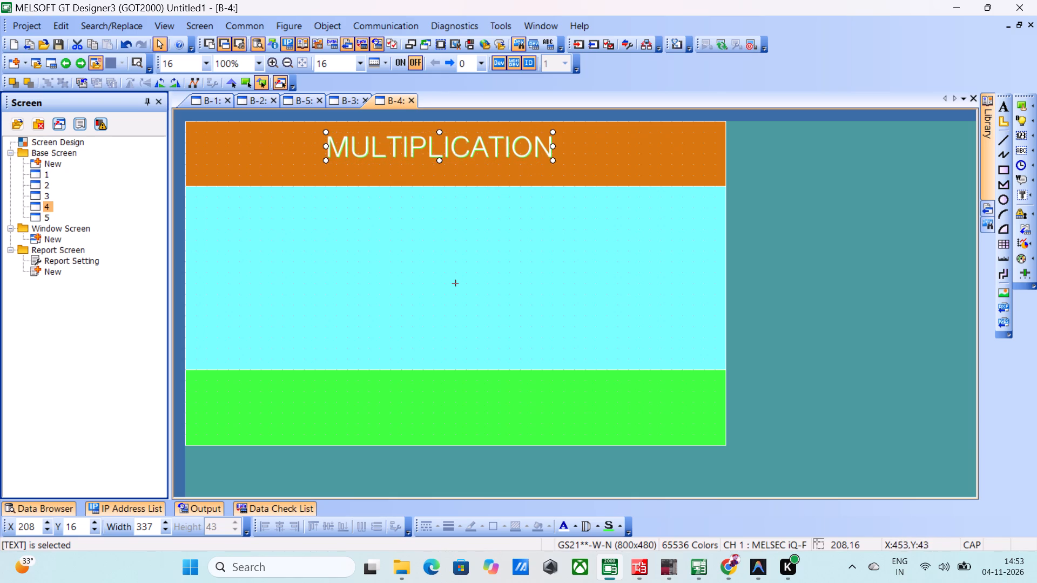
drag(491, 150, 506, 155)
drag(506, 158, 504, 152)
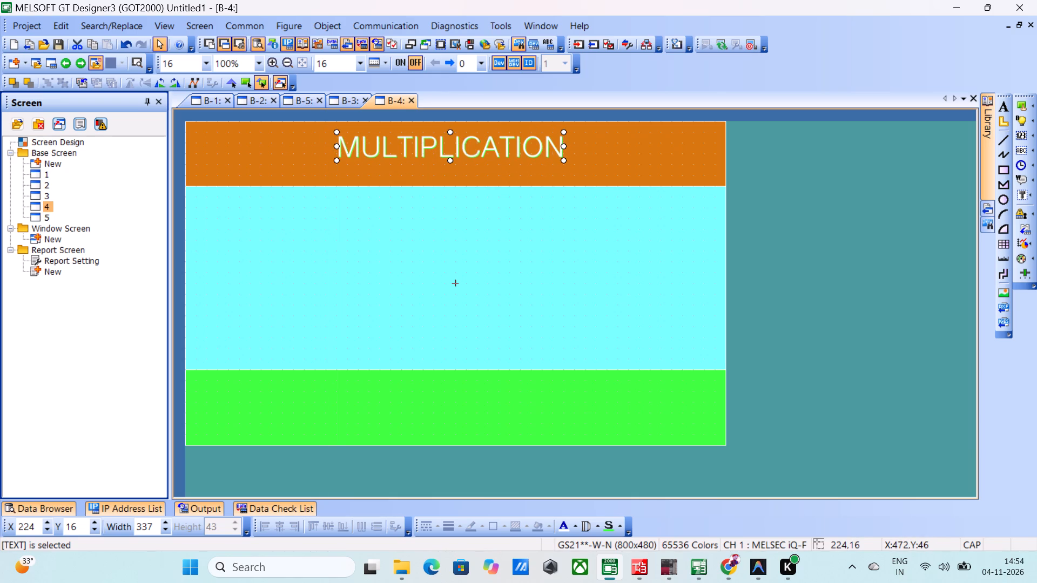
On base screen 5, add the text DIVISION to the blue header band in bold at size 48.
double_click(46, 217)
double_click(39, 215)
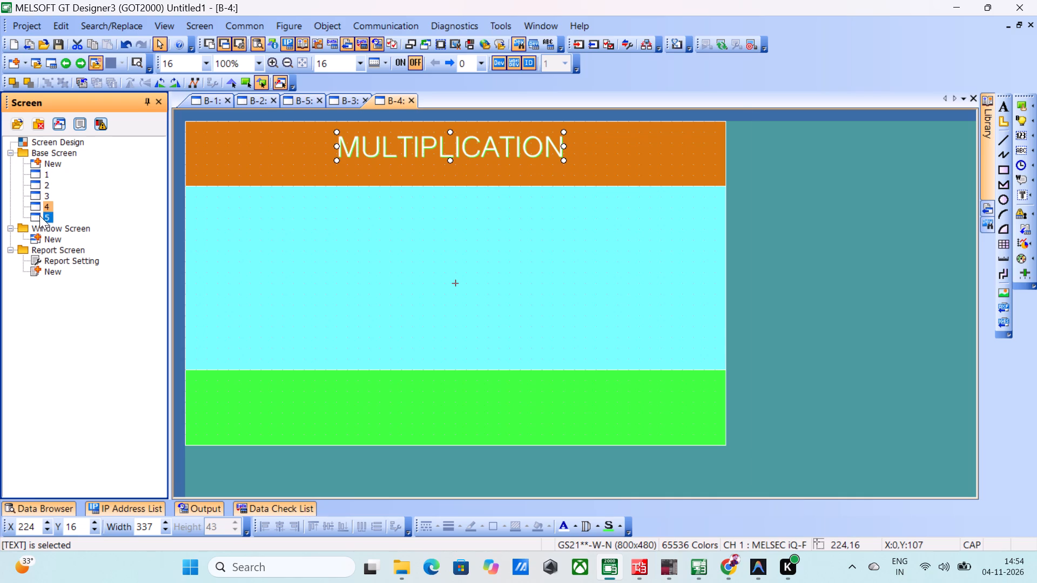
click(394, 138)
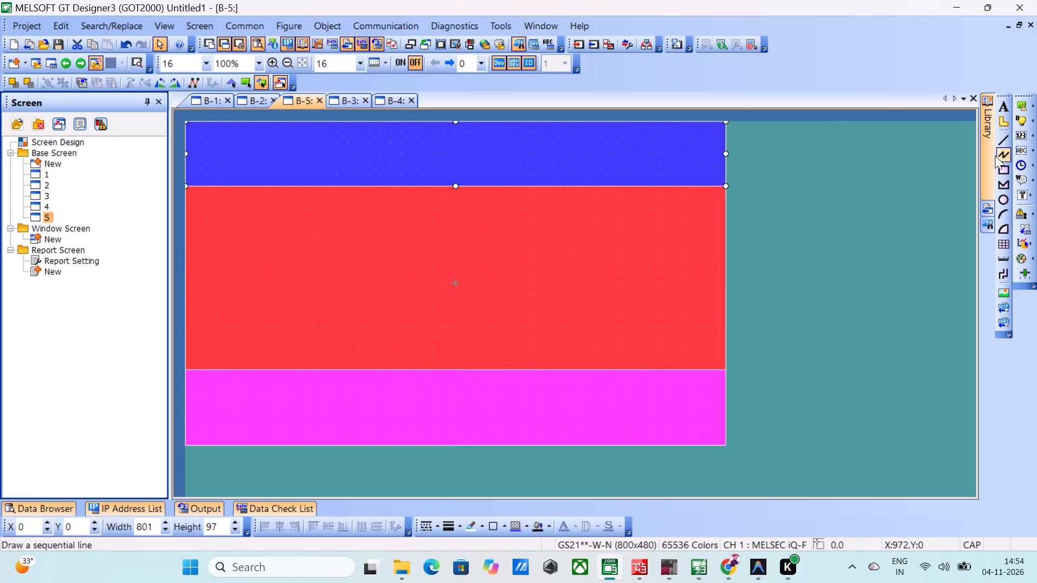
click(1004, 106)
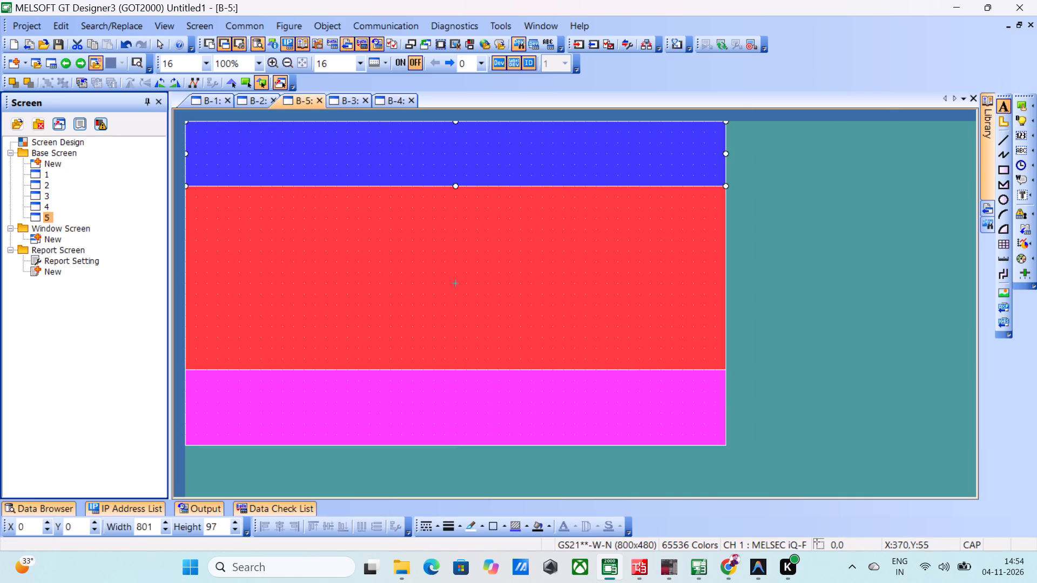
click(424, 146)
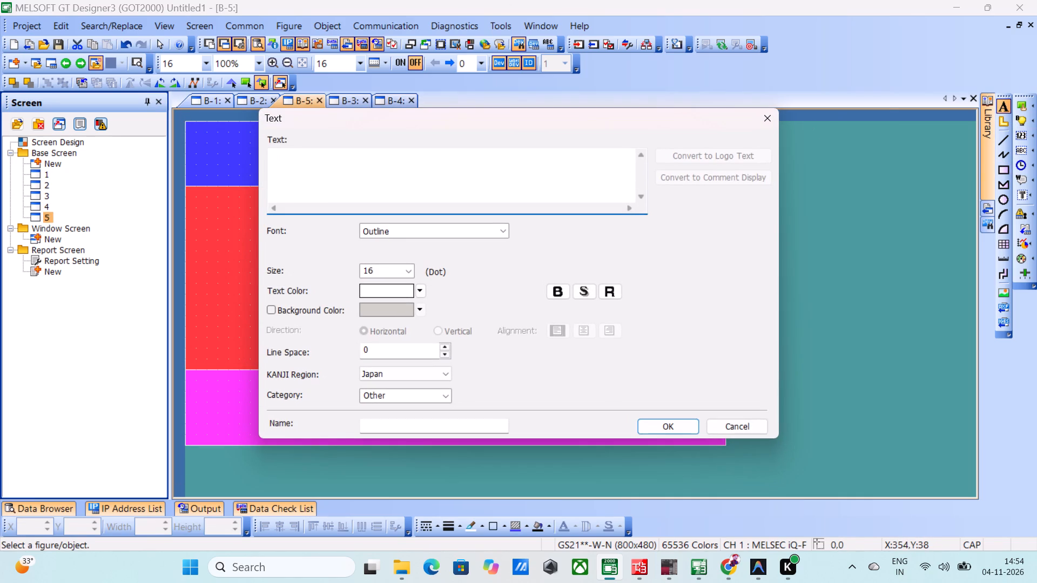
key(d)
key(i)
key(v)
key(i)
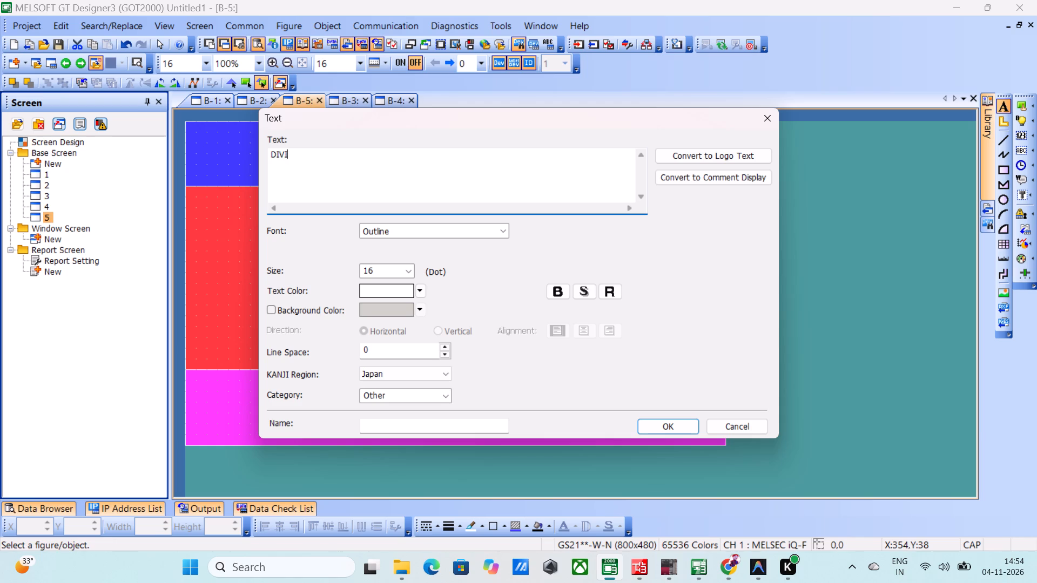
key(s)
text(IO)
key(n)
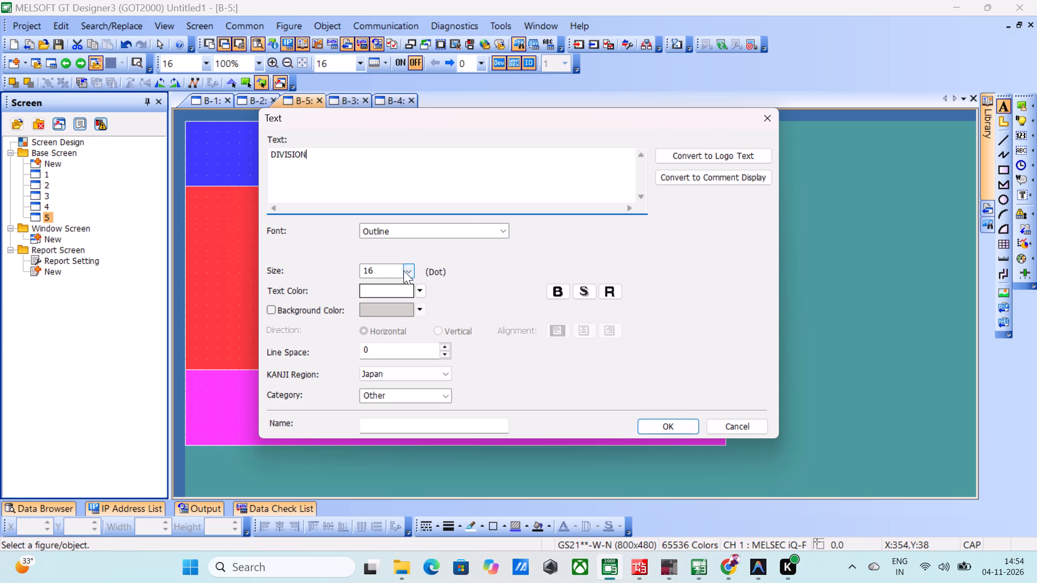
click(403, 270)
click(375, 358)
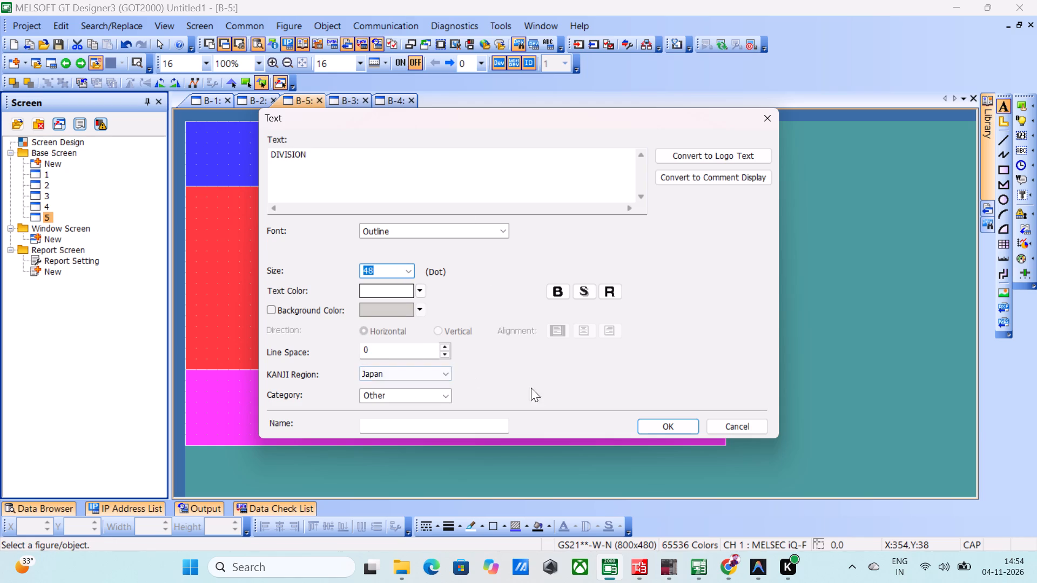
click(563, 291)
click(666, 423)
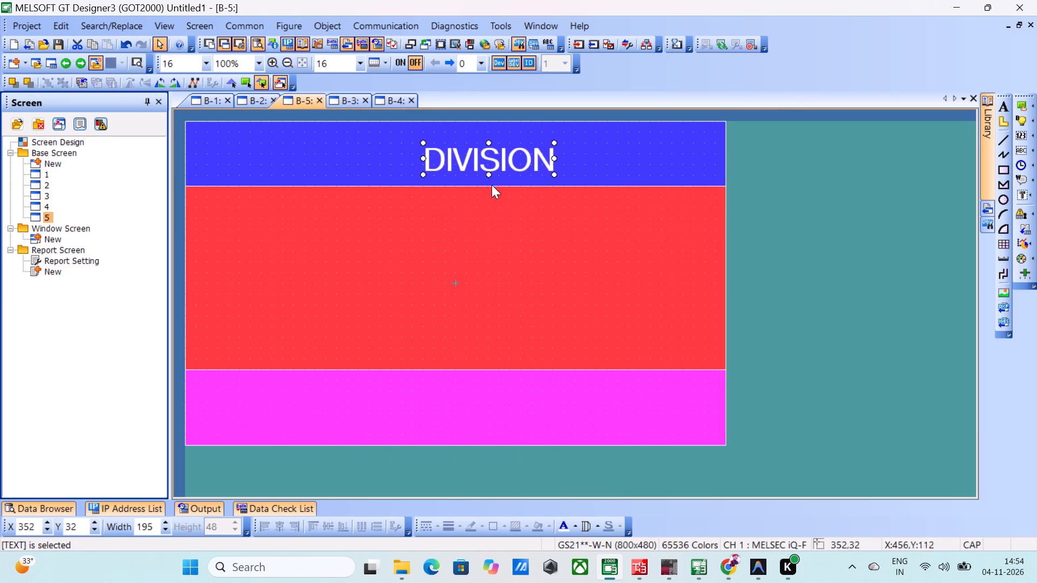
Move the DIVISION title within the header band to about X 272, Y 16.
drag(487, 166, 416, 153)
drag(441, 150, 443, 151)
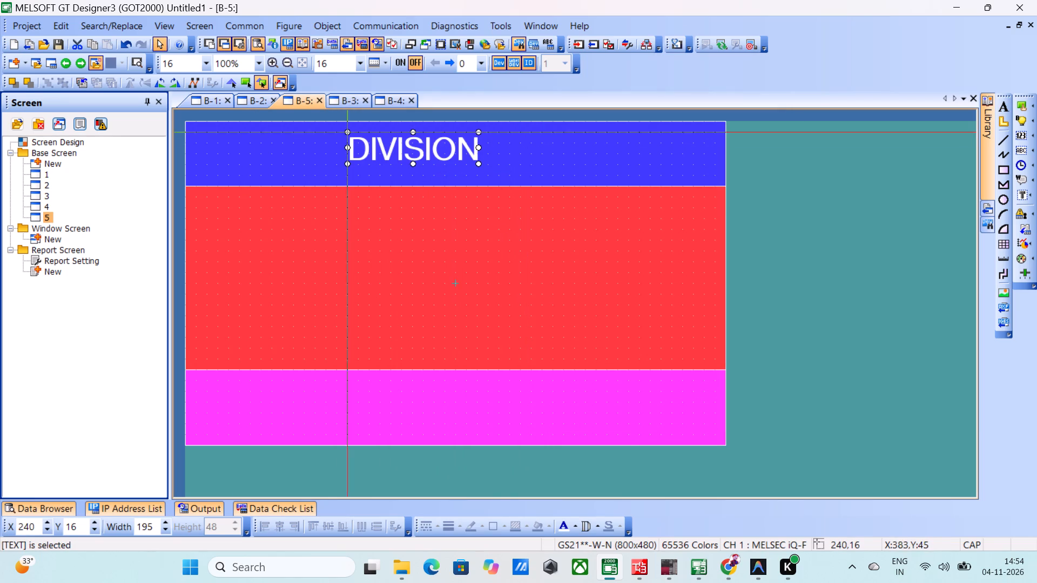
drag(443, 151, 464, 161)
drag(464, 161, 466, 154)
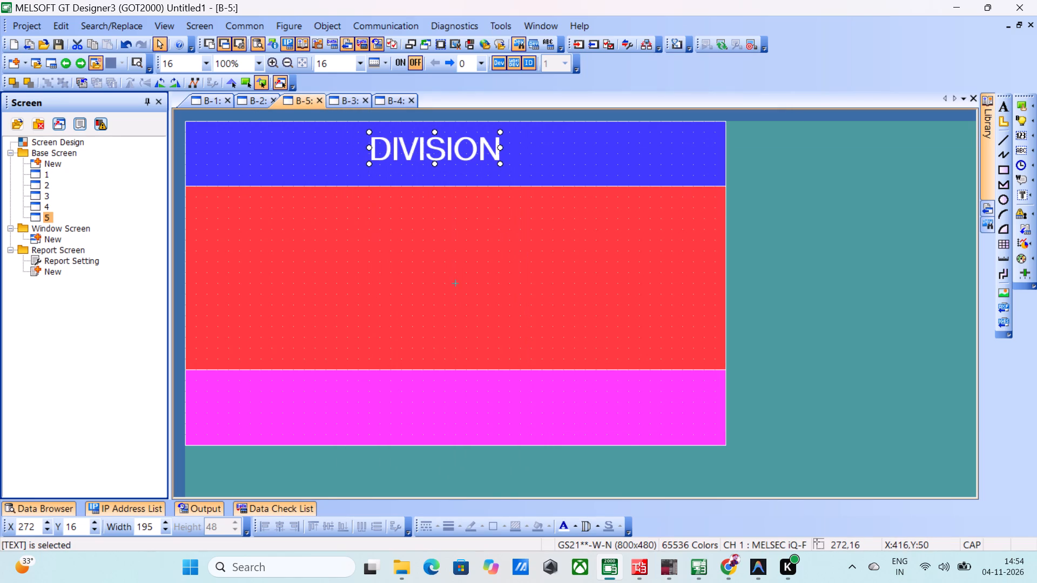
click(466, 154)
click(467, 157)
Enlarge the DIVISION title to about 234 × 58 and center it in the header at about X 288, Y 16.
drag(499, 165, 517, 173)
drag(460, 155, 473, 158)
click(522, 167)
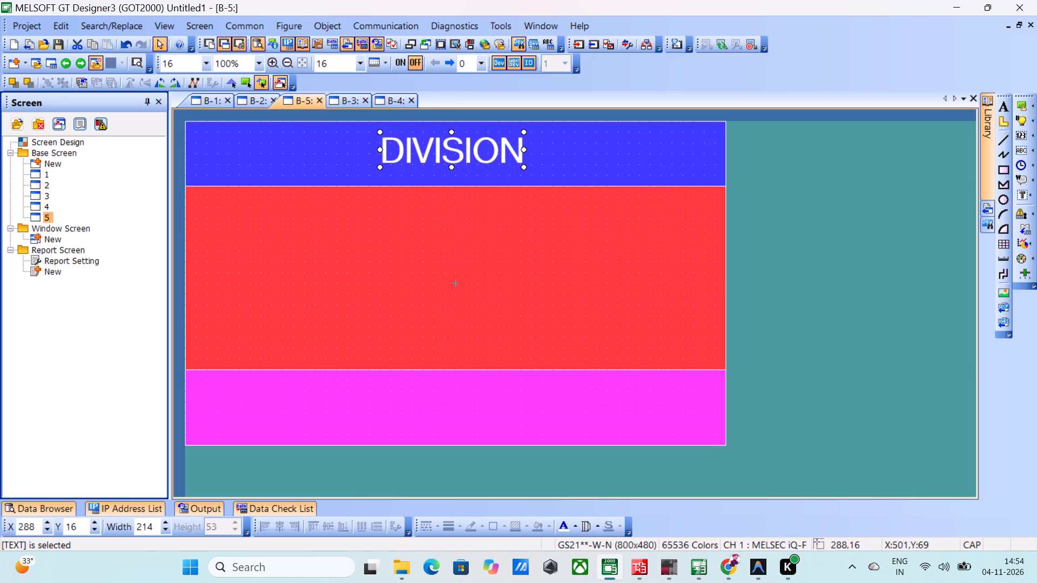
click(521, 168)
drag(522, 168, 532, 170)
click(459, 155)
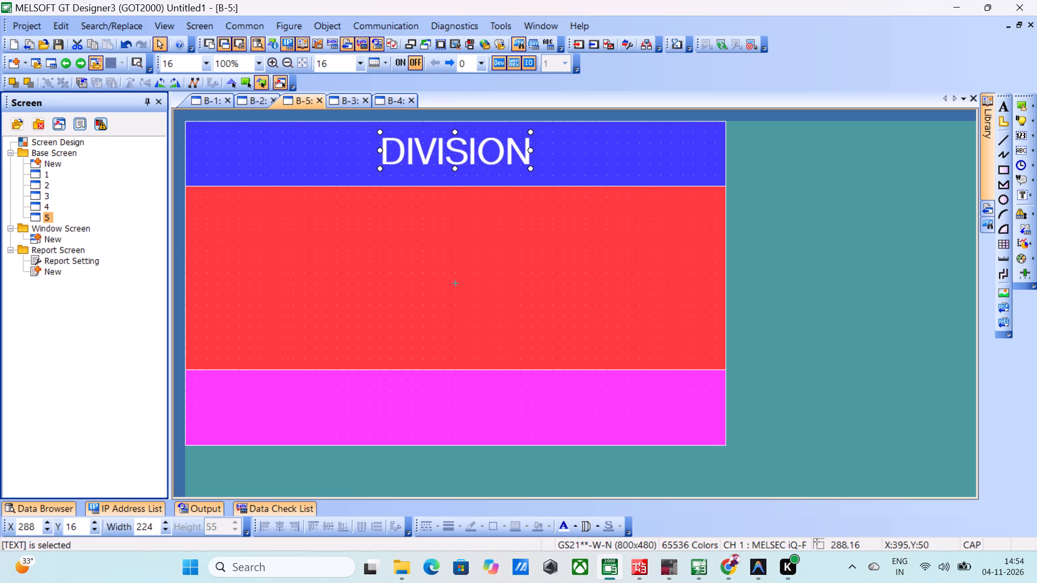
drag(452, 155, 444, 155)
click(444, 155)
drag(453, 159, 464, 160)
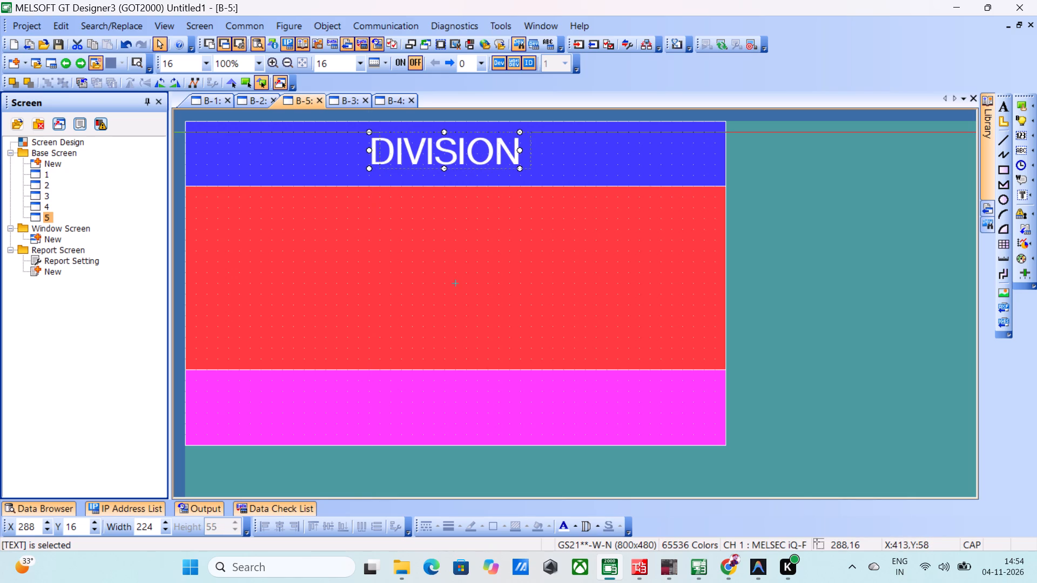
drag(464, 160, 463, 162)
drag(528, 170, 533, 170)
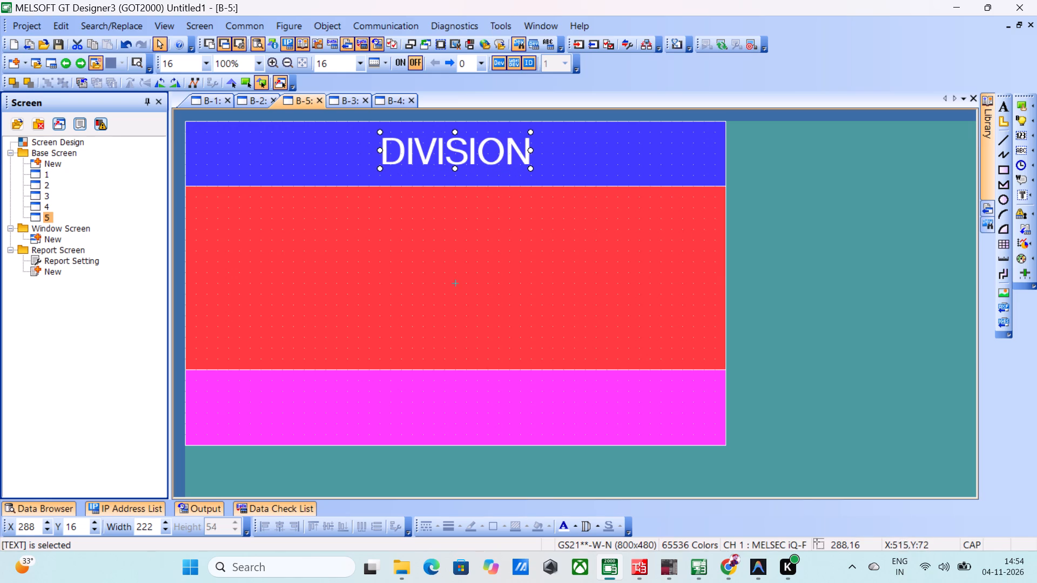
drag(533, 170, 542, 173)
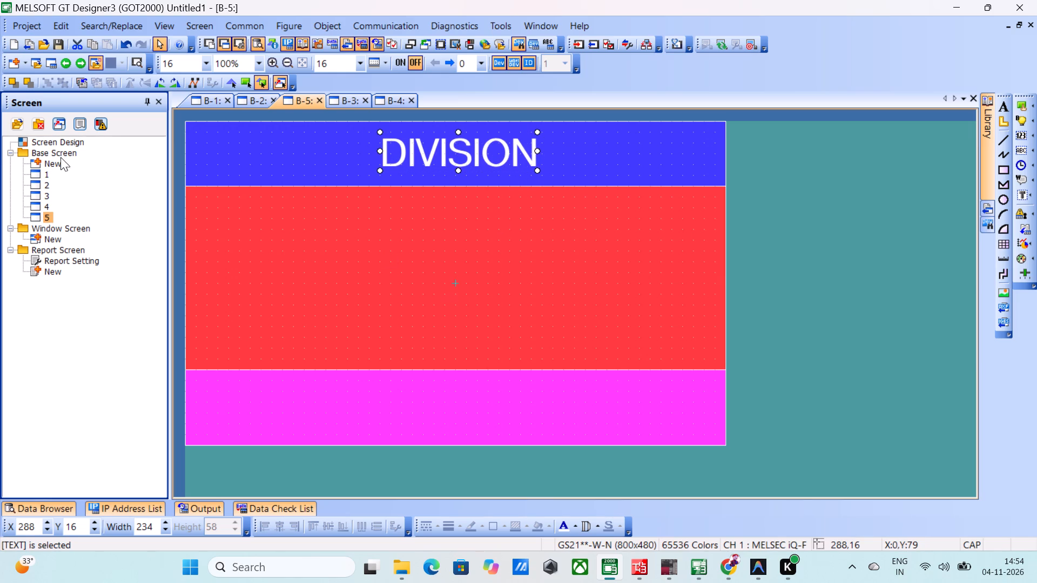
On base screen 2, place a bit switch near the right end of the yellow footer band at about X 624, Y 384.
double_click(43, 188)
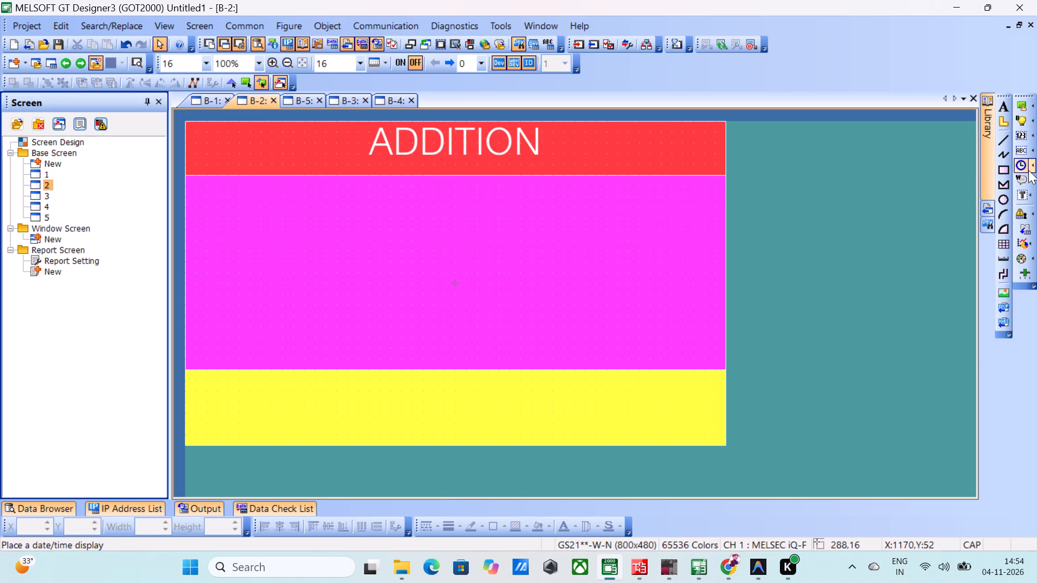
click(1019, 107)
click(1034, 101)
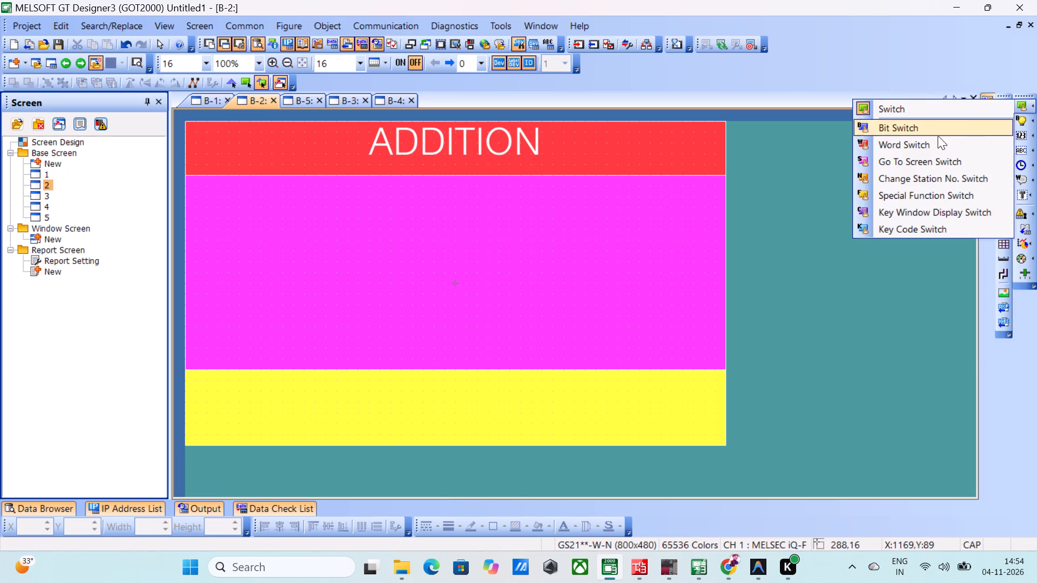
click(922, 132)
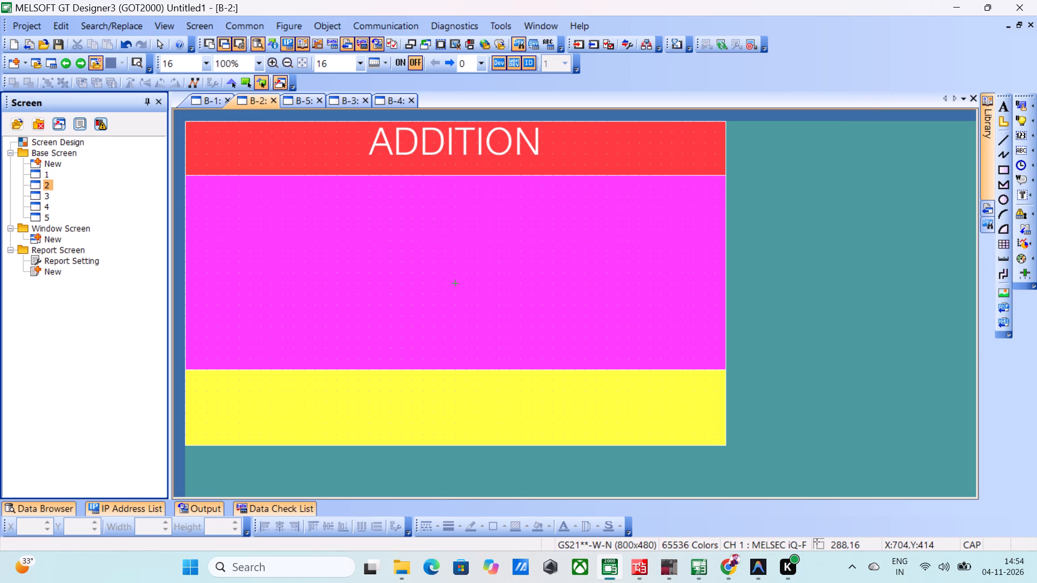
click(657, 399)
drag(663, 402, 605, 386)
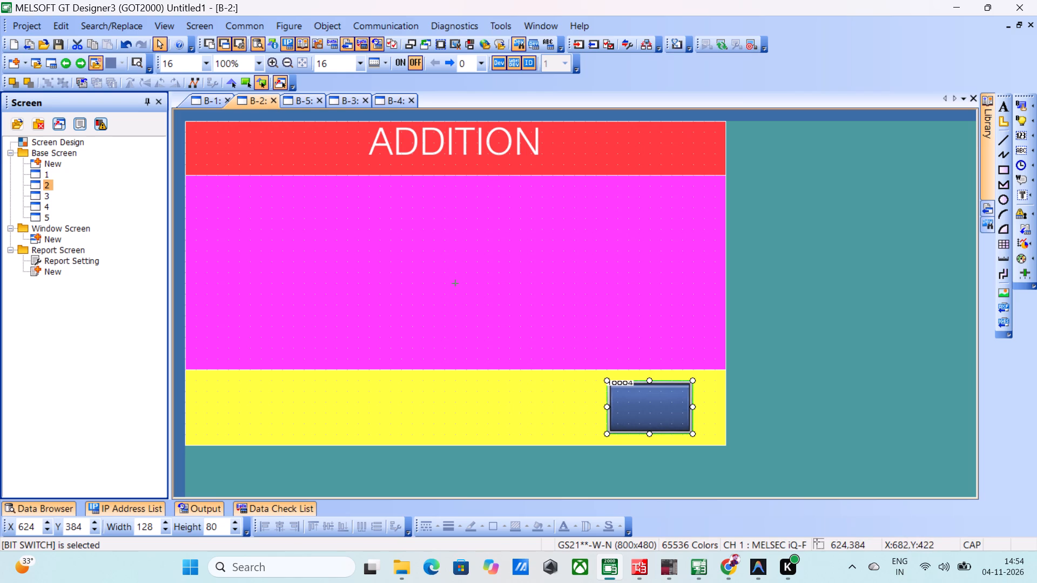
Copy the bit switch on base screen 2 to the left end of the yellow footer band at about X 32, Y 384.
key(ctrl+c)
key(ctrl+v)
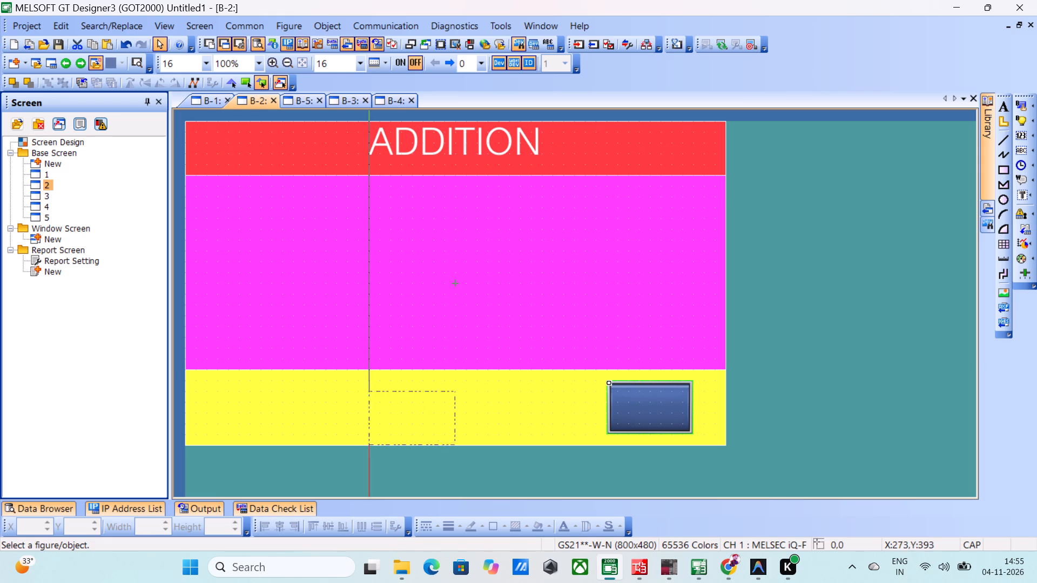
click(211, 382)
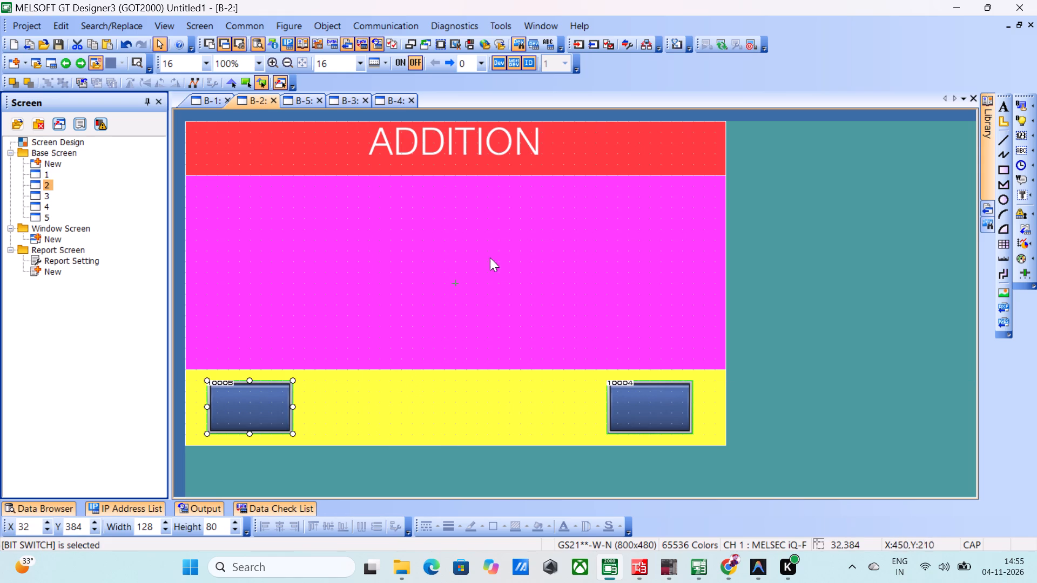
click(638, 410)
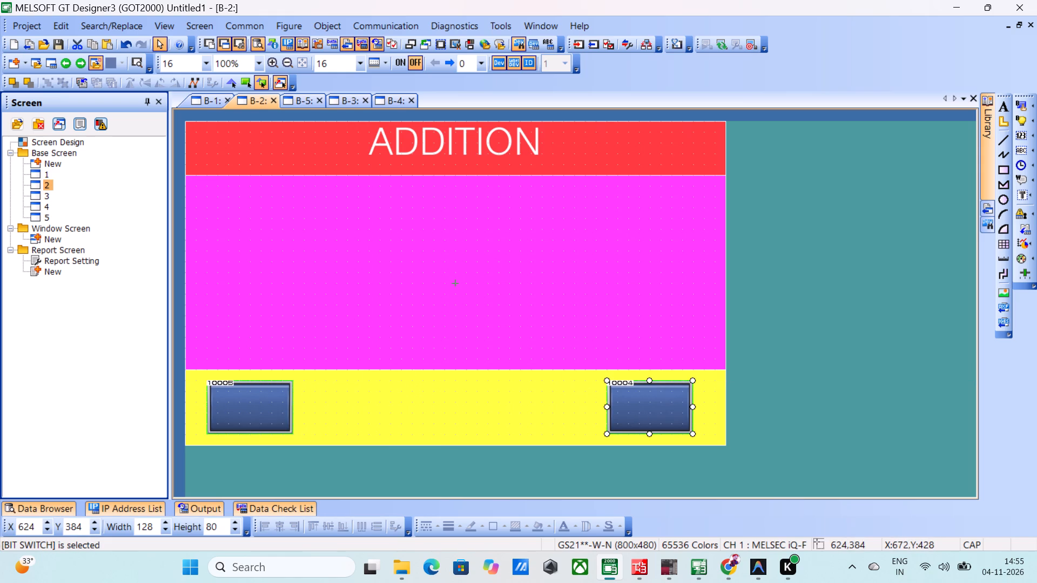
click(638, 410)
On base screen 3, place a bit switch about 129 × 81 near the right end of the purple footer band at about X 640, Y 384.
double_click(35, 196)
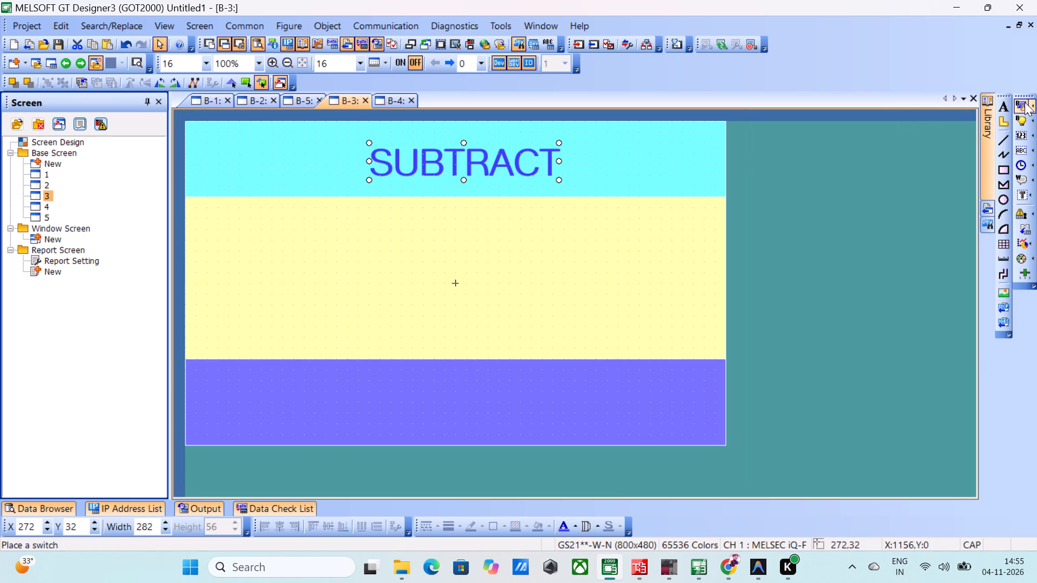
click(1023, 102)
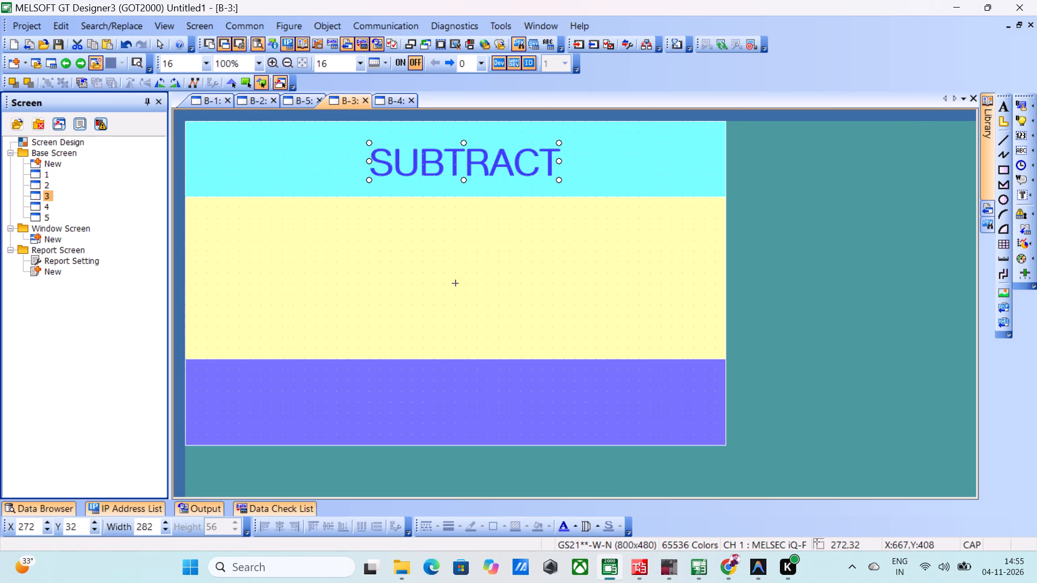
click(635, 396)
drag(673, 409, 705, 409)
drag(675, 423, 673, 434)
drag(675, 415, 675, 392)
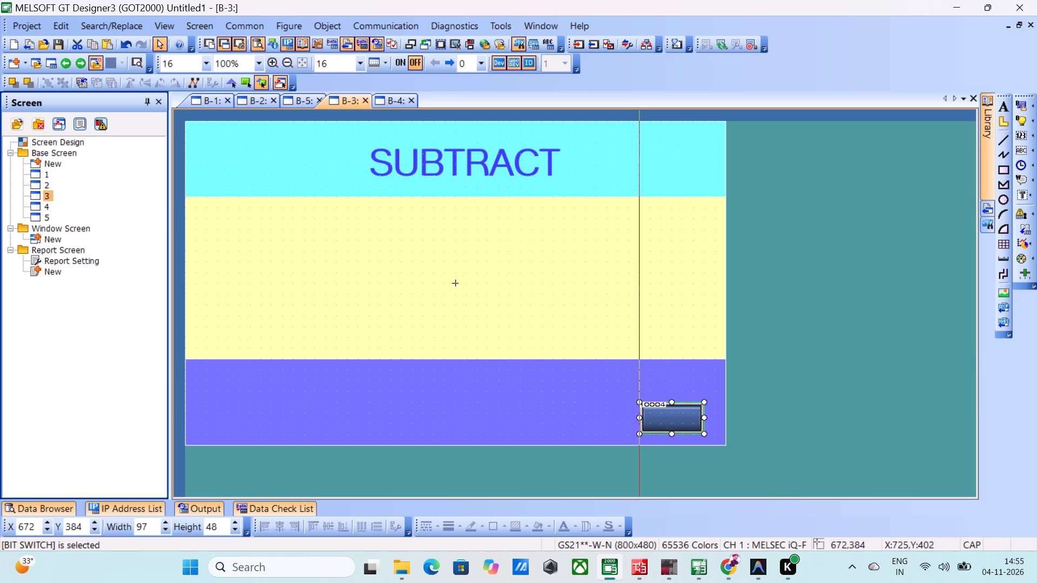
drag(675, 392, 671, 388)
click(671, 388)
drag(704, 413, 708, 432)
drag(641, 406, 625, 406)
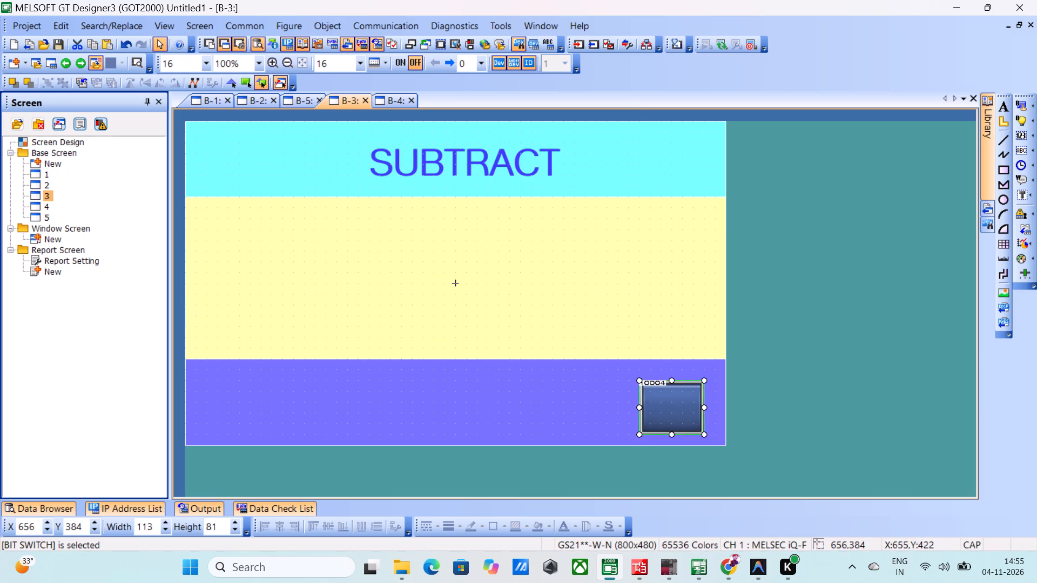
drag(625, 406, 622, 408)
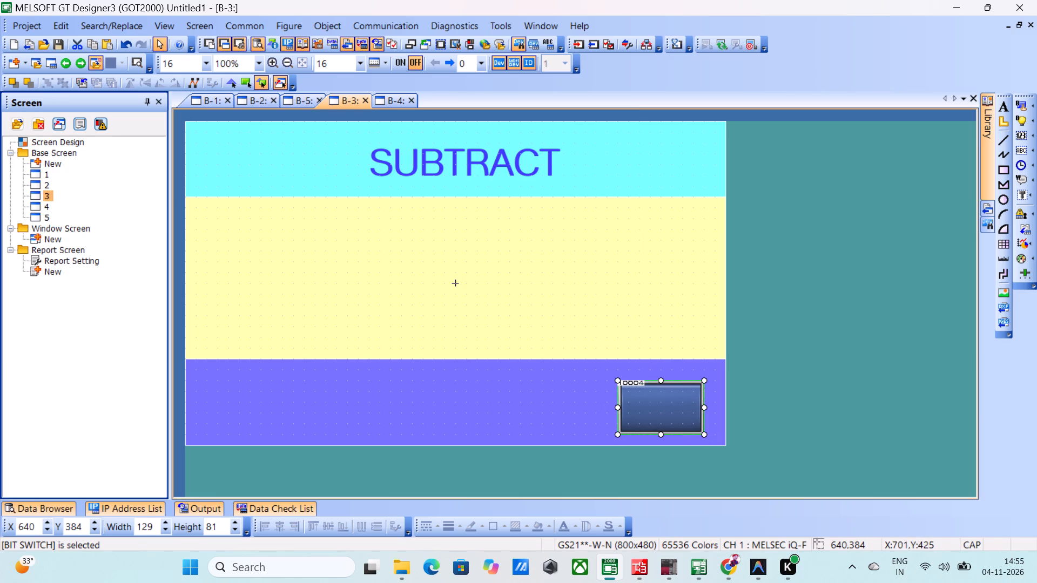
Copy the bit switch on base screen 3 to the left end of the purple footer band at about X 48, Y 384.
key(ctrl+c)
key(ctrl+v)
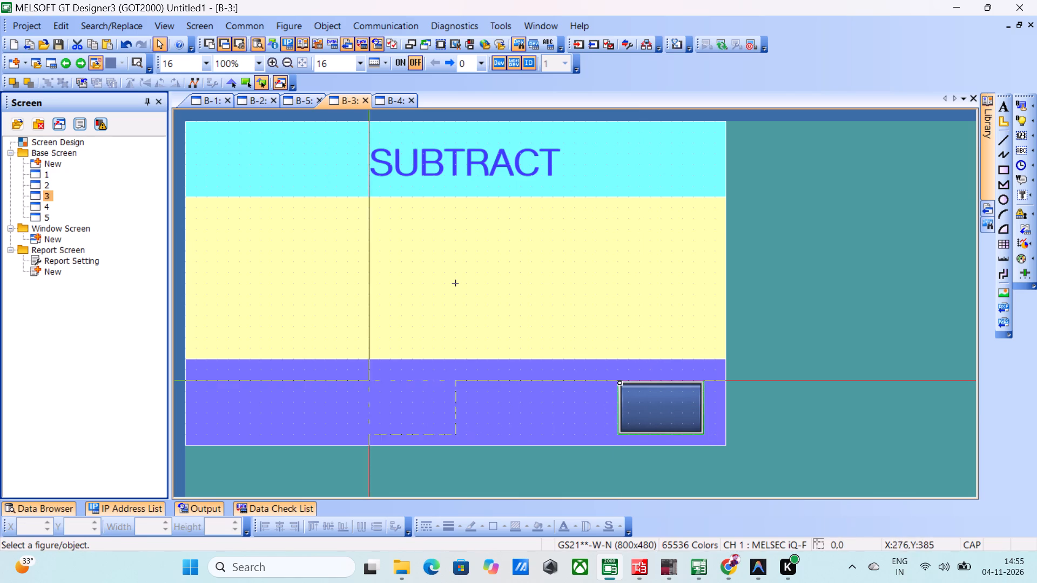
click(219, 378)
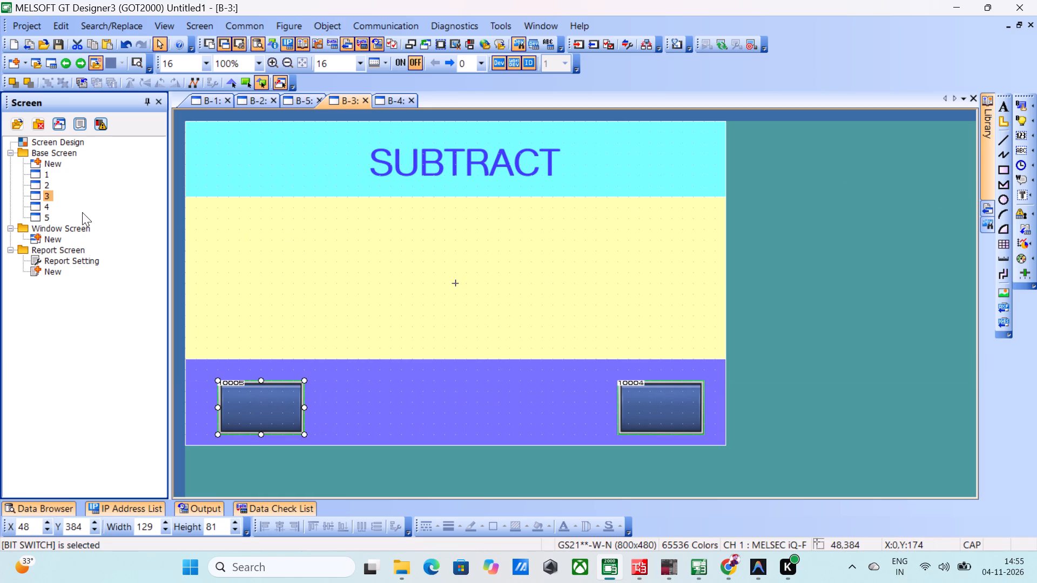
On base screen 4, place a bit switch about 113 × 64 near the right end of the green footer band at about X 672, Y 400.
click(45, 209)
click(44, 209)
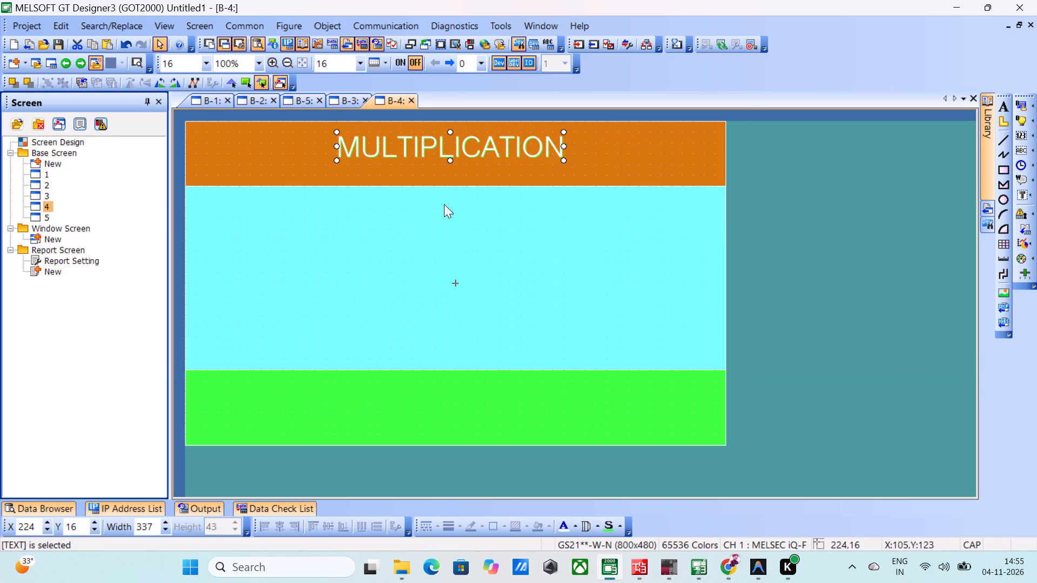
click(1022, 106)
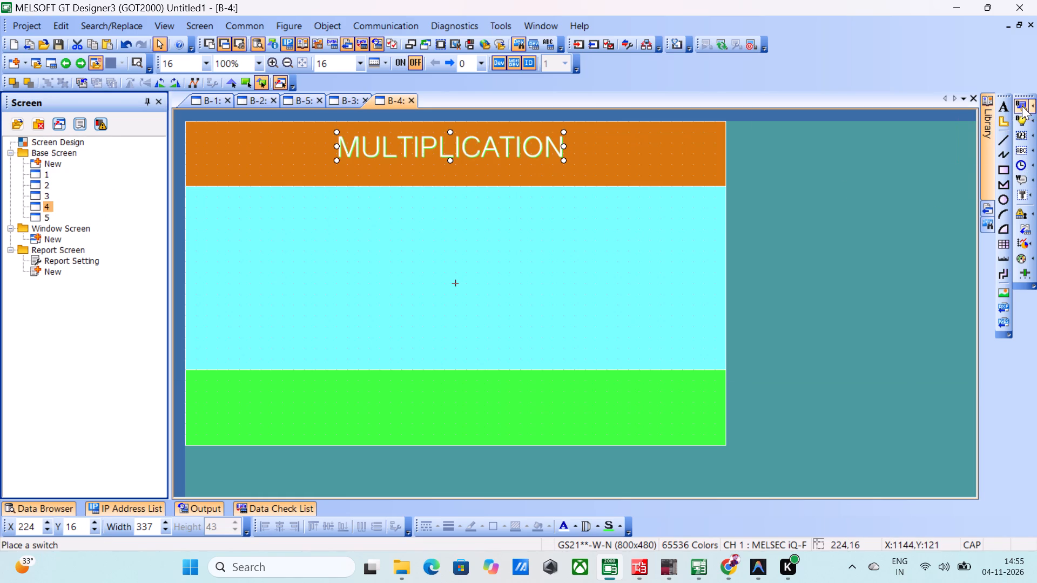
click(635, 400)
drag(672, 417, 701, 418)
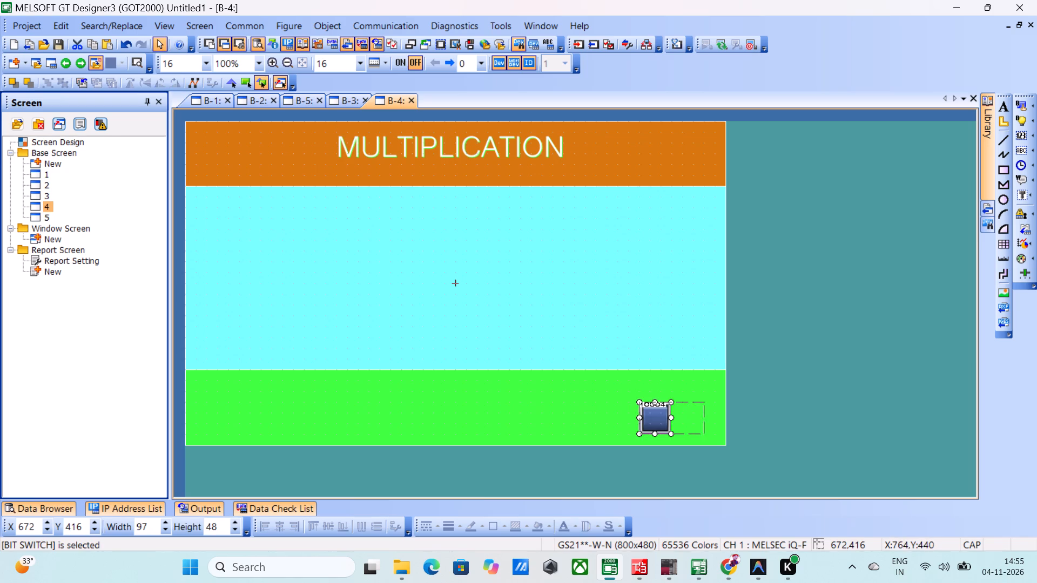
drag(701, 418, 710, 418)
drag(675, 404, 677, 393)
click(677, 388)
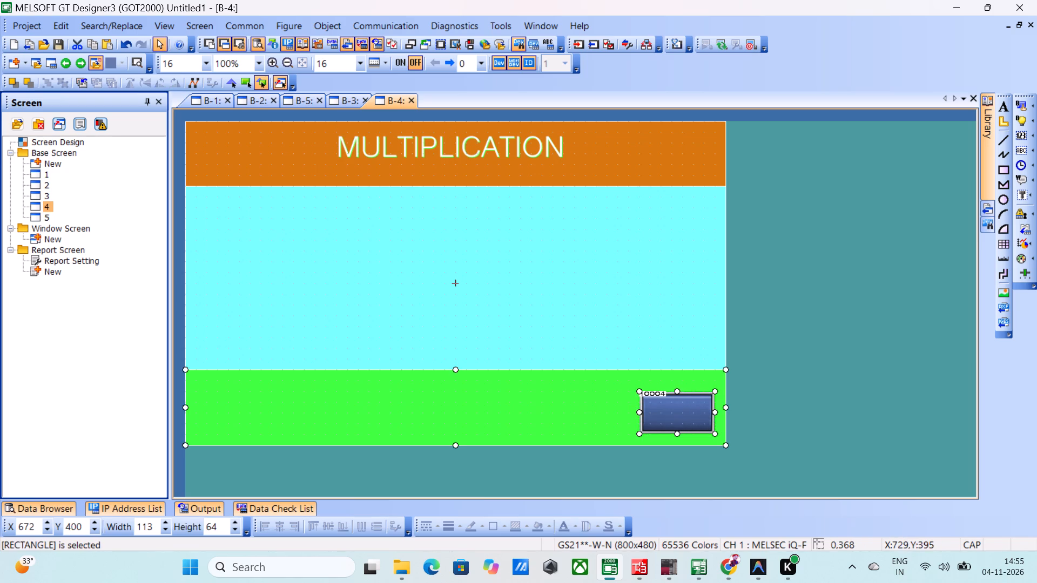
Extend the base screen 4 bit switch upward to a height of about 80, with its top at about Y 384.
double_click(673, 419)
click(678, 409)
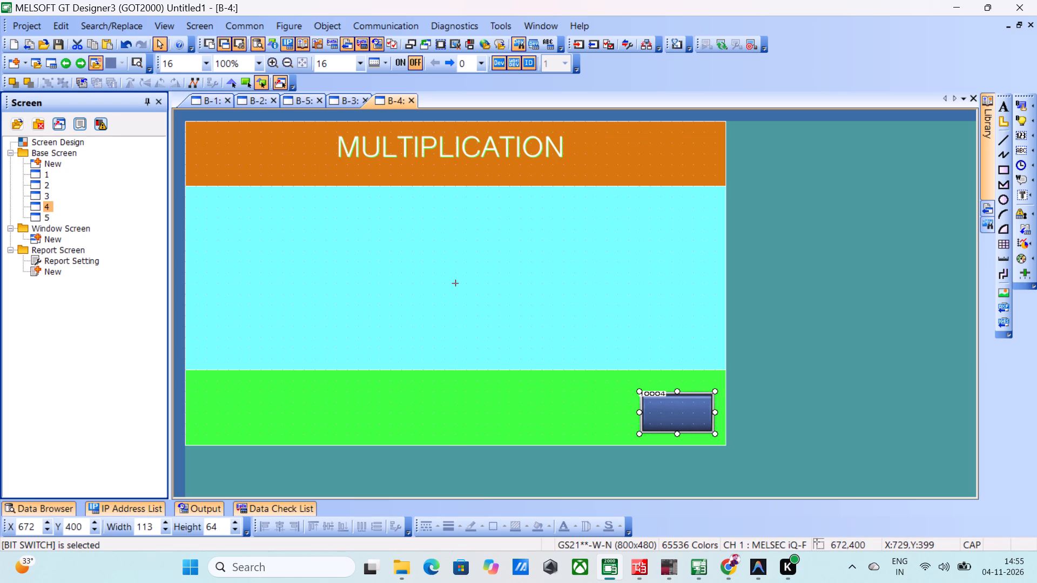
click(678, 389)
click(678, 384)
click(677, 392)
click(677, 405)
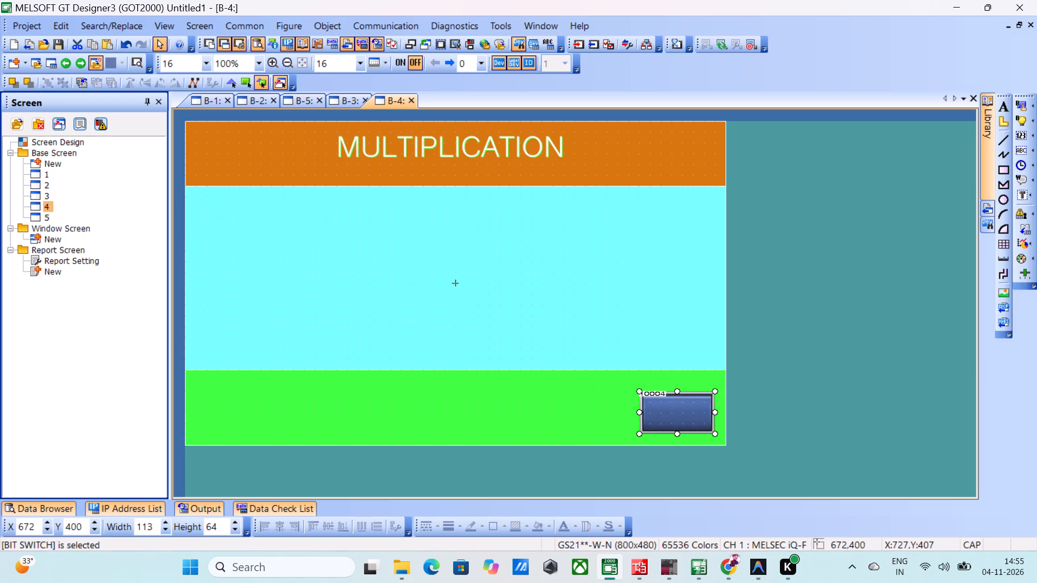
click(676, 390)
click(679, 383)
click(674, 409)
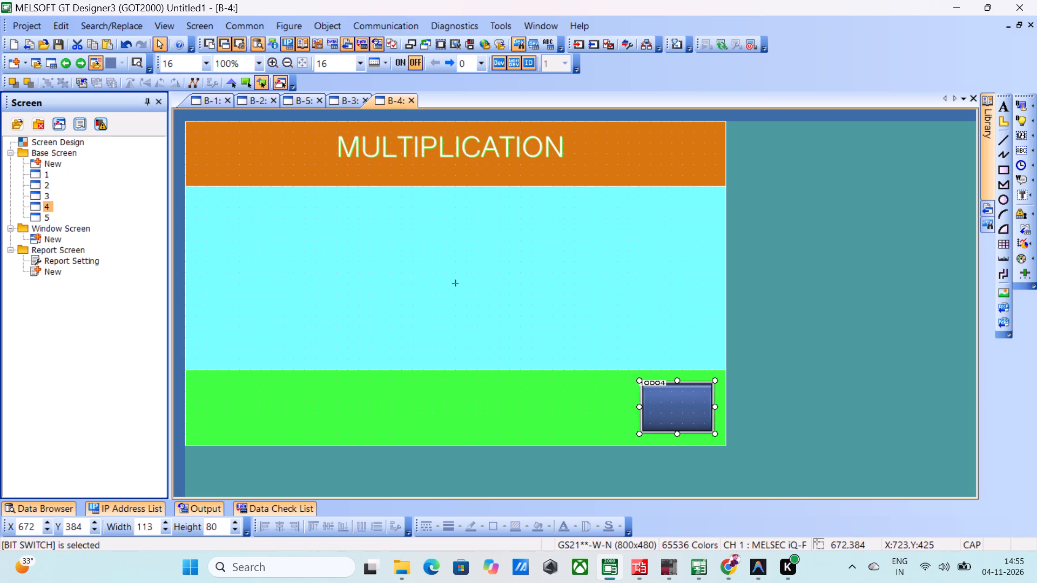
Copy the bit switch on base screen 4 to the left end of the green footer band at about X 32, Y 384.
key(ctrl+c)
key(ctrl+v)
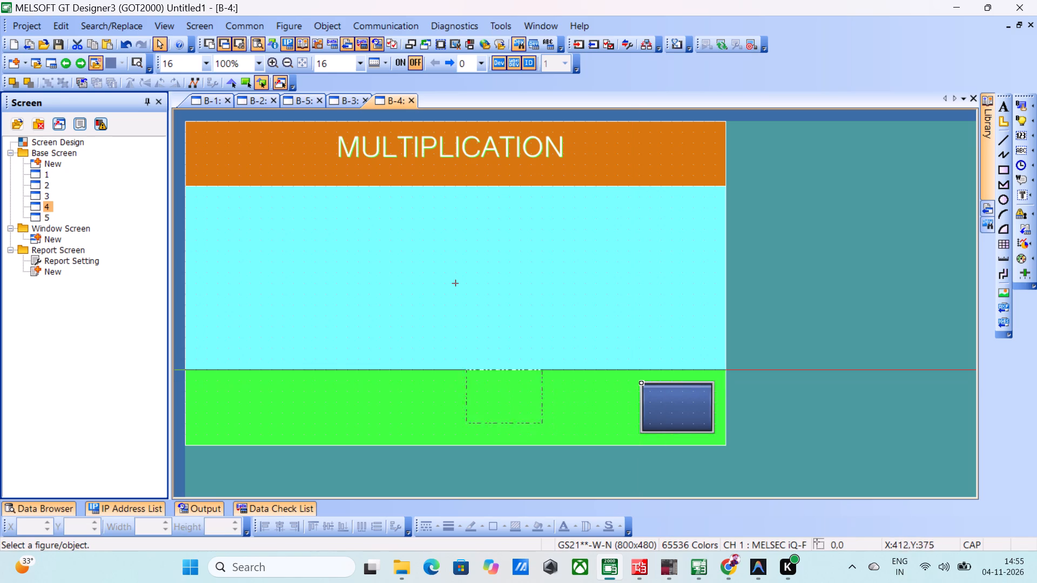
click(211, 384)
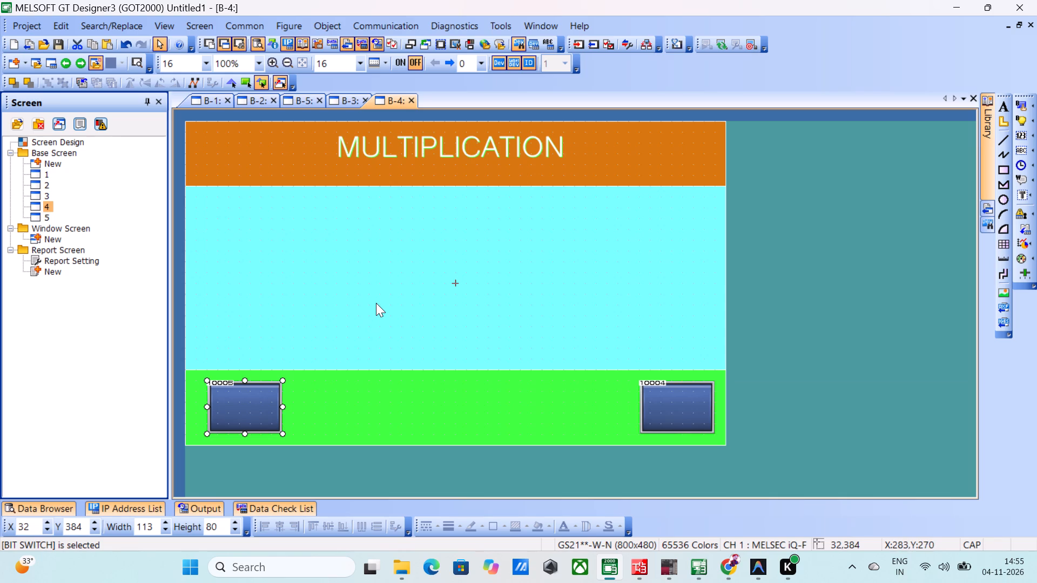
On base screen 5, place a bit switch about 81 × 48 near the right end of the magenta footer band at about X 688, Y 416.
double_click(45, 213)
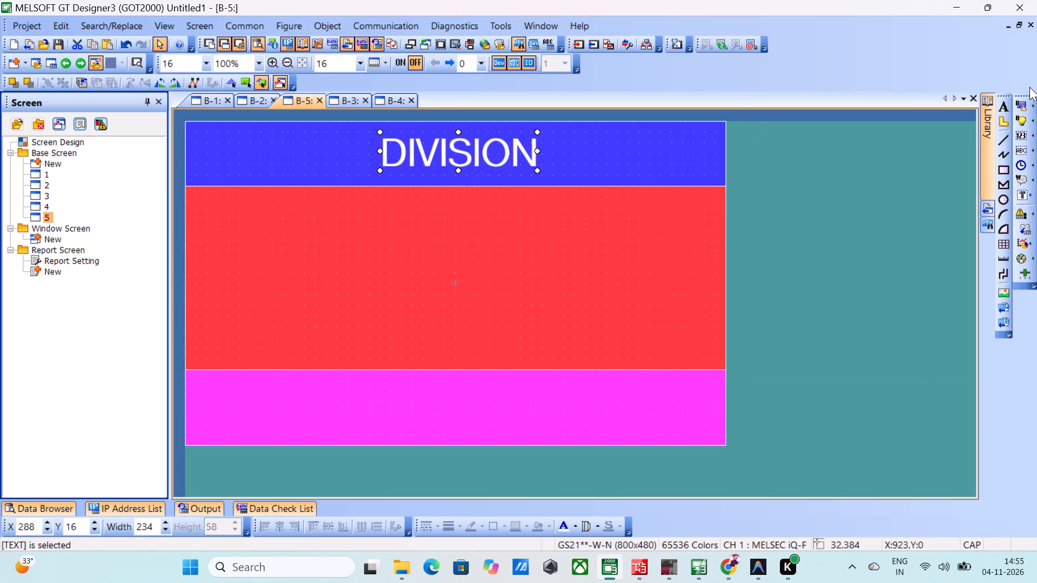
double_click(1022, 107)
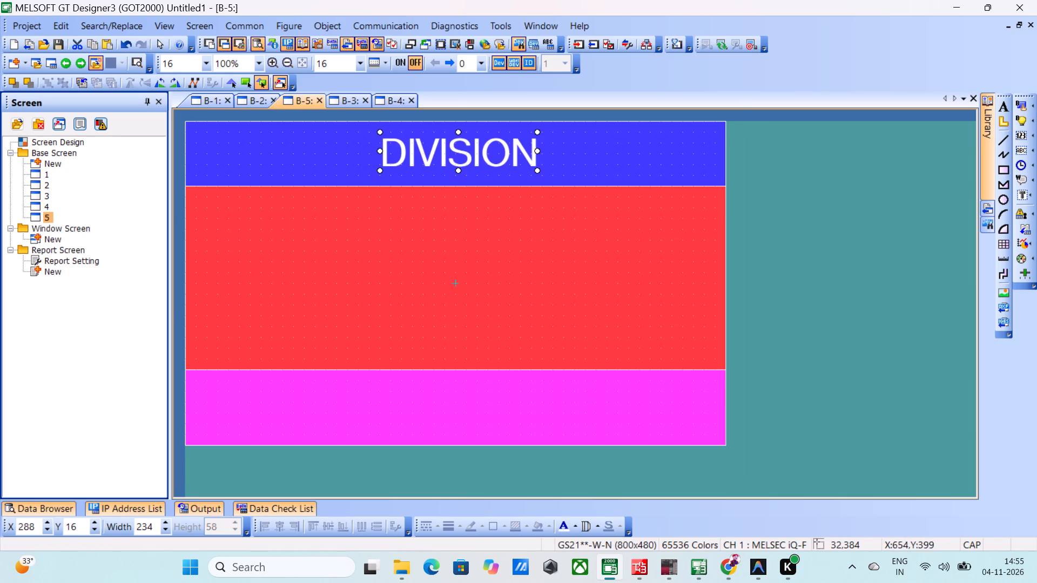
click(647, 399)
drag(682, 415, 698, 410)
click(699, 410)
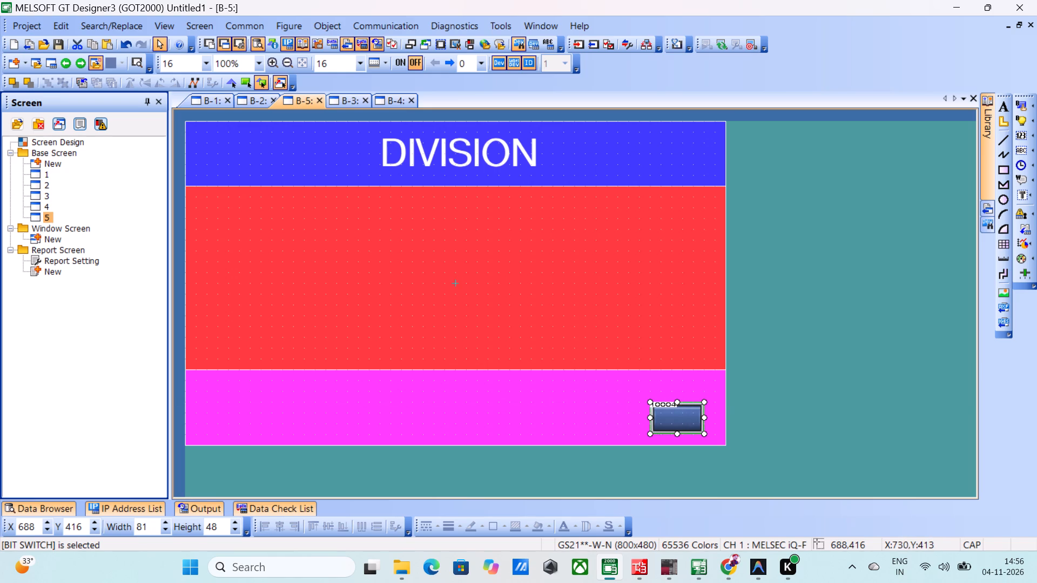
Enlarge the base screen 5 bit switch to about 113 × 81, with its top-left corner at about X 656, Y 384.
drag(678, 399, 679, 388)
double_click(679, 387)
click(676, 400)
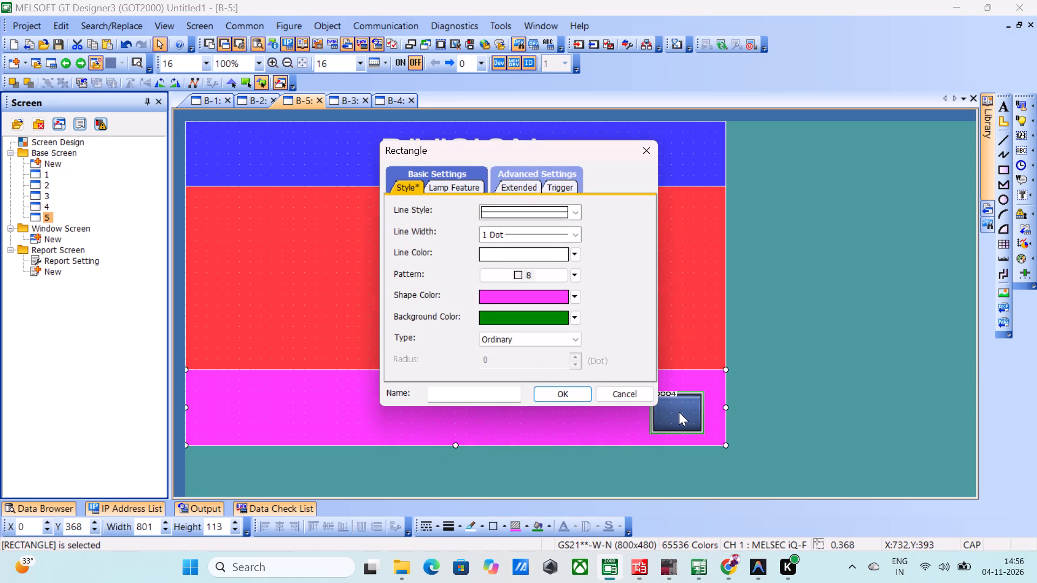
click(645, 157)
click(671, 413)
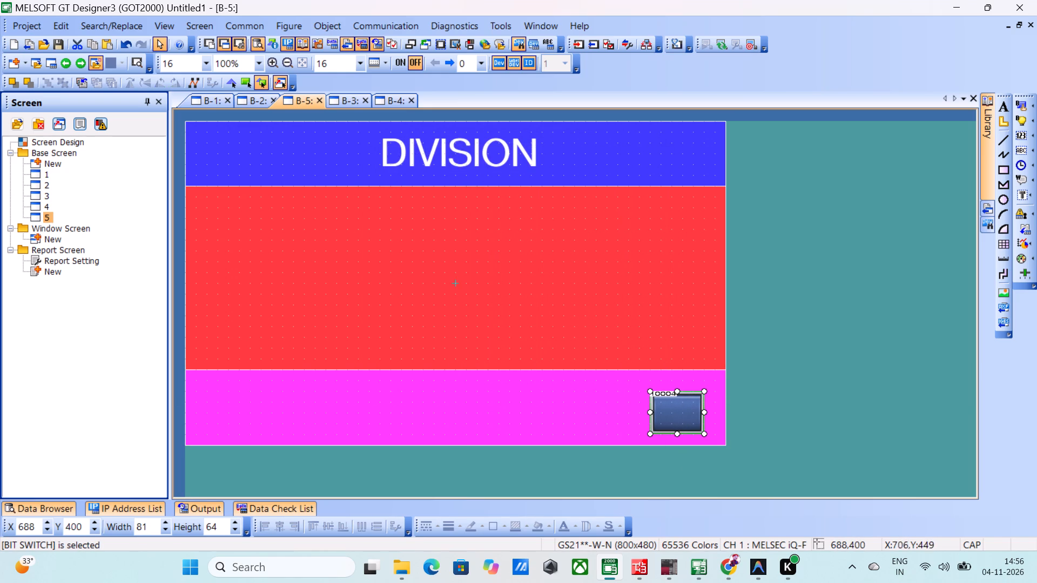
drag(651, 412, 635, 413)
double_click(672, 417)
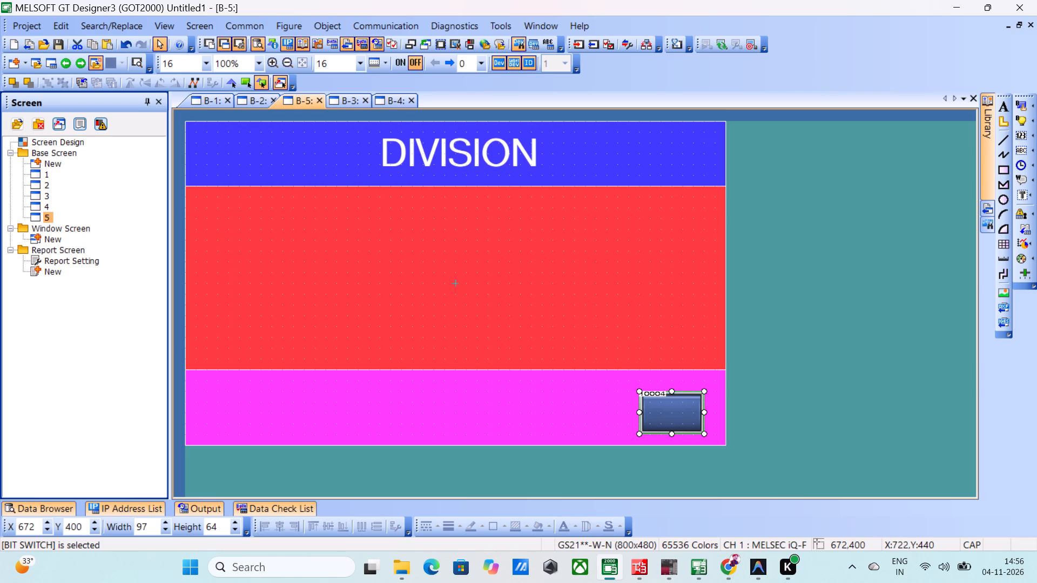
drag(672, 412, 675, 402)
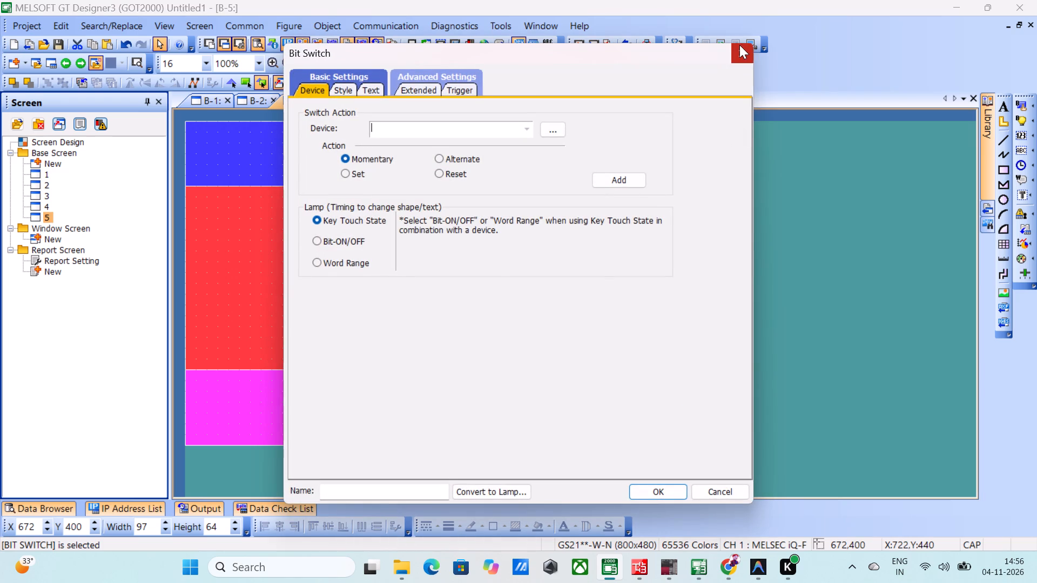
click(739, 45)
click(672, 423)
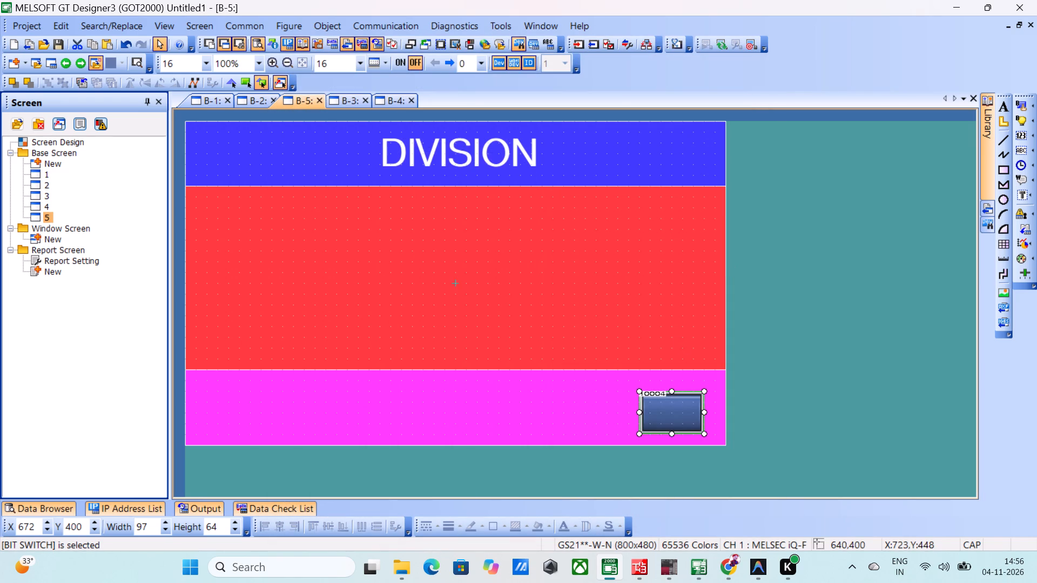
drag(671, 433, 671, 439)
click(671, 439)
drag(671, 423, 672, 410)
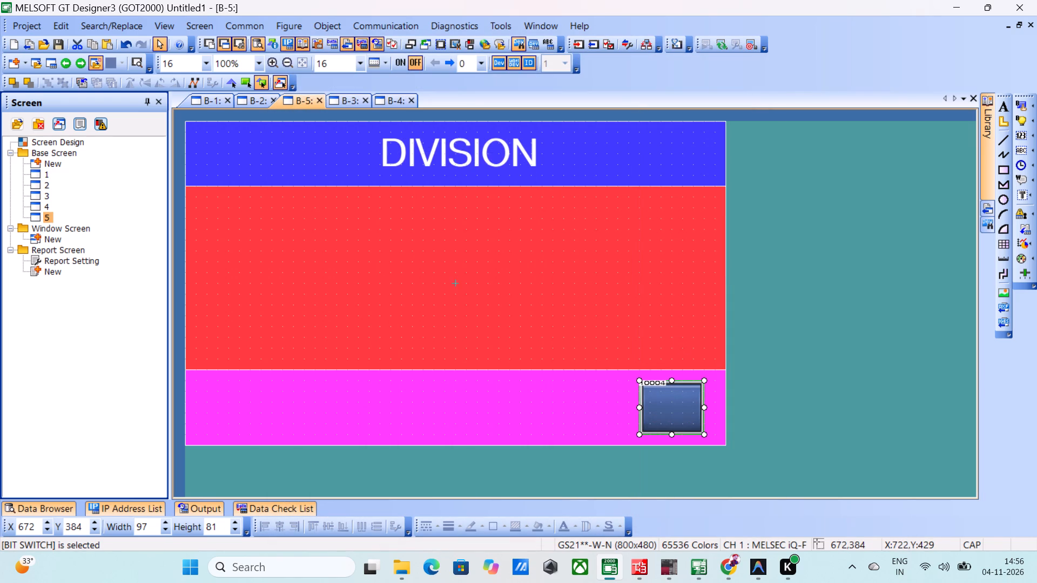
drag(639, 408, 624, 408)
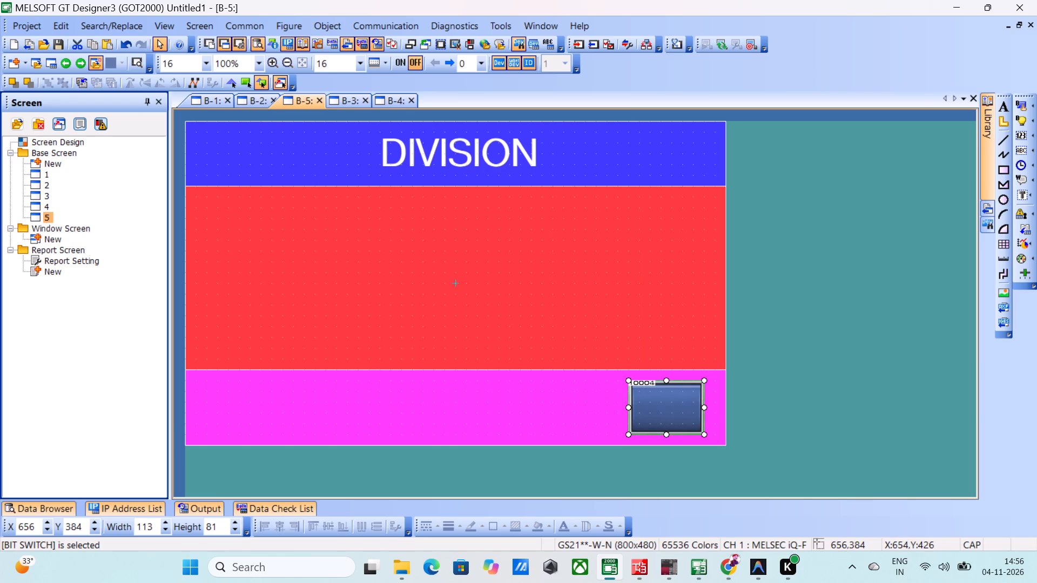
Copy the bit switch on base screen 5 to the left end of the magenta footer band at about X 32, Y 384.
key(ctrl+c)
key(ctrl+v)
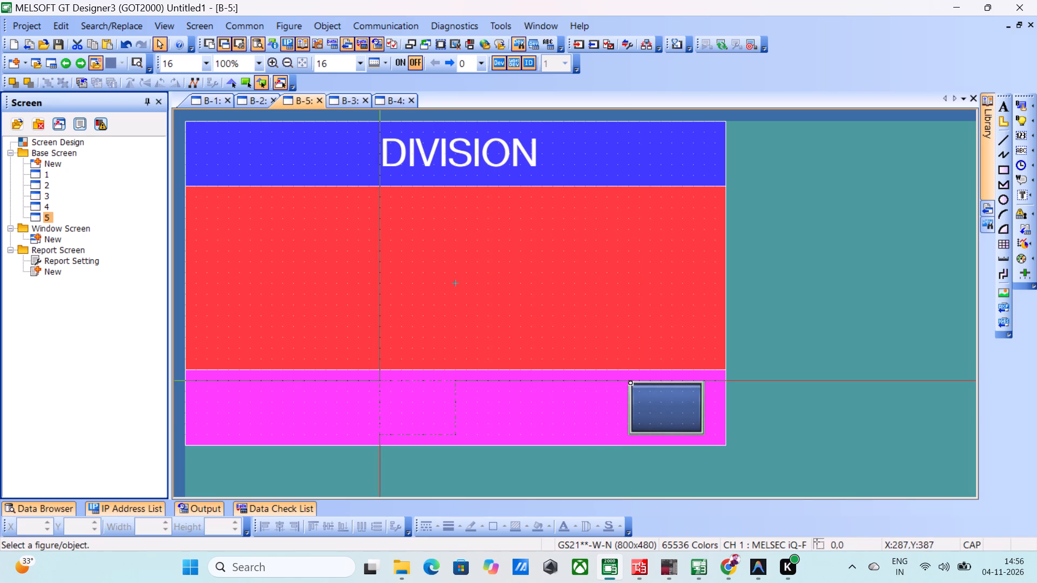
click(211, 378)
Delete the bit switch near the right end of base screen 5's magenta footer band.
click(656, 391)
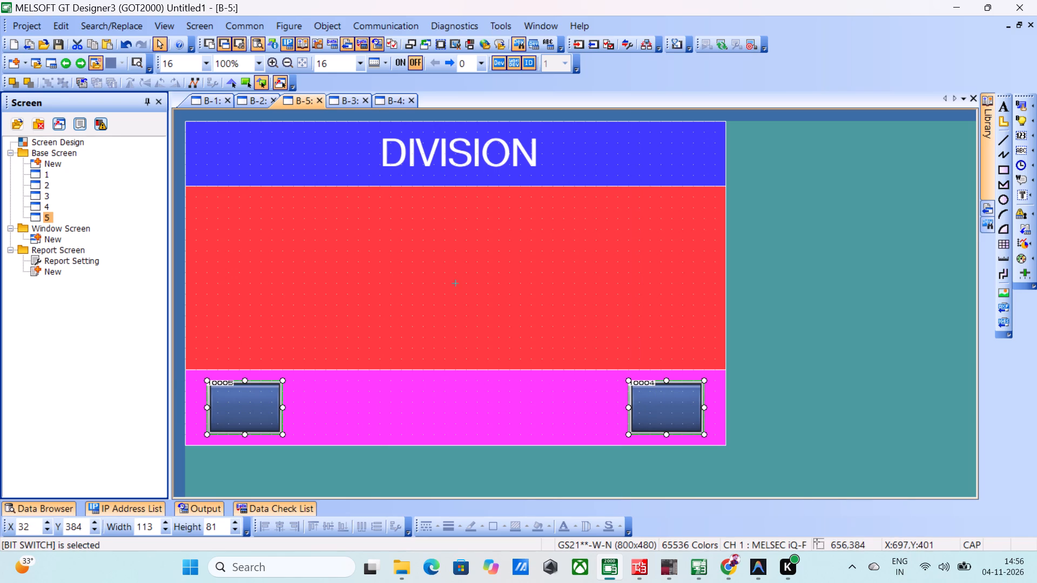
key(Delete)
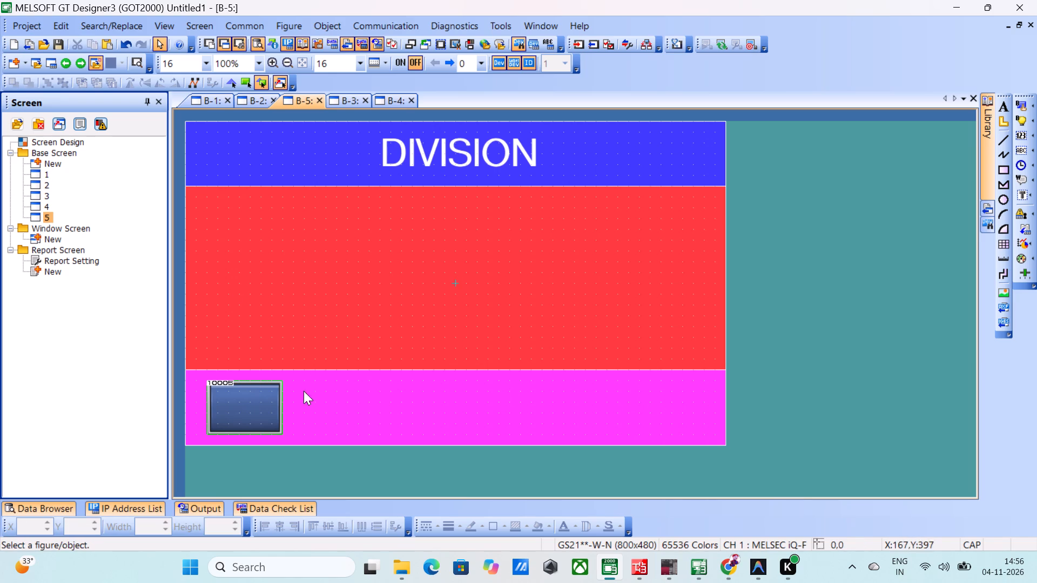
Set the Key Touch OFF shape color of the bit switch in base screen 5's magenta footer to Yellow.
triple_click(266, 409)
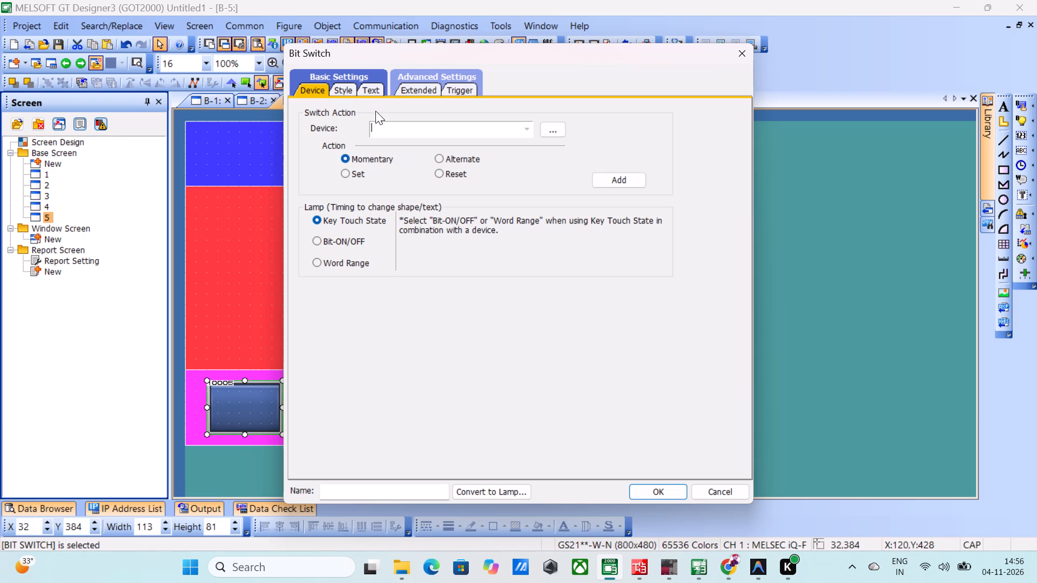
click(346, 94)
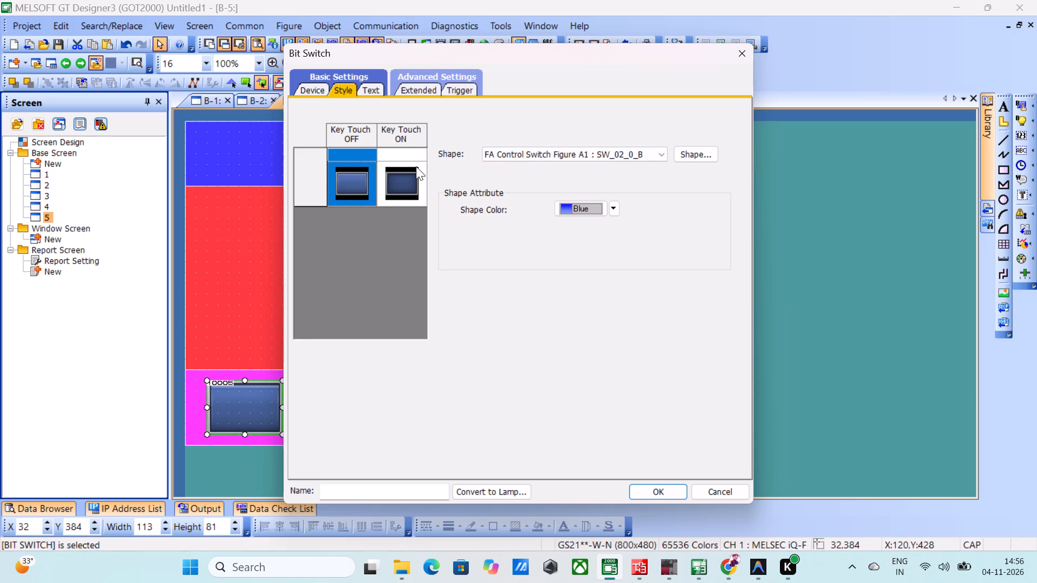
click(611, 205)
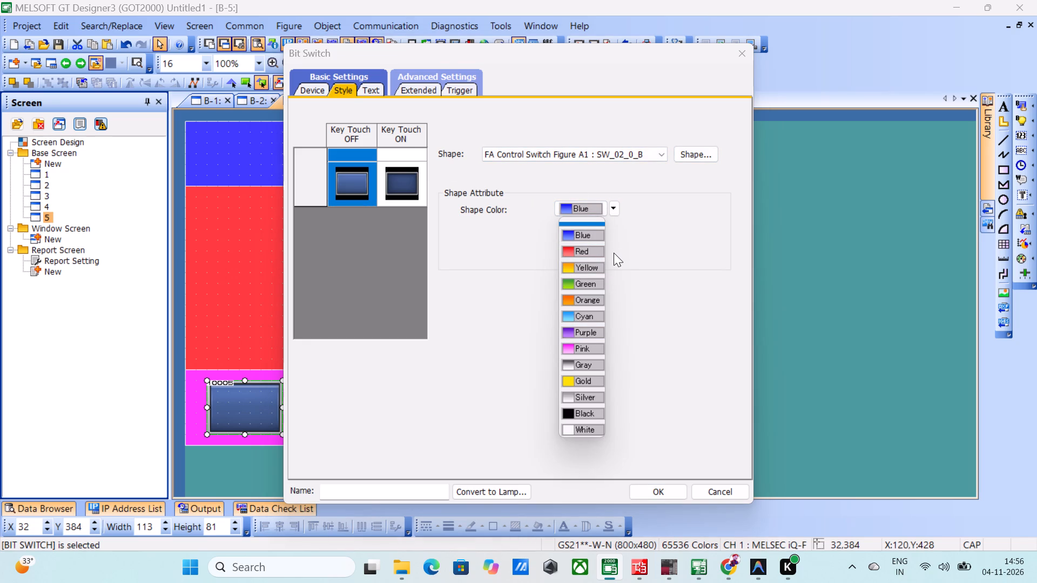
click(584, 269)
click(672, 489)
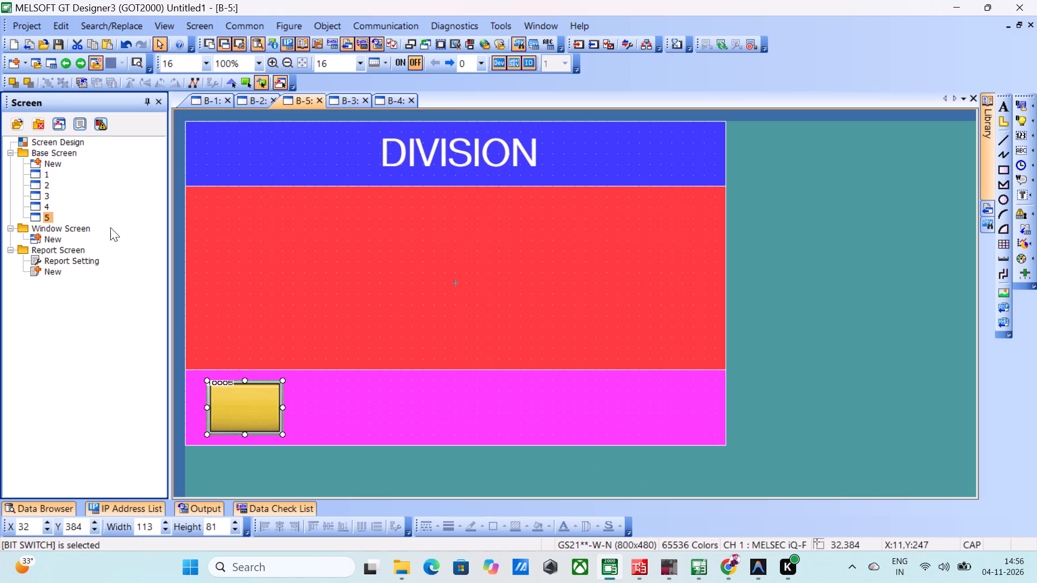
On base screen 4, set the Key Touch OFF shape color of the bit switch at the green footer's right end to Red.
triple_click(33, 205)
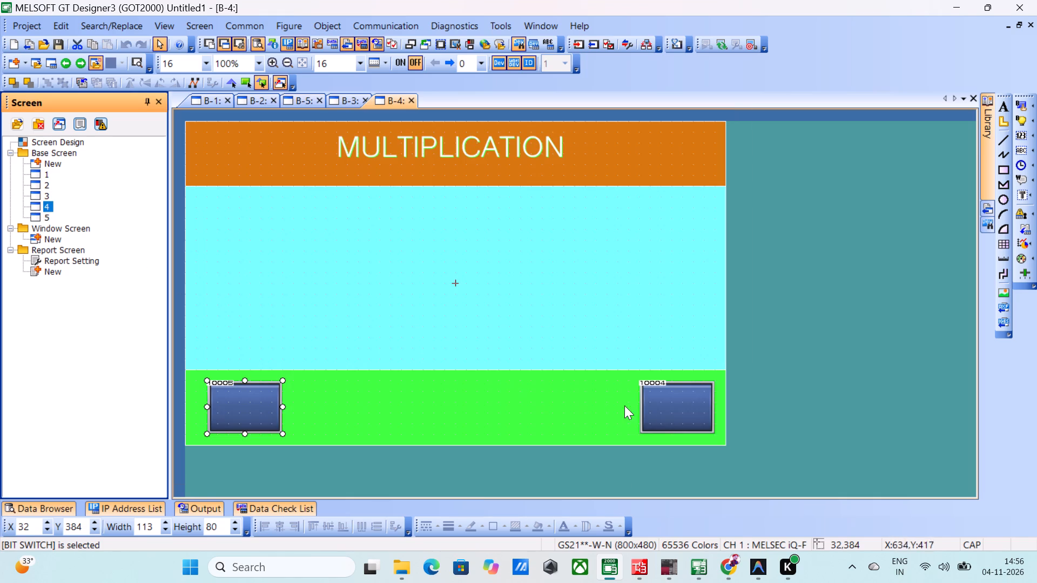
double_click(660, 419)
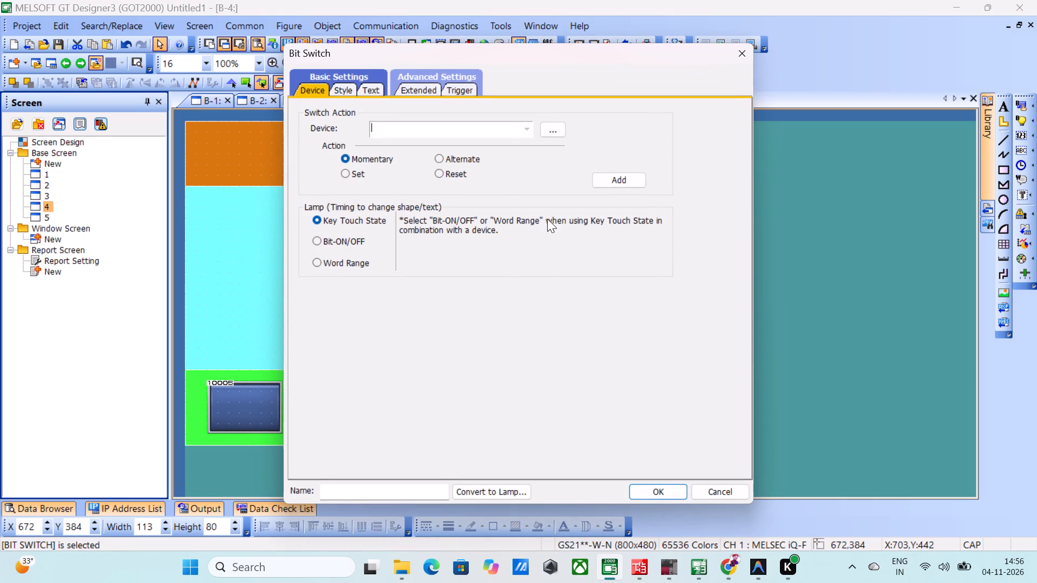
click(344, 88)
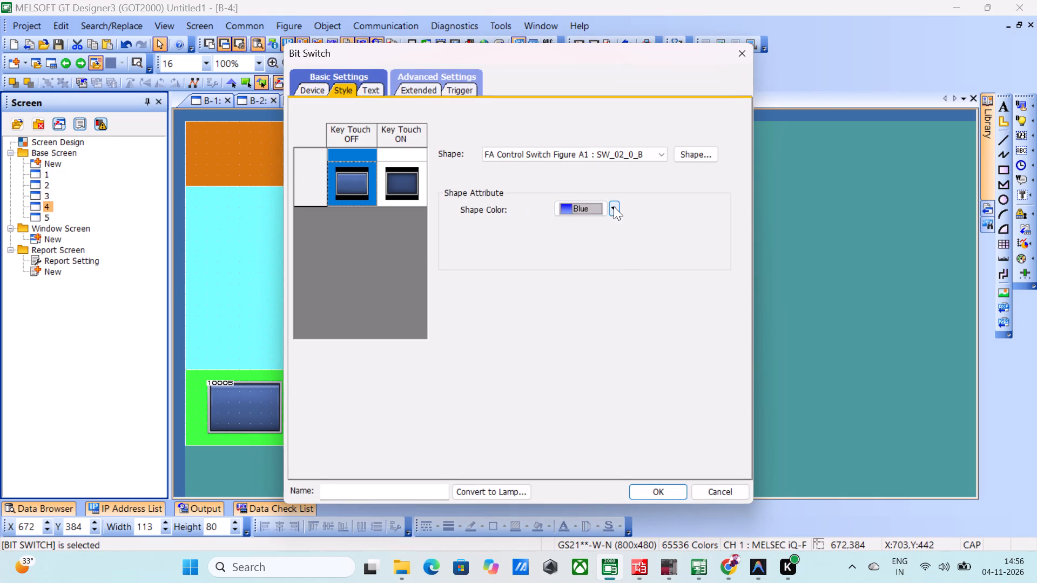
click(614, 206)
click(581, 247)
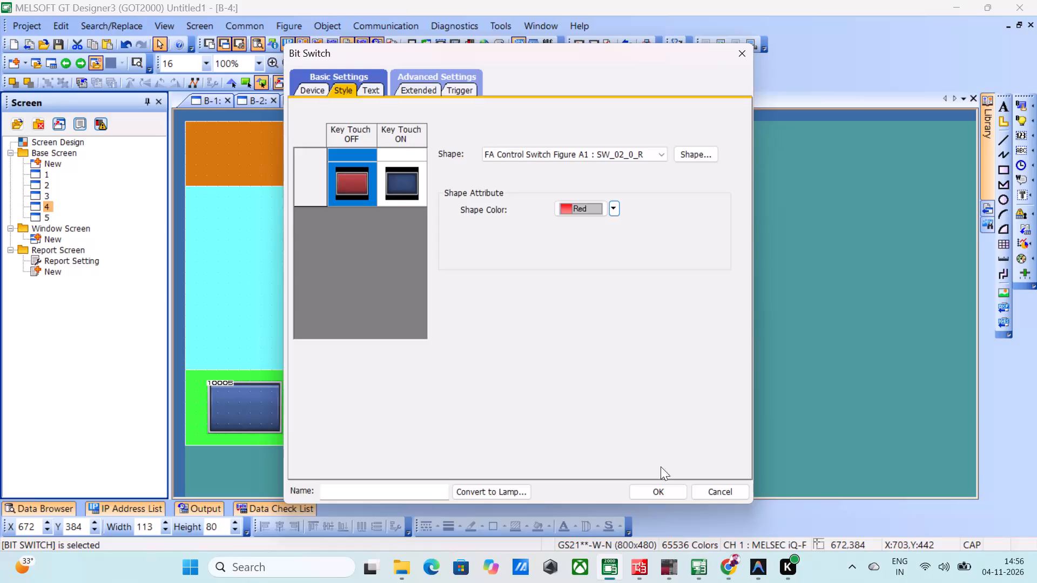
click(660, 491)
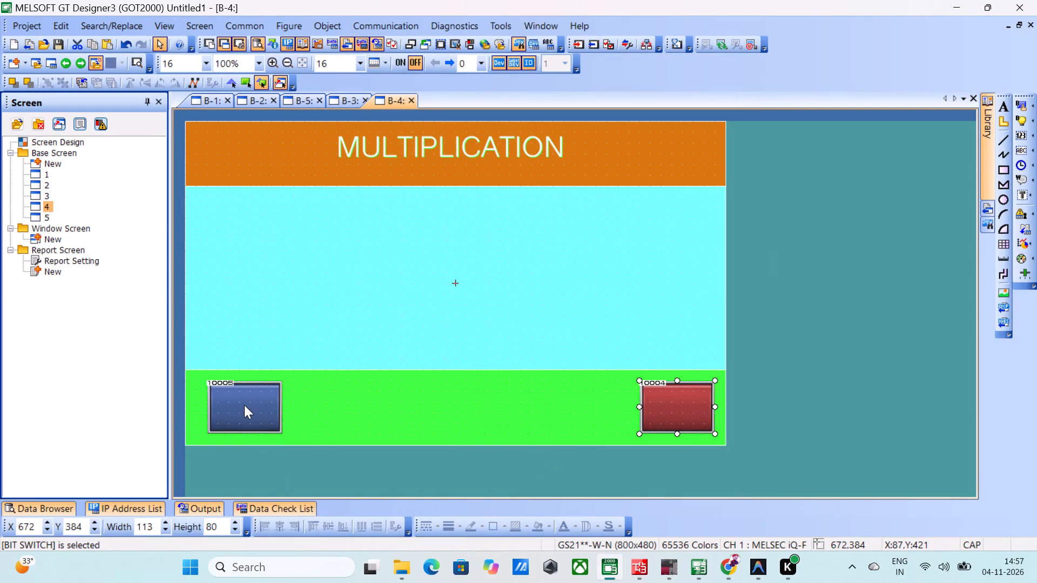
Set the Key Touch OFF shape color of the bit switch at the left end of base screen 4's footer to Cyan.
double_click(244, 405)
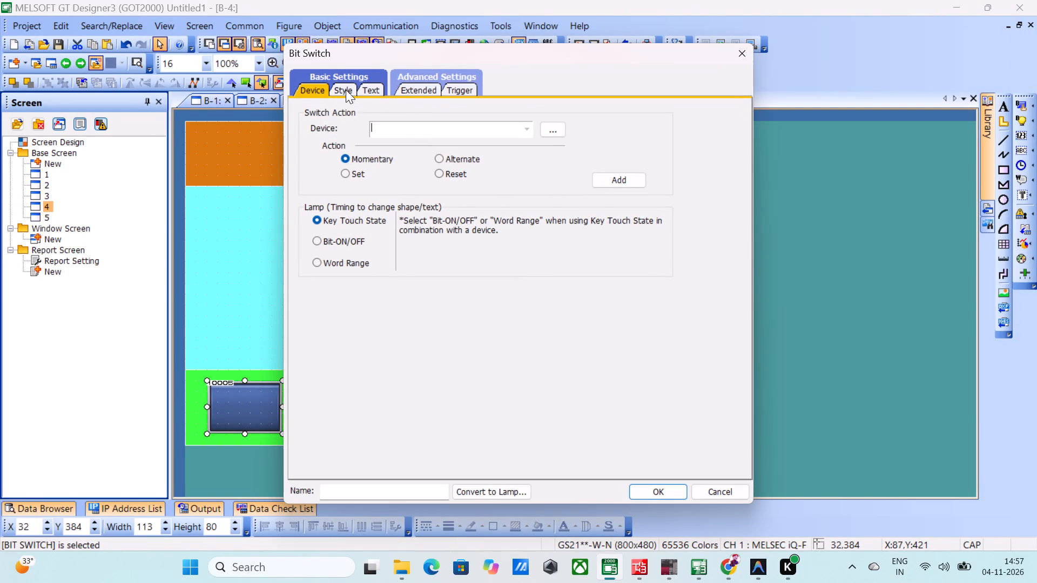
click(344, 90)
click(611, 200)
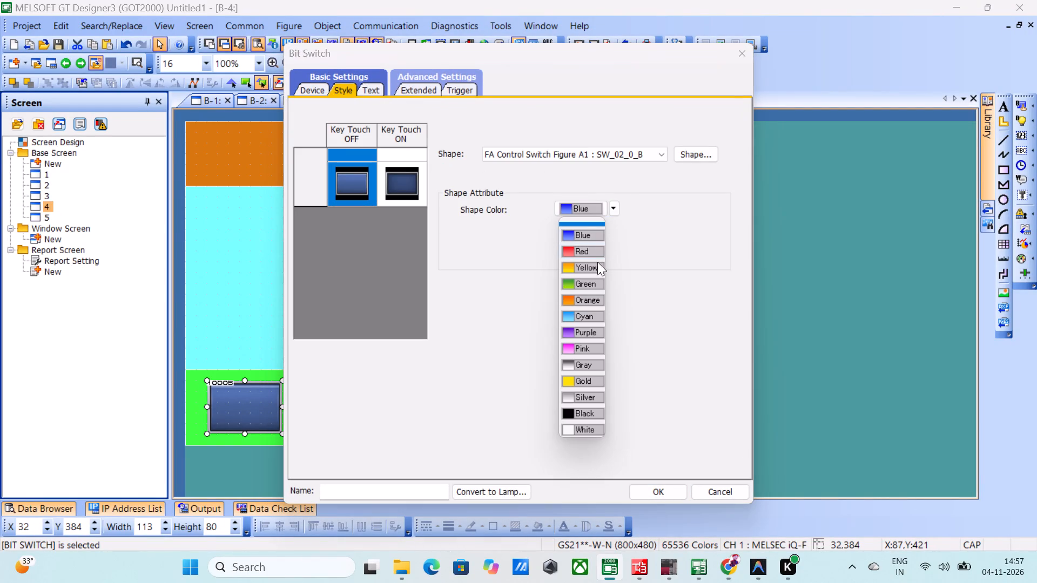
click(588, 316)
click(667, 495)
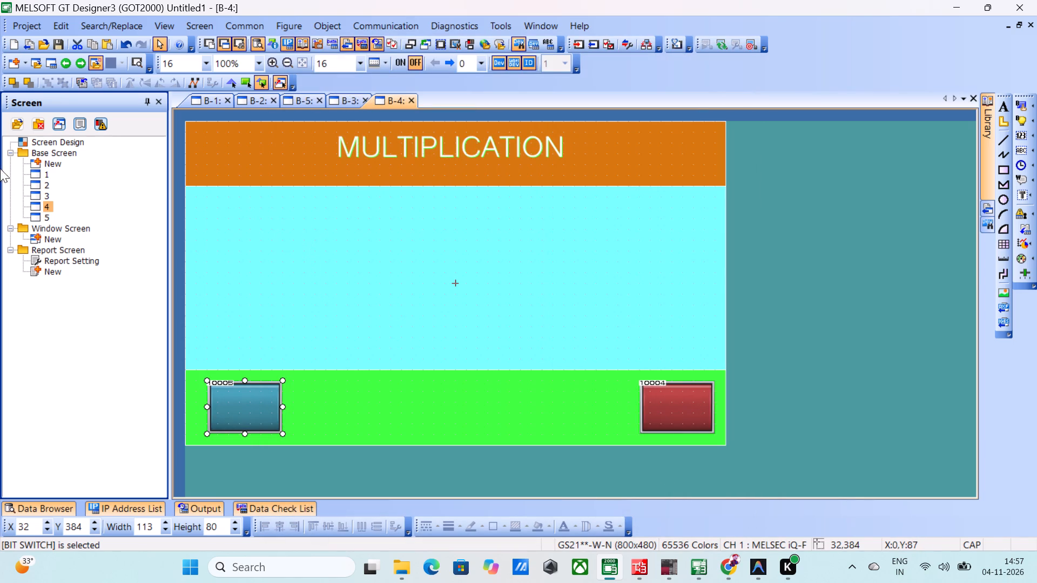
On base screen 3, set the Key Touch OFF shape color of the bit switch at the footer's right end to Cyan.
double_click(43, 197)
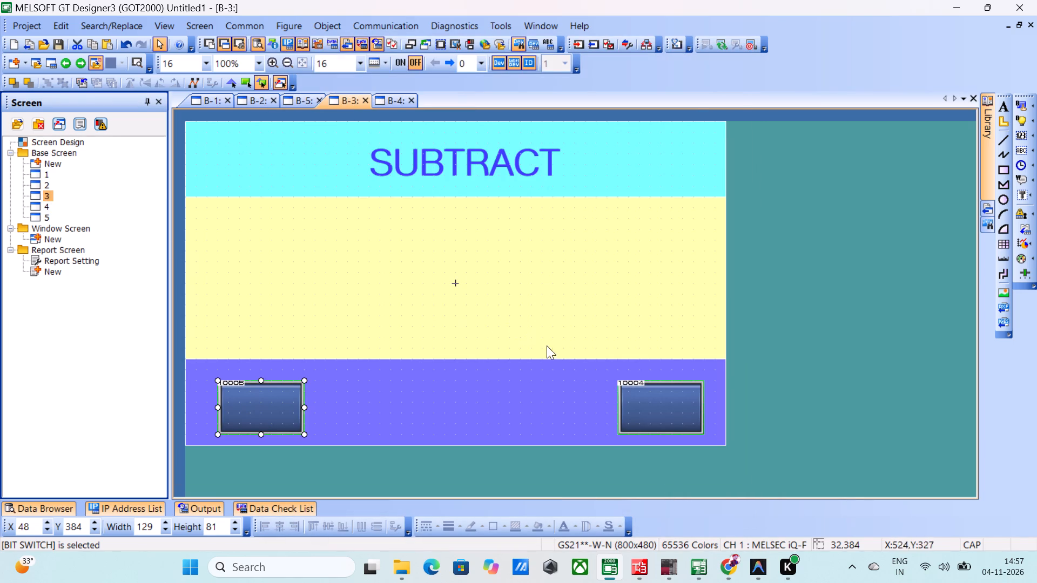
double_click(627, 397)
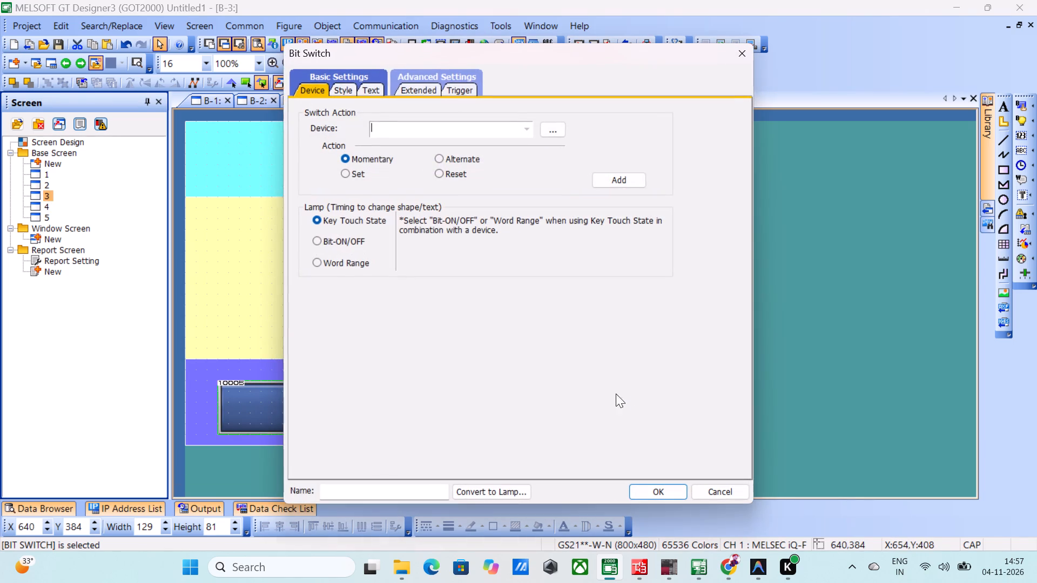
click(344, 91)
click(614, 212)
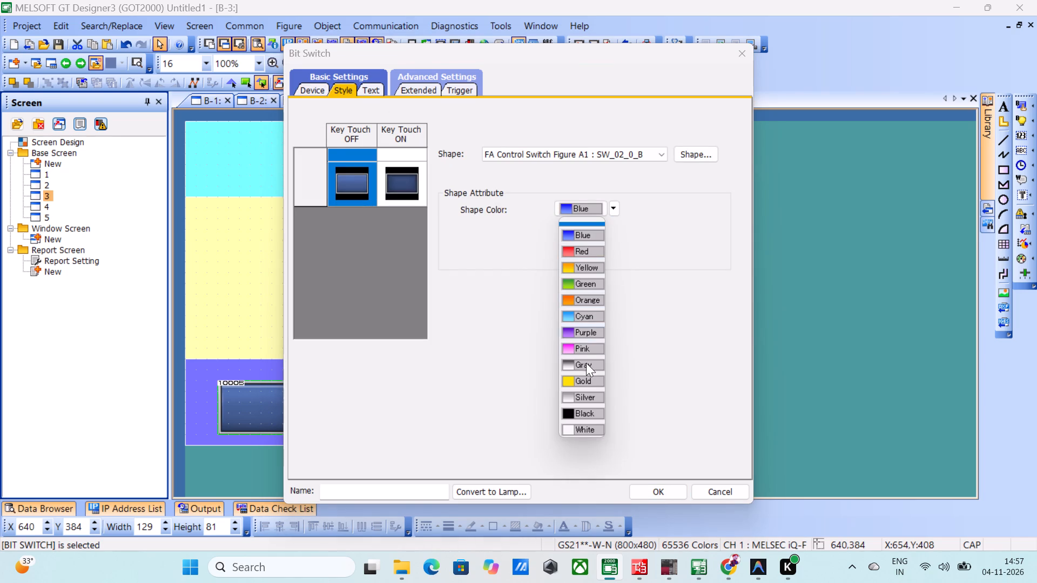
click(582, 317)
click(652, 493)
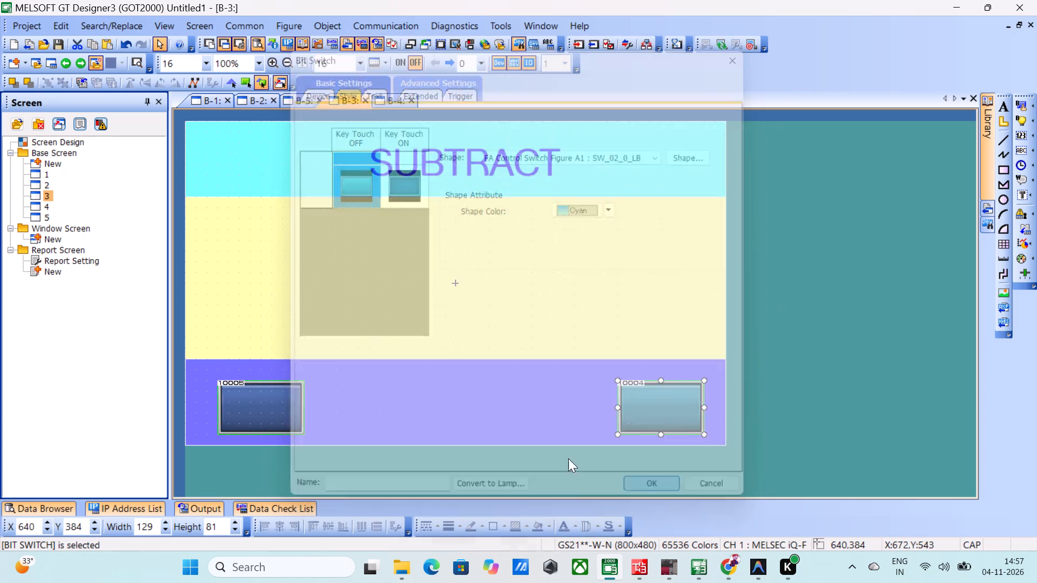
Set the Key Touch OFF shape color of the bit switch at the left end of base screen 3's footer to Yellow.
double_click(269, 397)
double_click(275, 409)
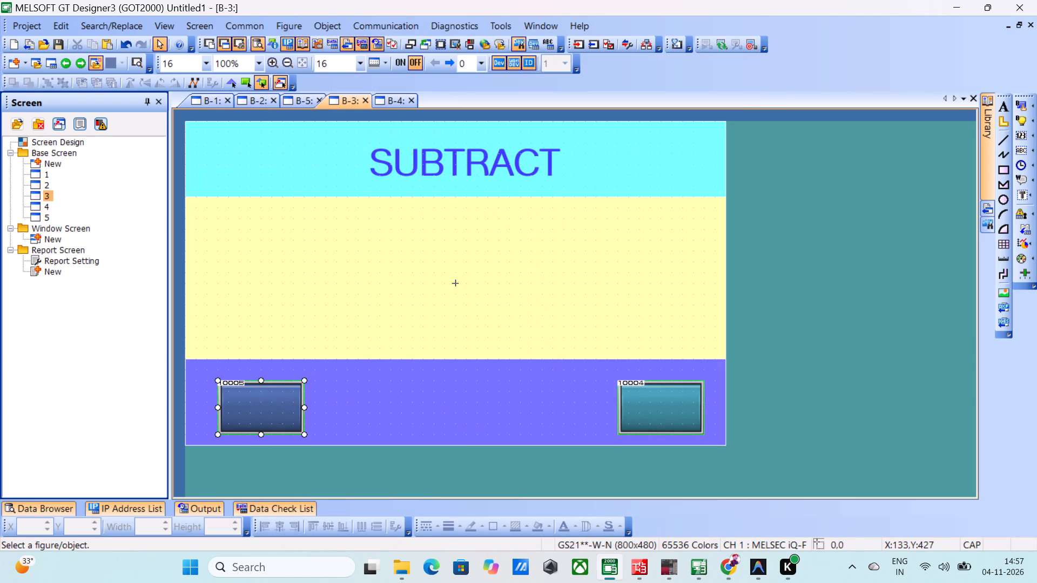
click(273, 417)
click(346, 91)
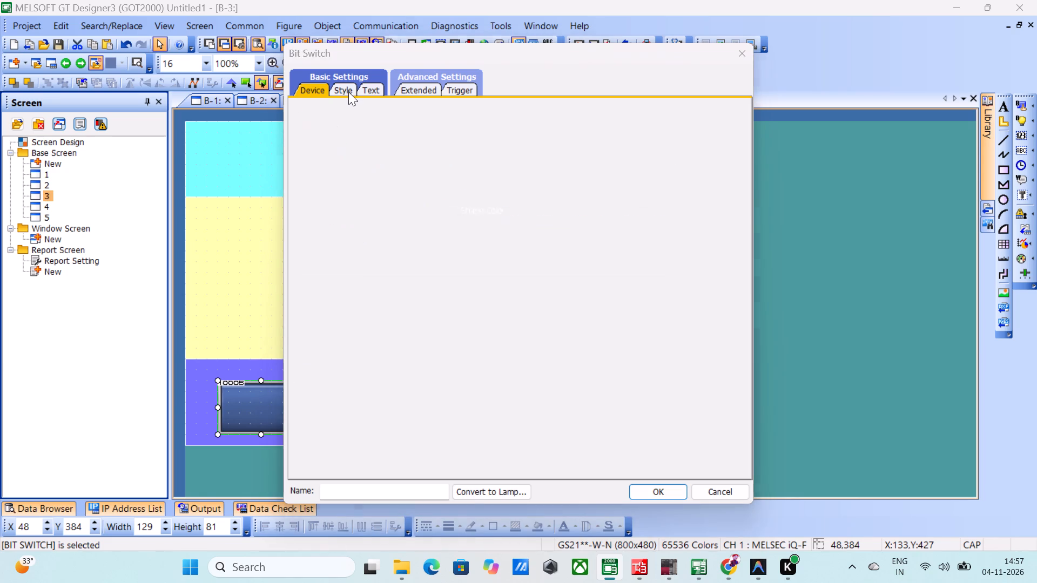
click(618, 207)
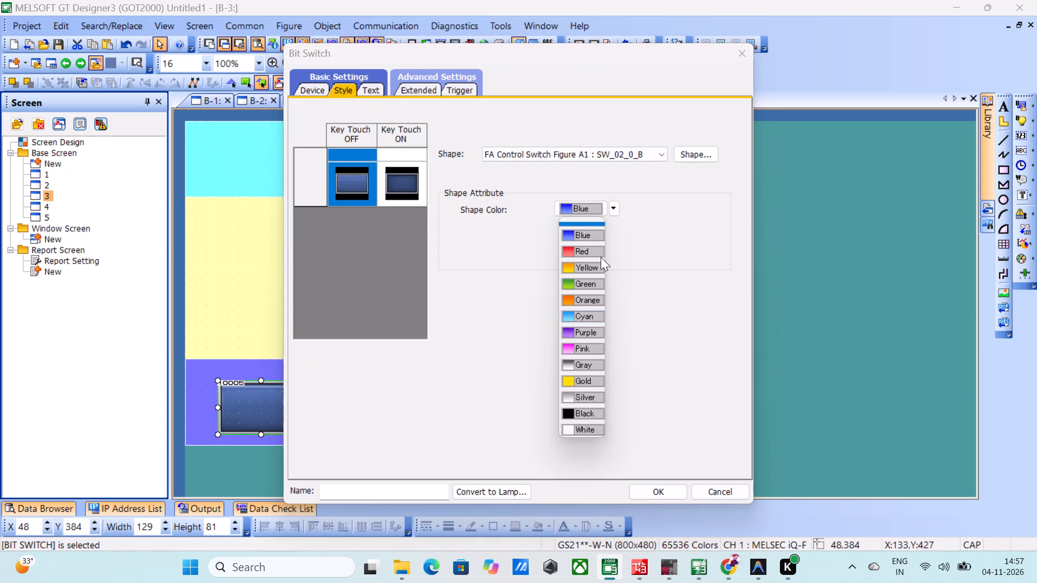
click(592, 262)
click(651, 484)
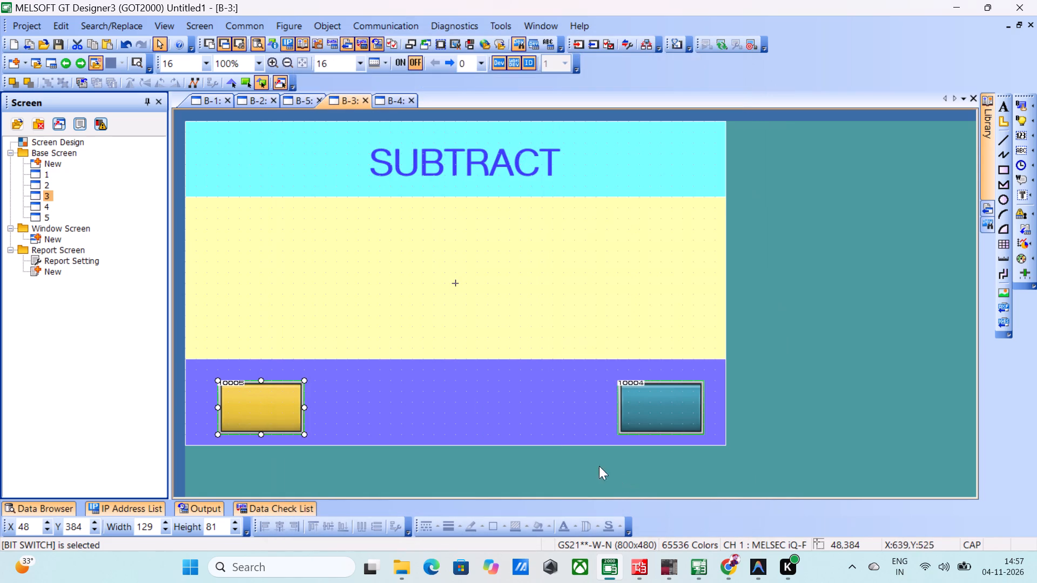
On base screen 2, set the Key Touch OFF shape color of the bit switch at the yellow footer's right end to Pink.
double_click(35, 185)
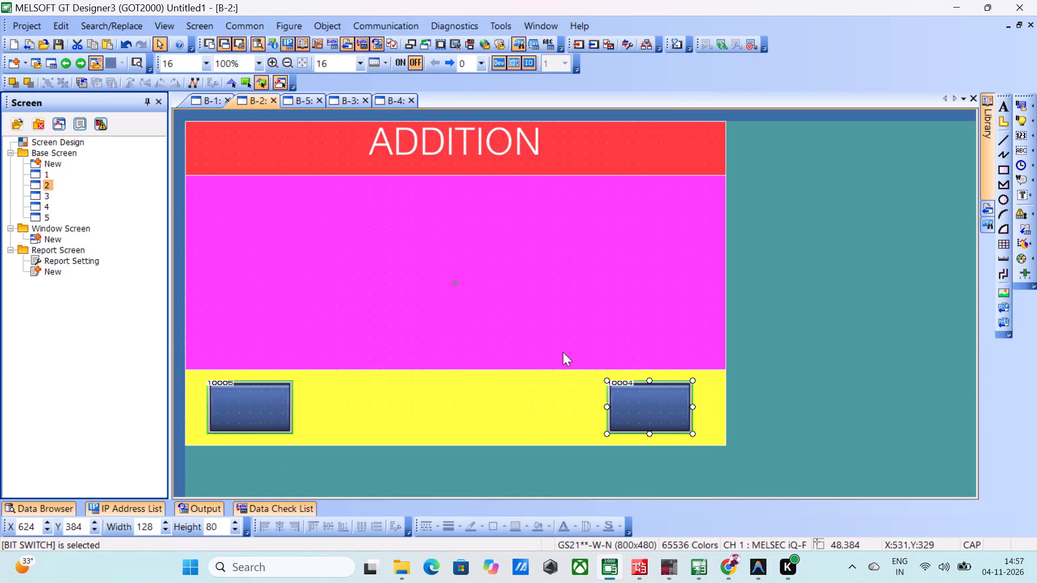
double_click(628, 394)
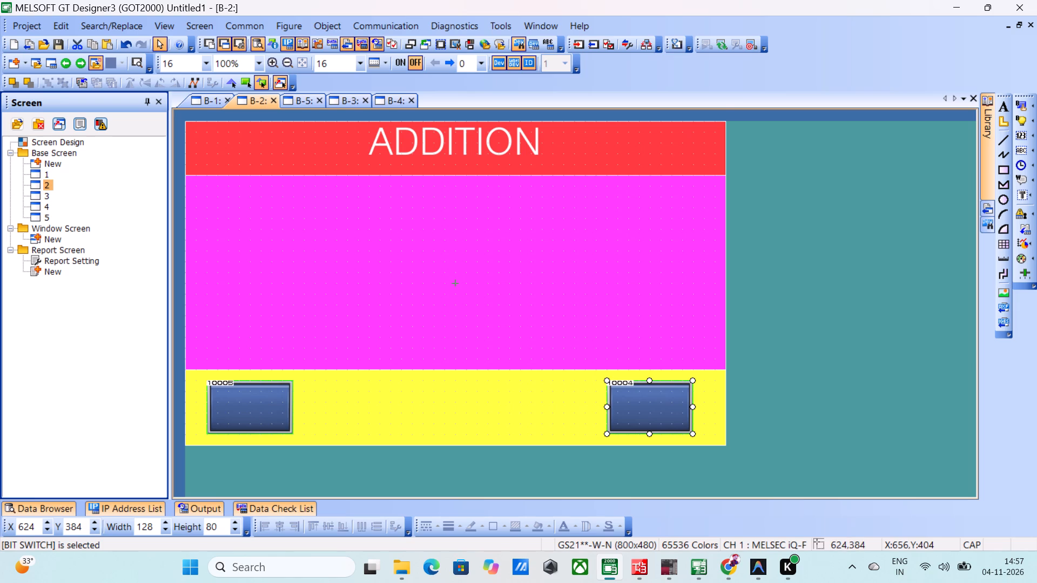
click(348, 96)
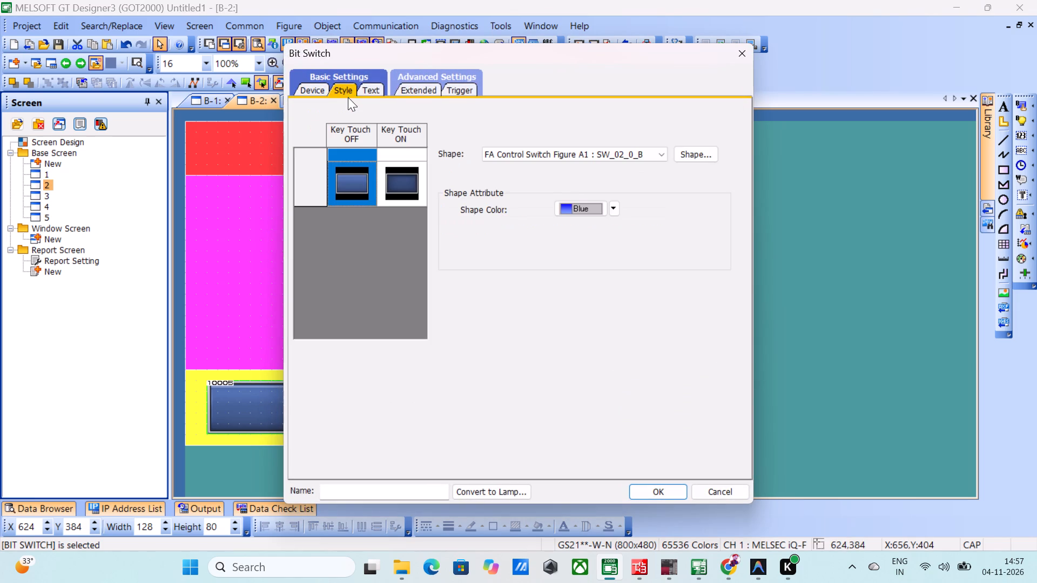
click(610, 208)
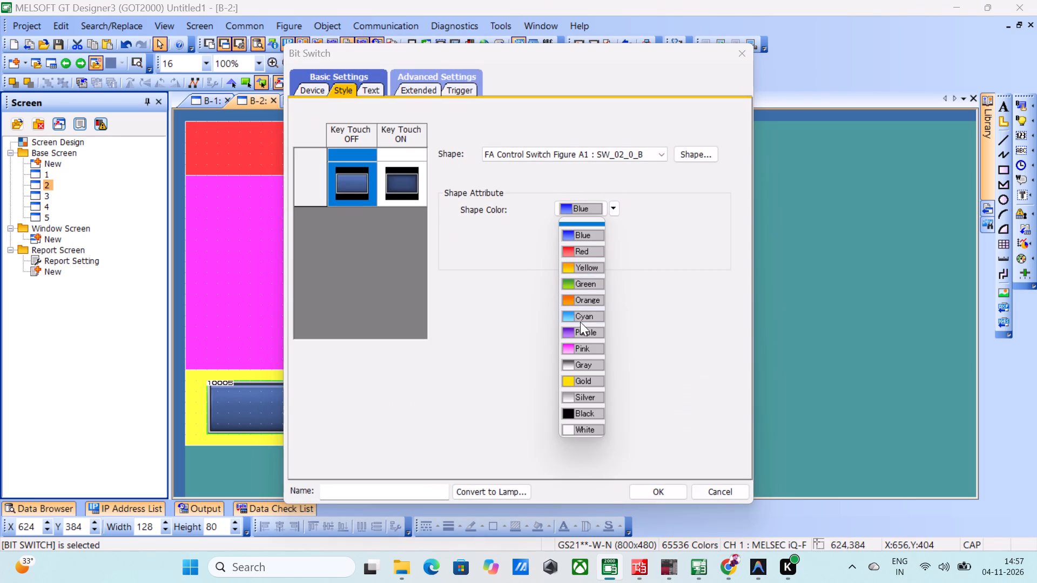
click(584, 344)
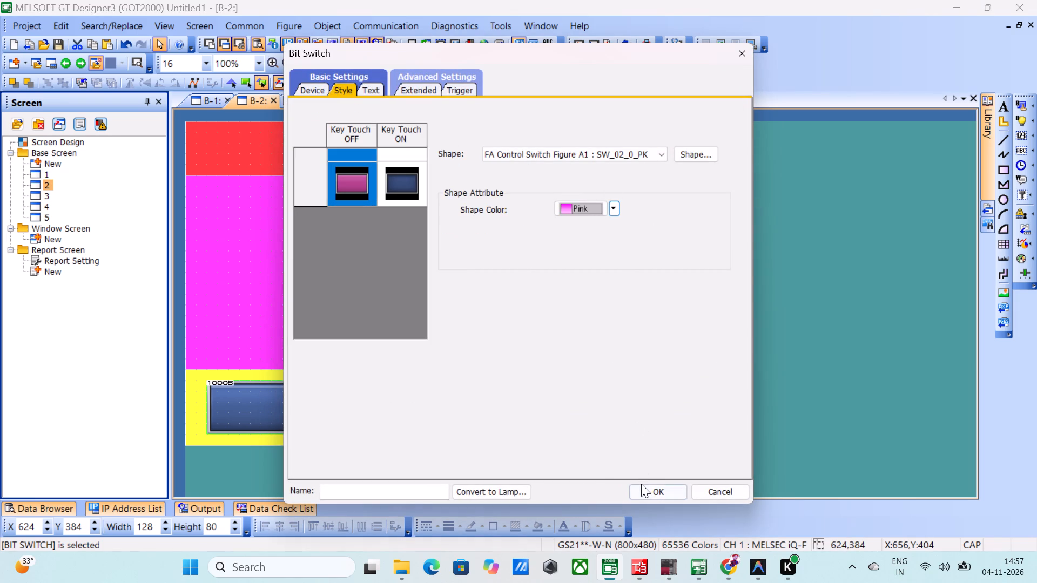
click(641, 484)
Set the Key Touch OFF shape color of the bit switch at the left end of base screen 2's footer to Red.
double_click(241, 387)
double_click(243, 397)
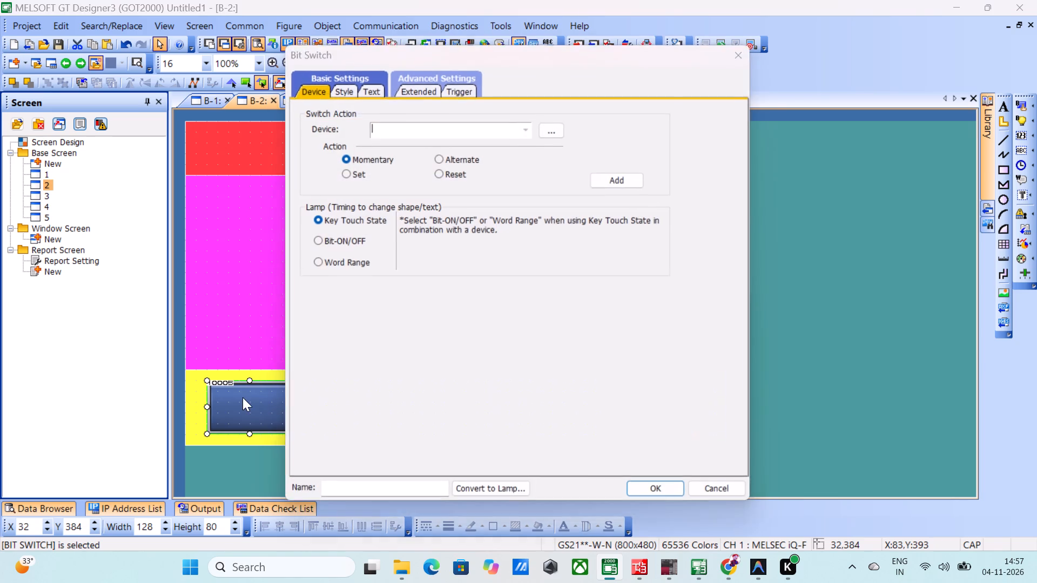
click(347, 83)
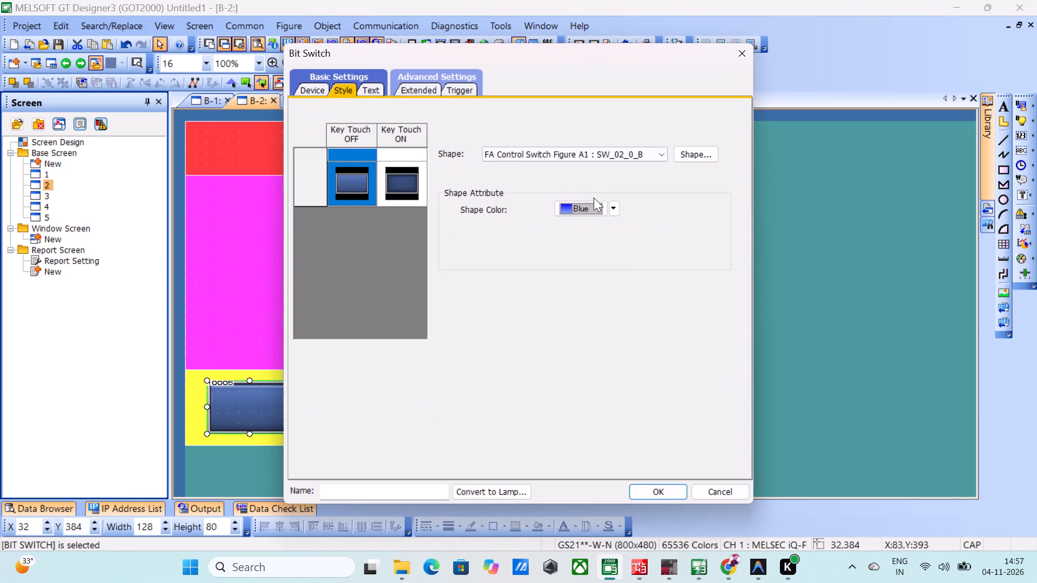
click(610, 216)
click(589, 247)
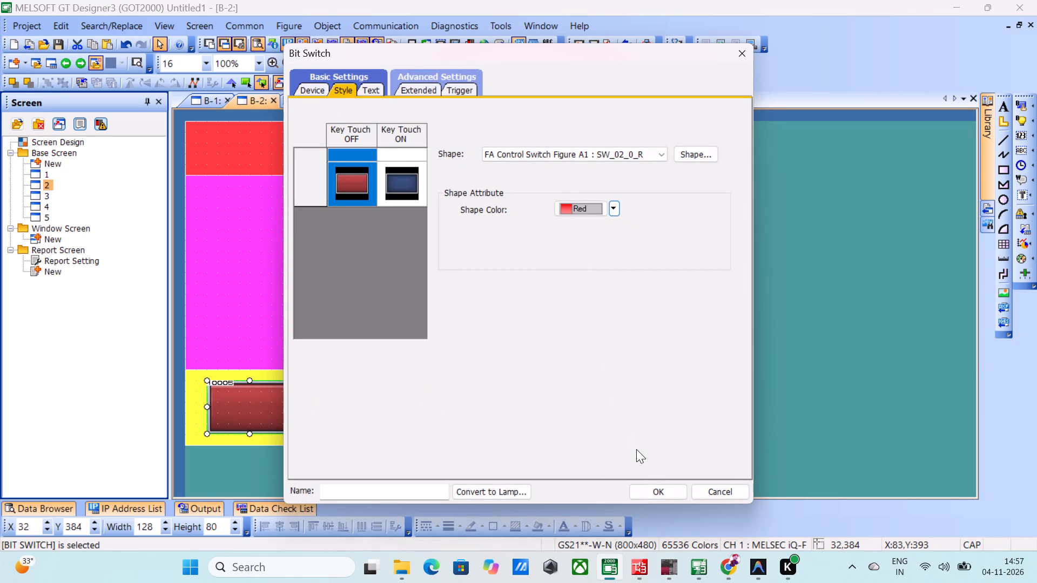
click(643, 486)
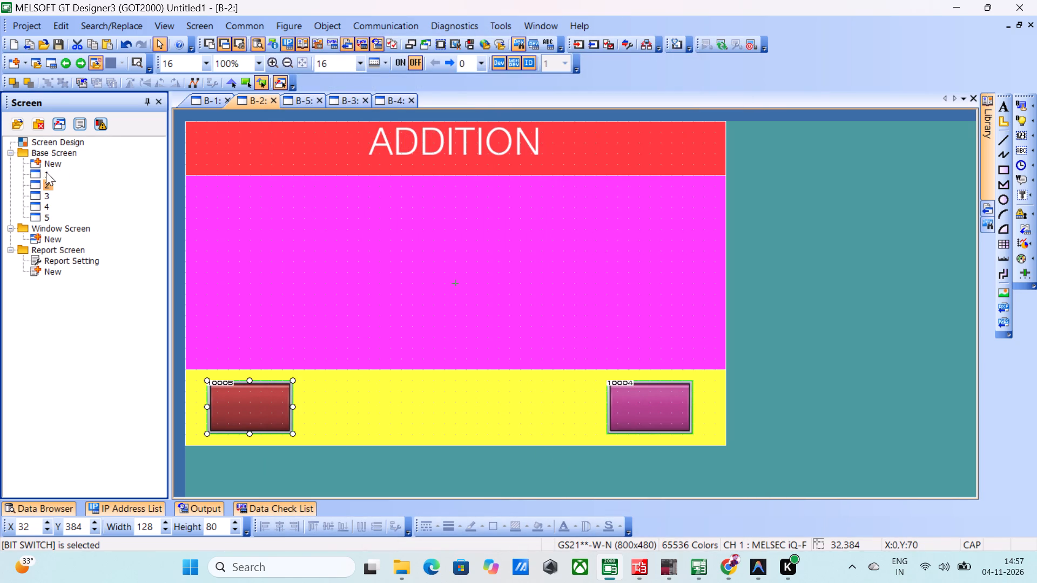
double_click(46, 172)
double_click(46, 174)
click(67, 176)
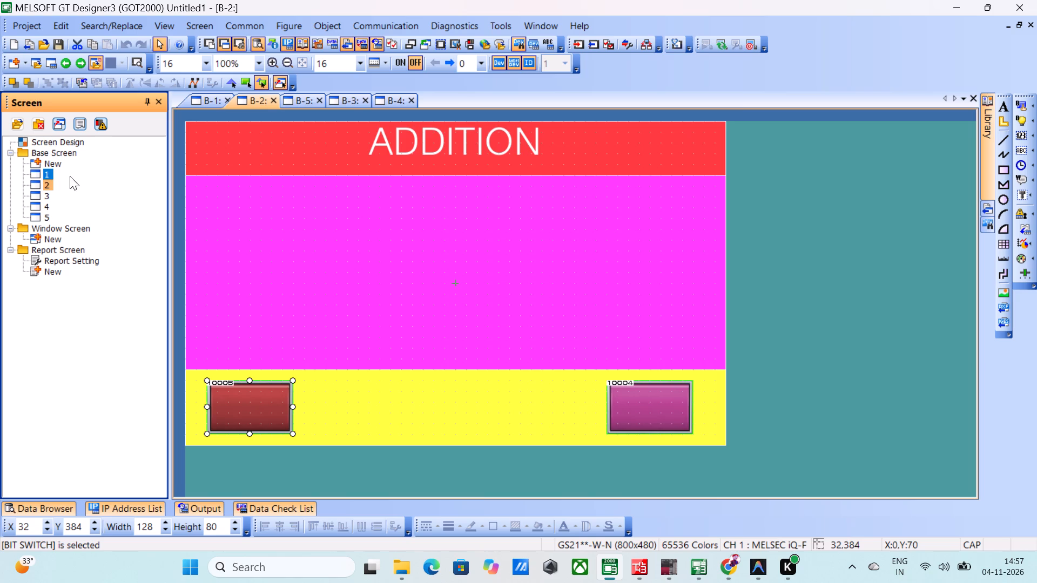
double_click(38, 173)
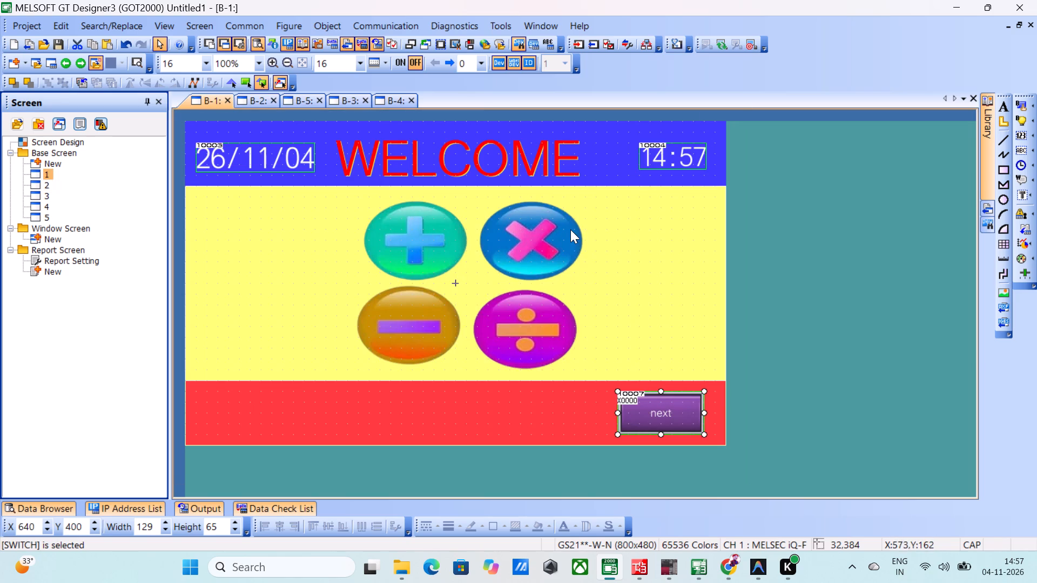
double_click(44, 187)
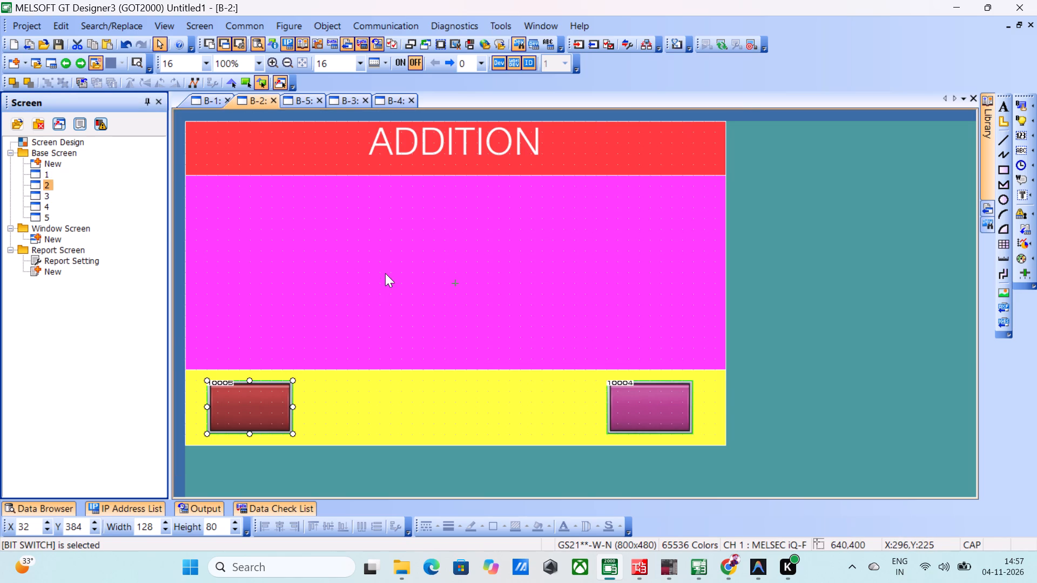
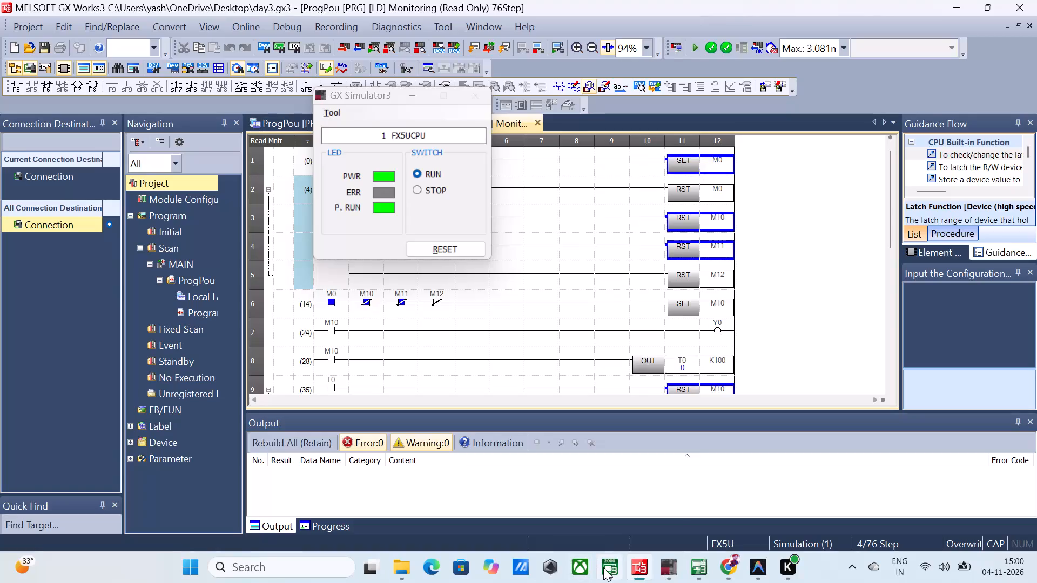
Switch to GT Designer3 and minimize the GX Simulator3 window covering base screen 2.
click(603, 567)
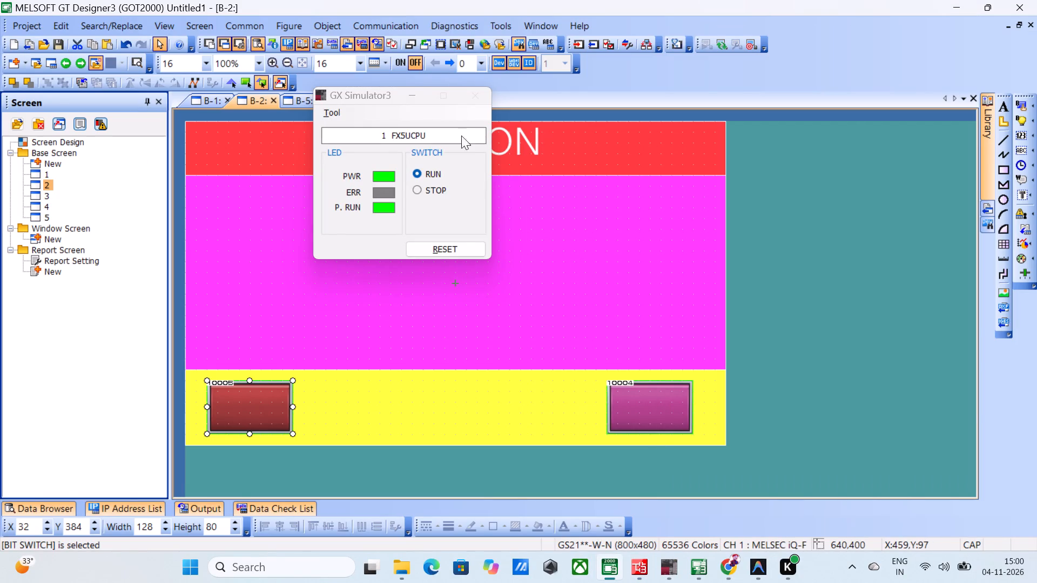
click(408, 91)
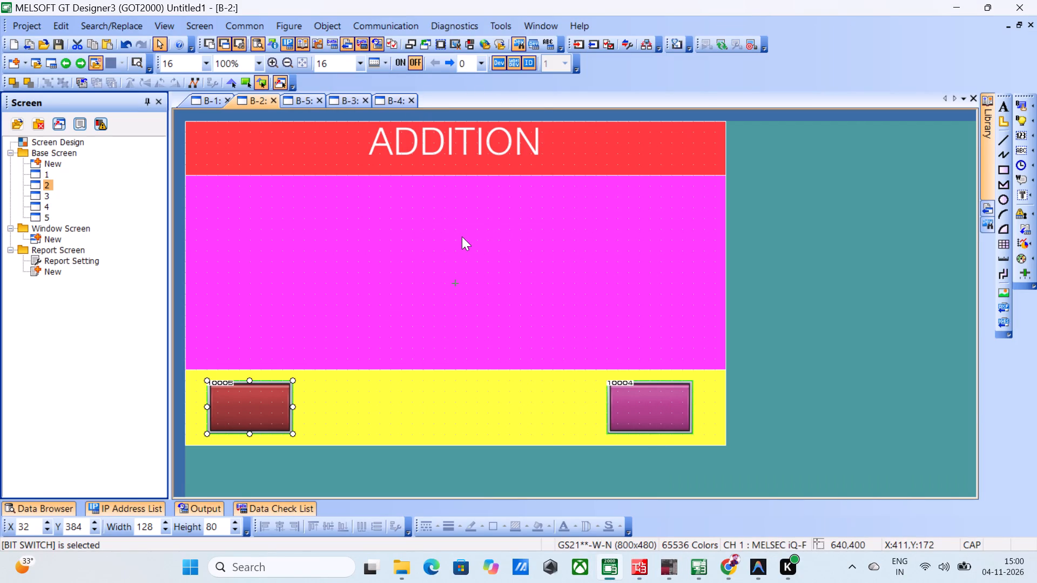